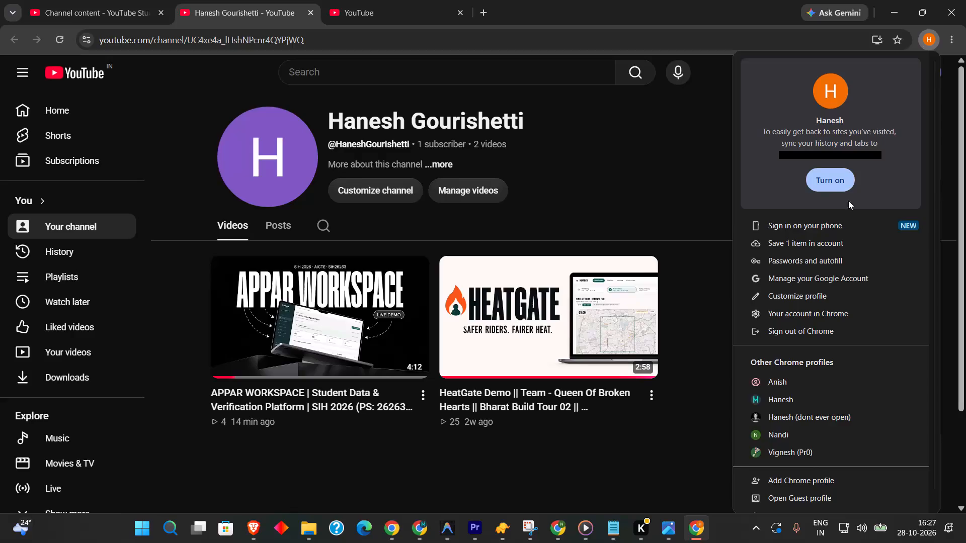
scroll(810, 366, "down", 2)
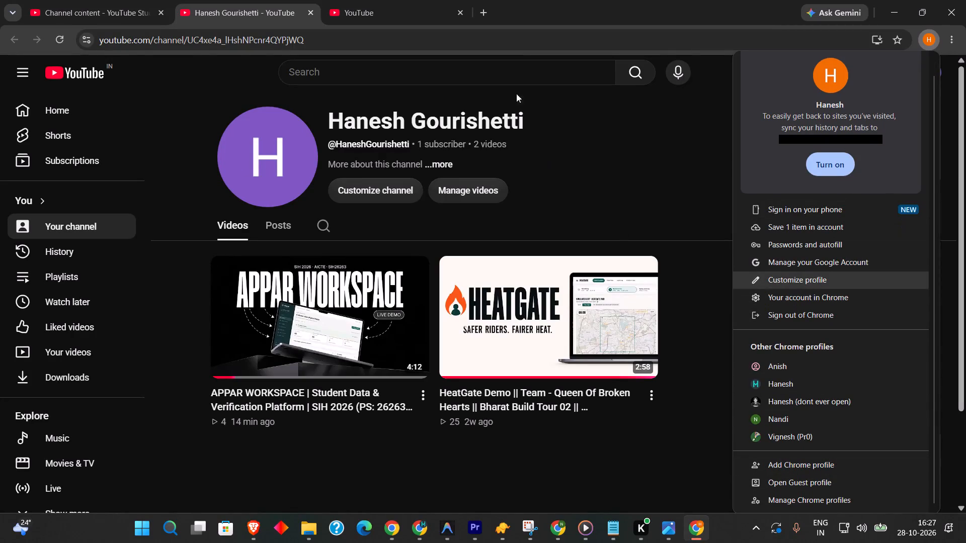
Open a new browser tab and enter a web query starting with "gm".
left_click(491, 11)
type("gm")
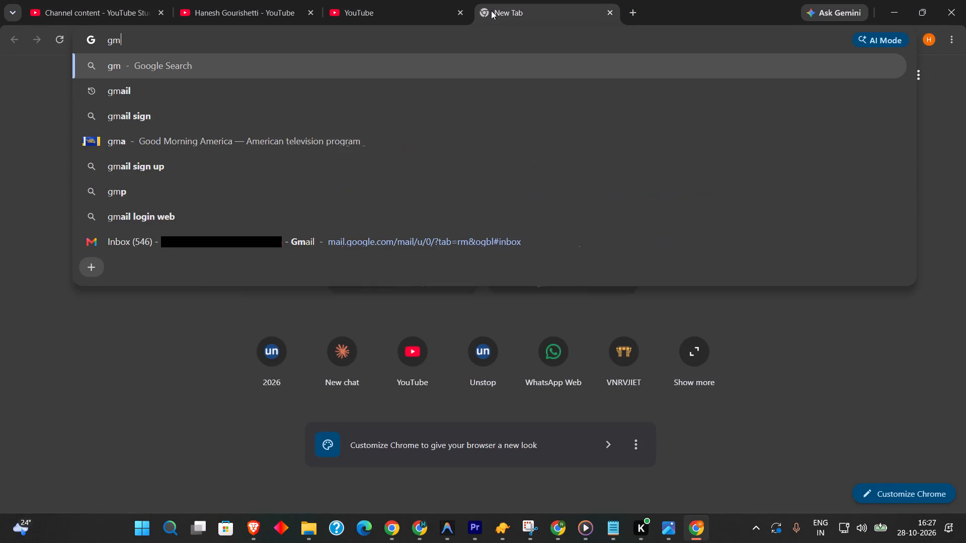
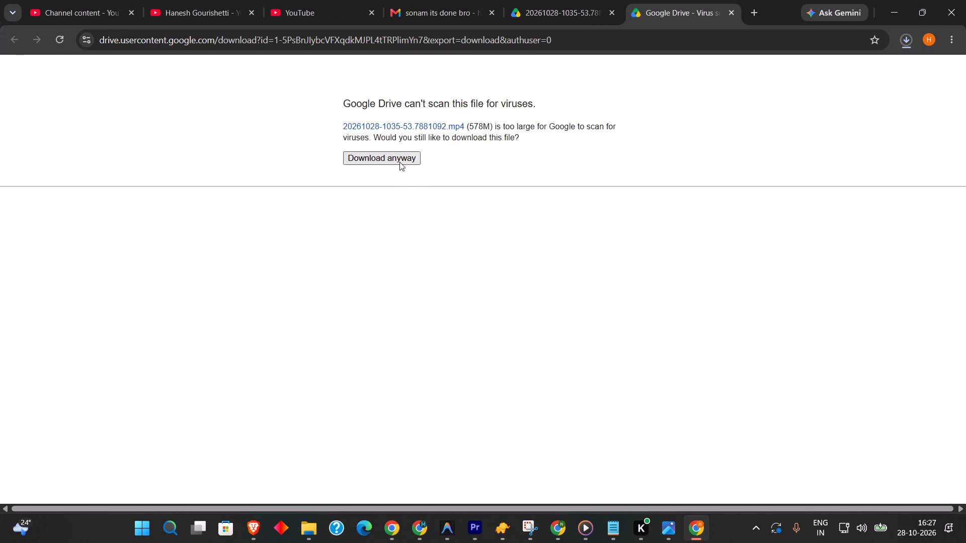
left_click(917, 43)
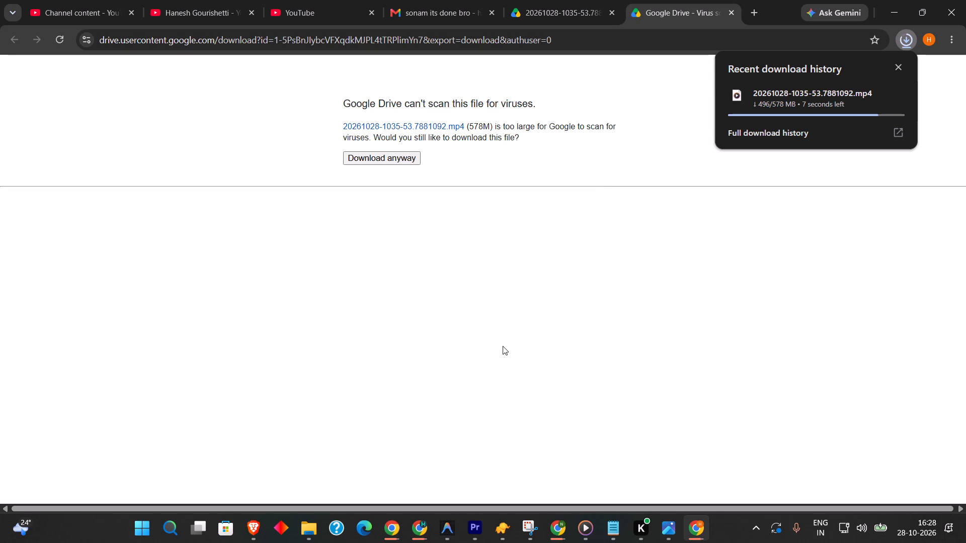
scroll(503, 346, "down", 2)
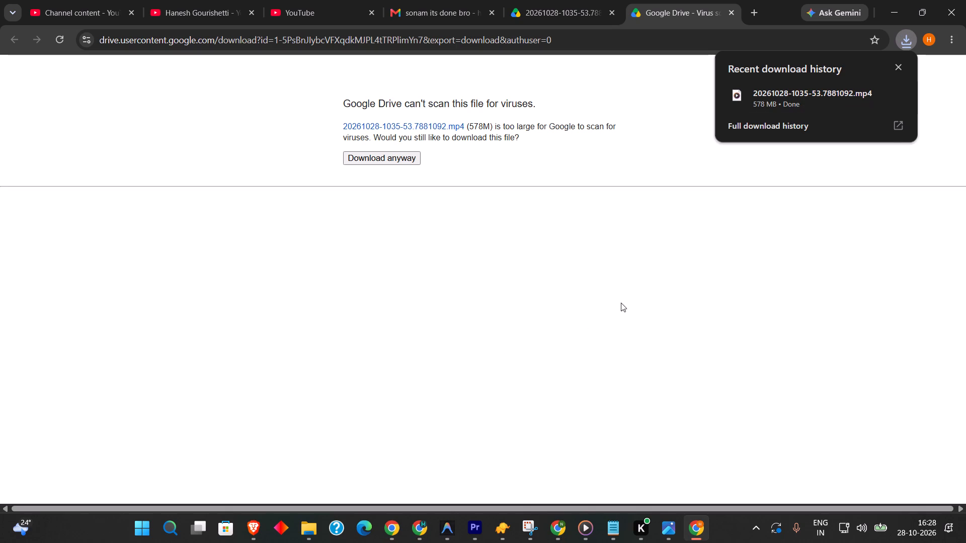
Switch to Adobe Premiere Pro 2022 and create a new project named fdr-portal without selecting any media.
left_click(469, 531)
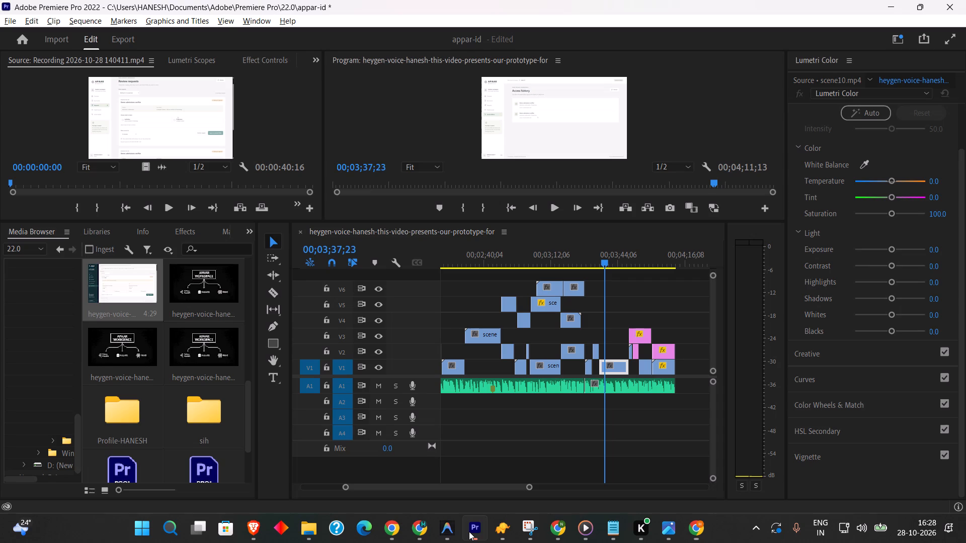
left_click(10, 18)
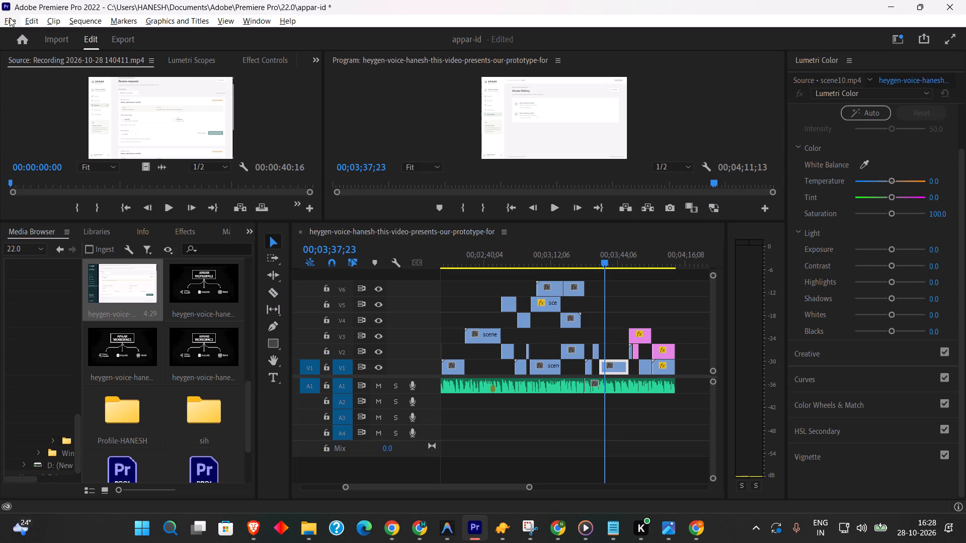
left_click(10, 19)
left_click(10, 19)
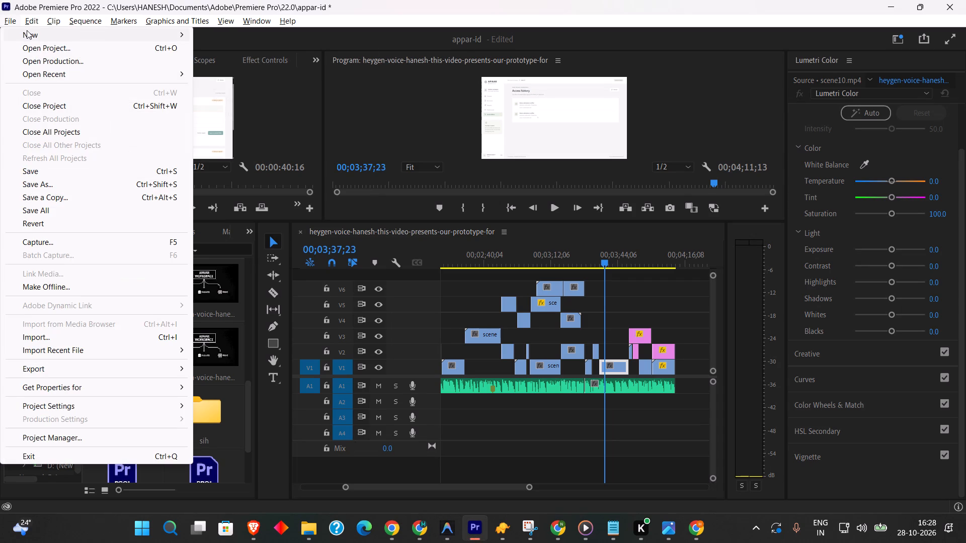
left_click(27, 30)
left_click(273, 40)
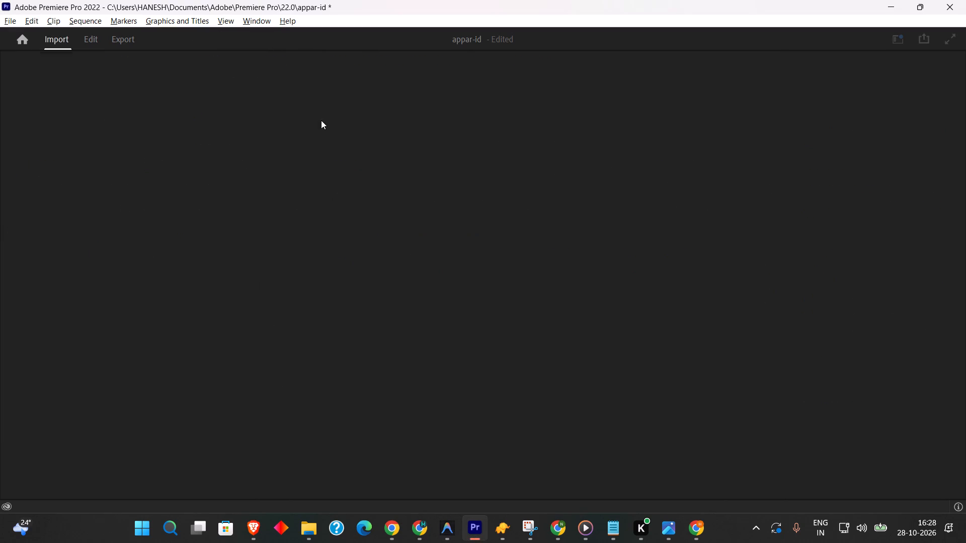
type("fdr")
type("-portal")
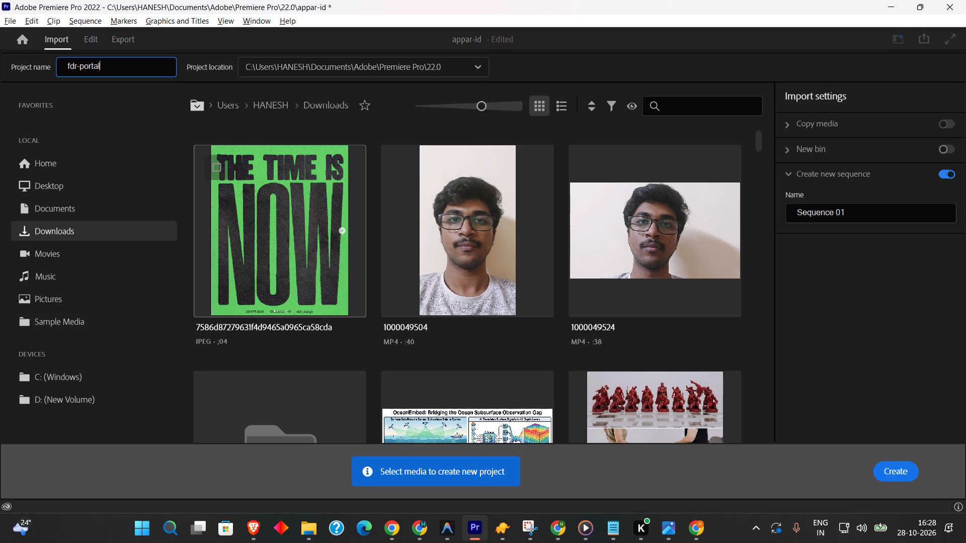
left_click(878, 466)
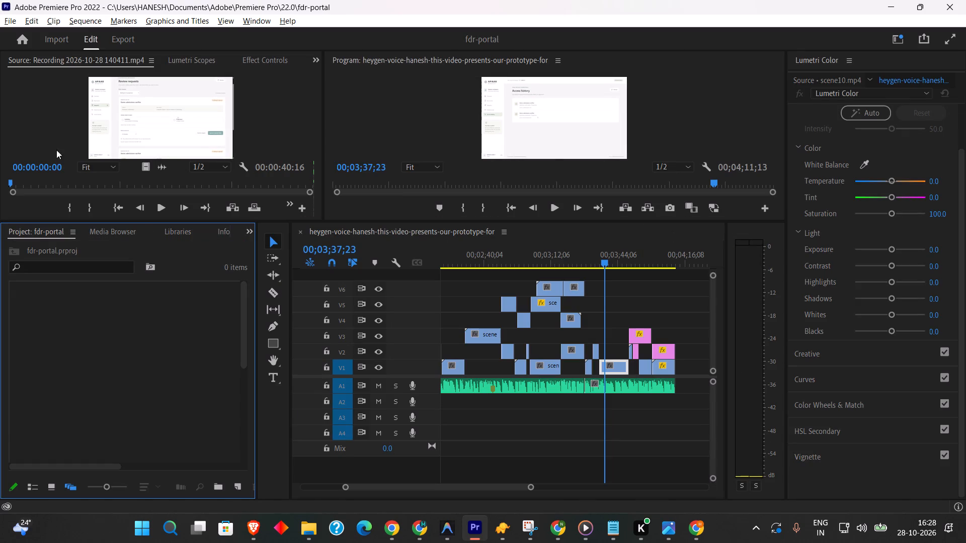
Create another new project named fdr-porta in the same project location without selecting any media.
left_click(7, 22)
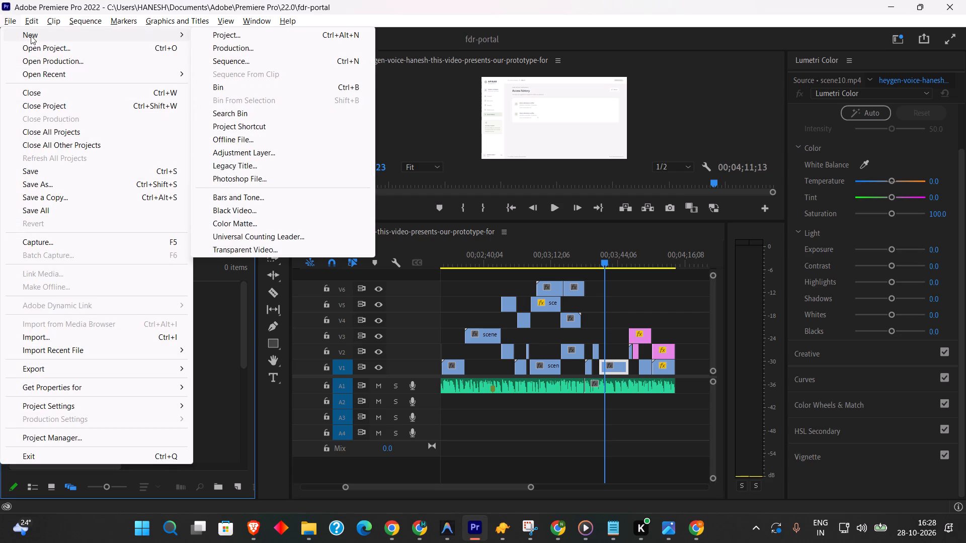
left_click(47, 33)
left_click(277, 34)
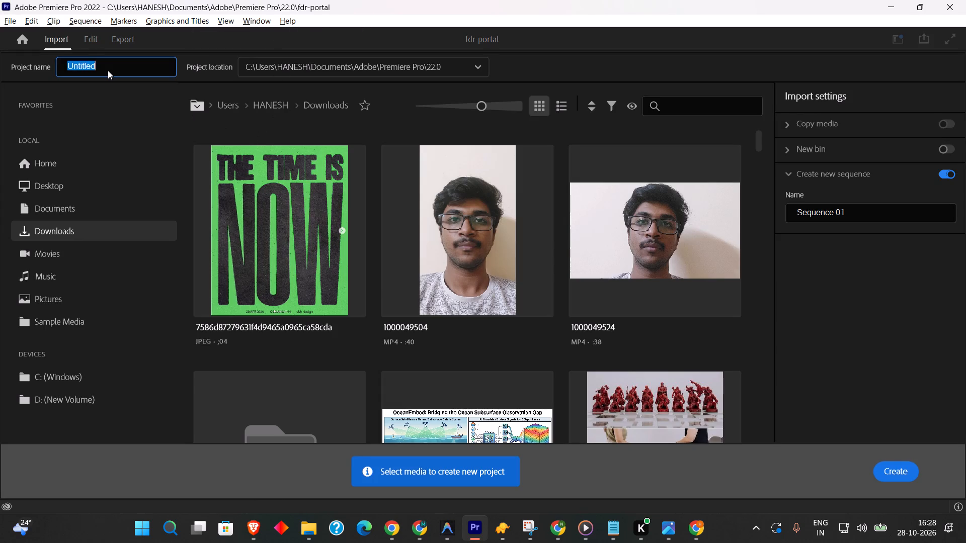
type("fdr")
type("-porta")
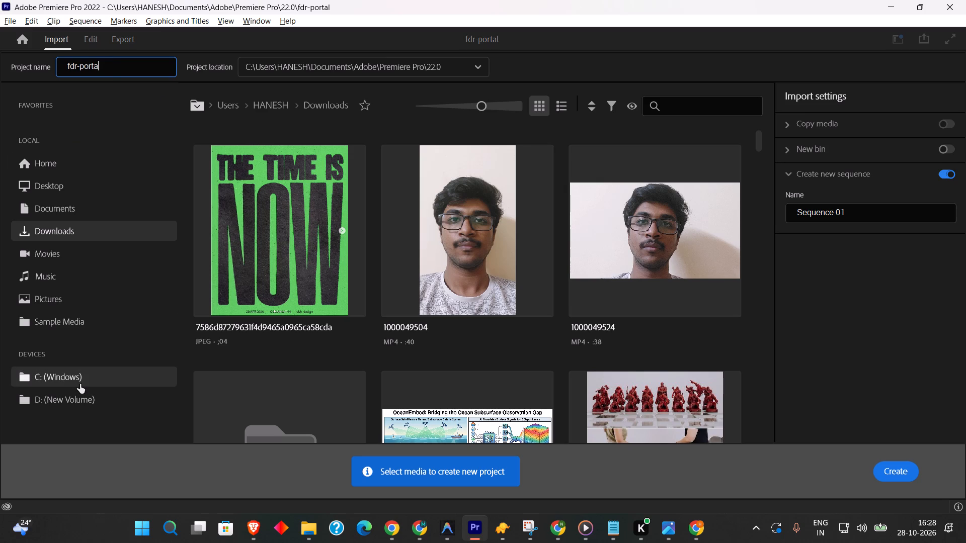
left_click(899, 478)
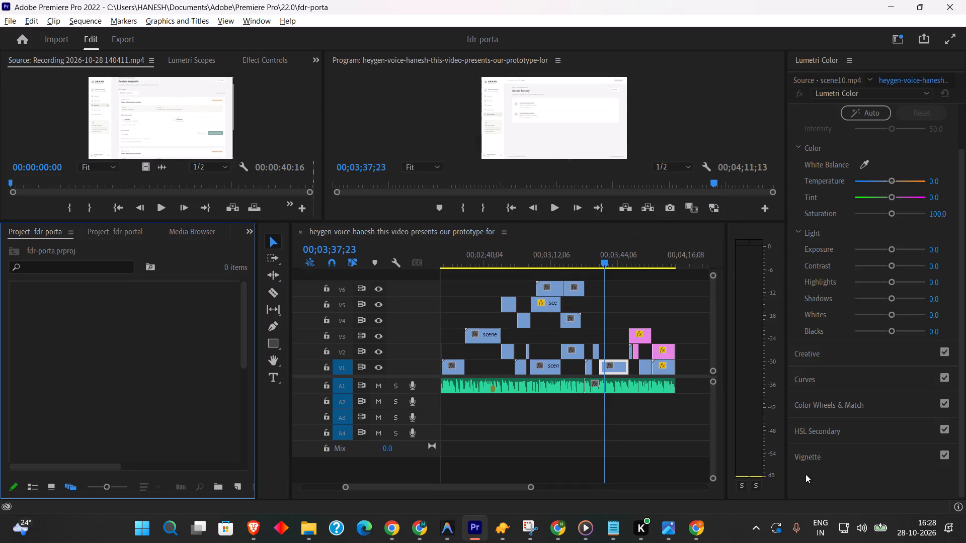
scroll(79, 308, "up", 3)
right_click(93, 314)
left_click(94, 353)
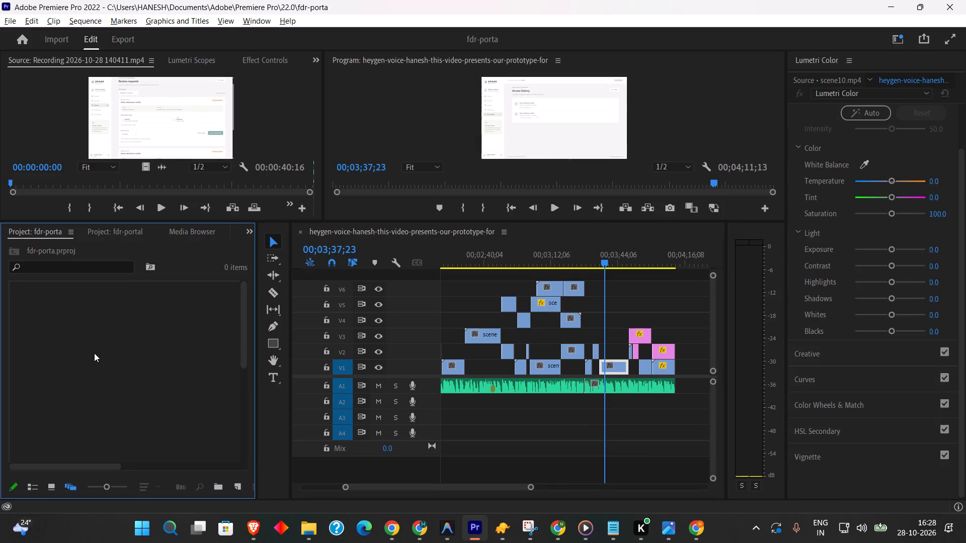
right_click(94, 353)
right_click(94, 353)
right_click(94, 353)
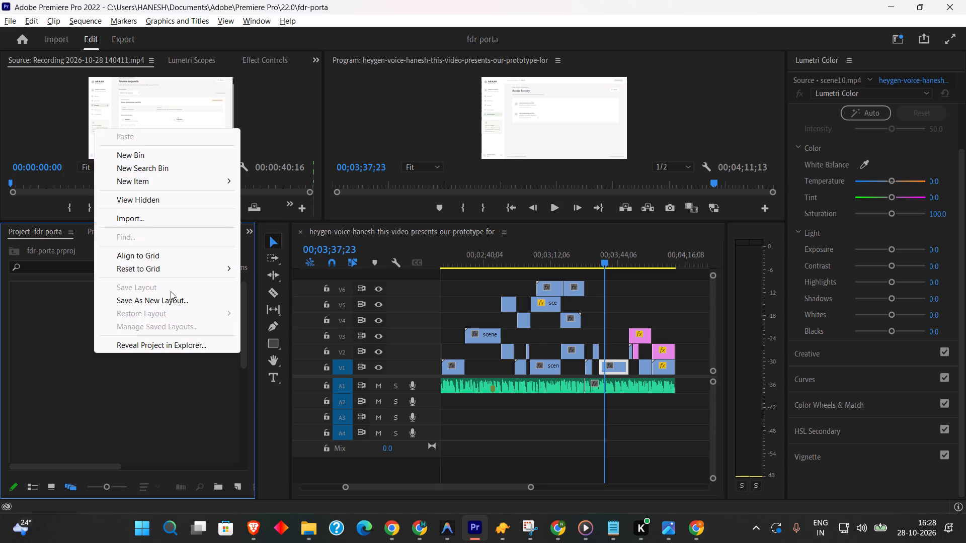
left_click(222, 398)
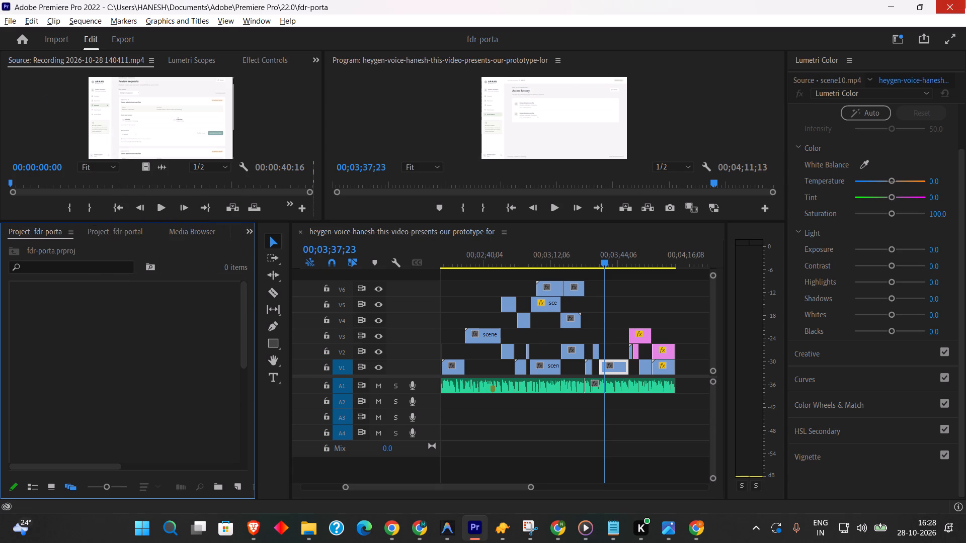
Quit Premiere Pro, saving the changes to appar-id.prproj and not waiting for the pending metadata writing.
left_click(965, 0)
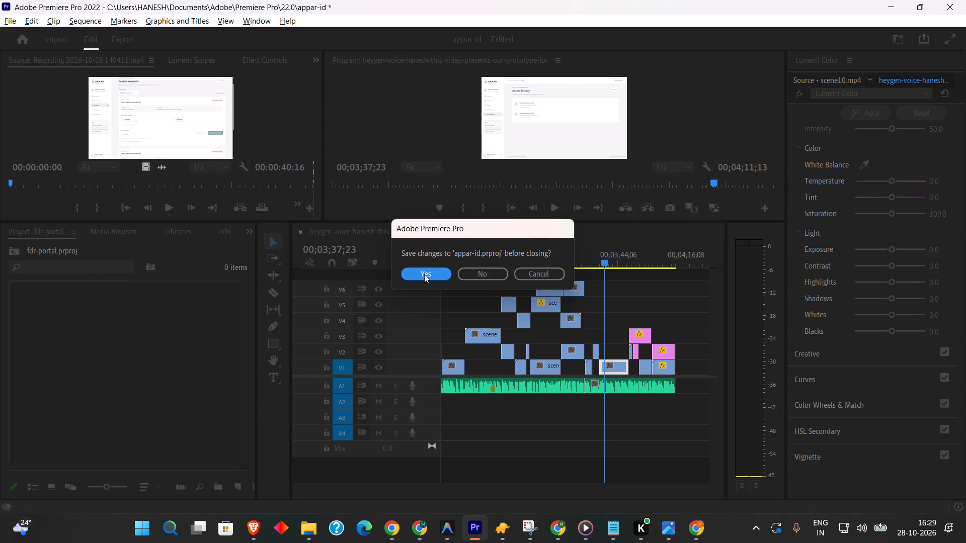
left_click(542, 271)
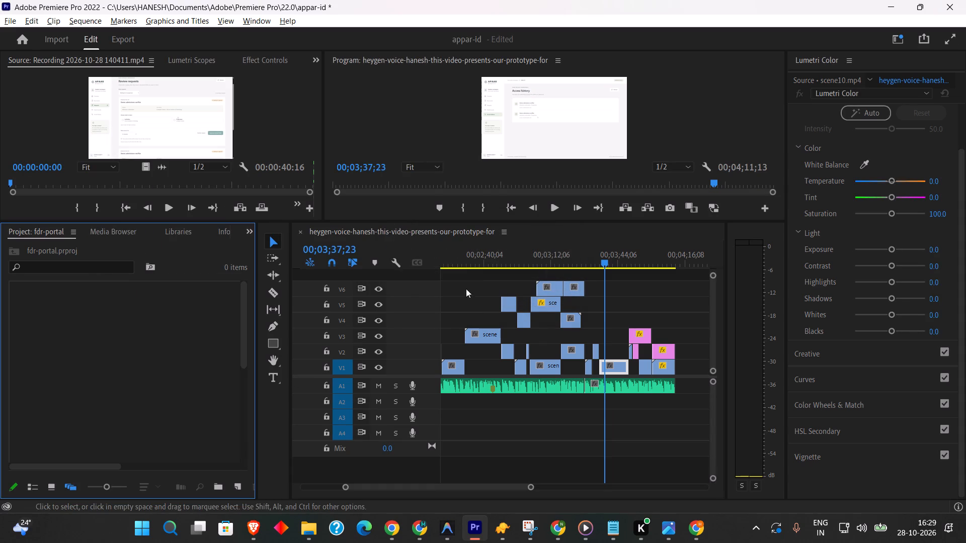
left_click(965, 0)
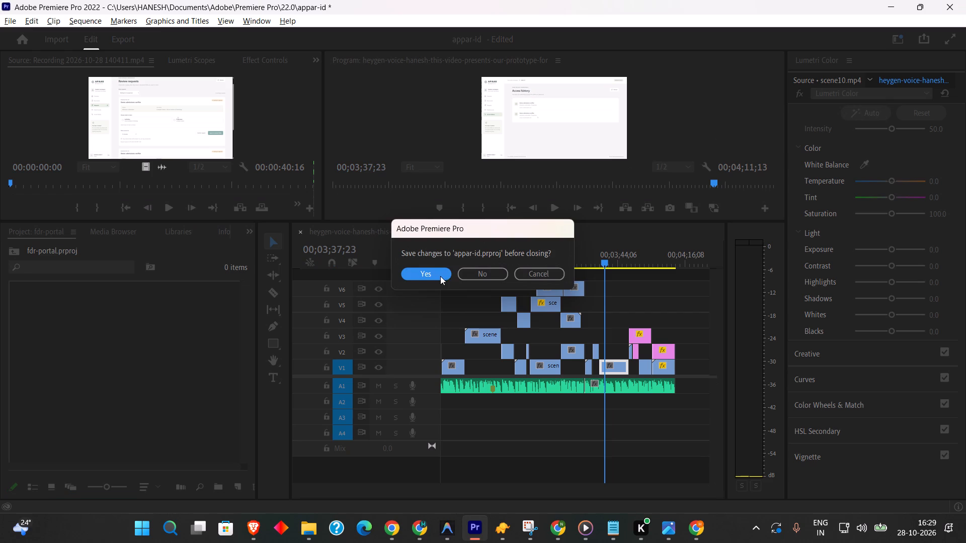
left_click(440, 276)
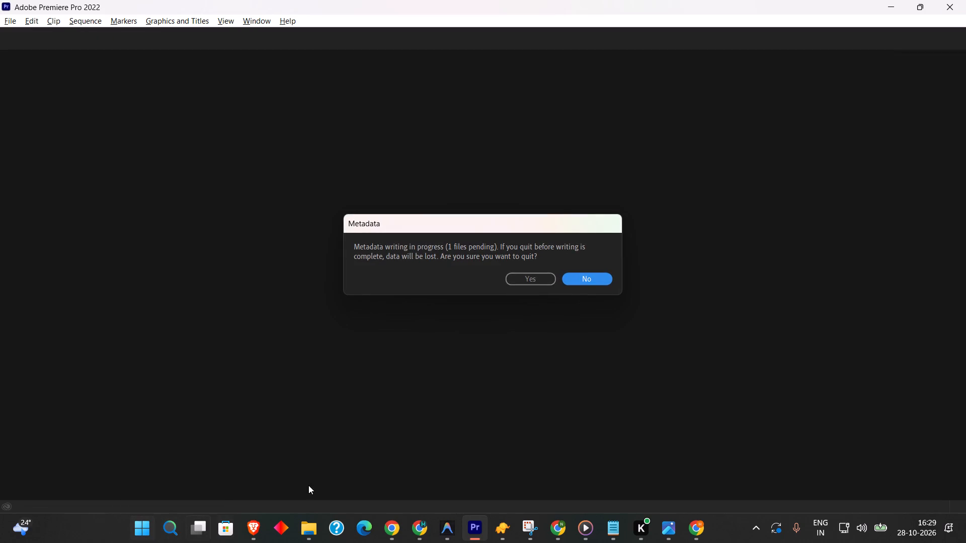
left_click(541, 281)
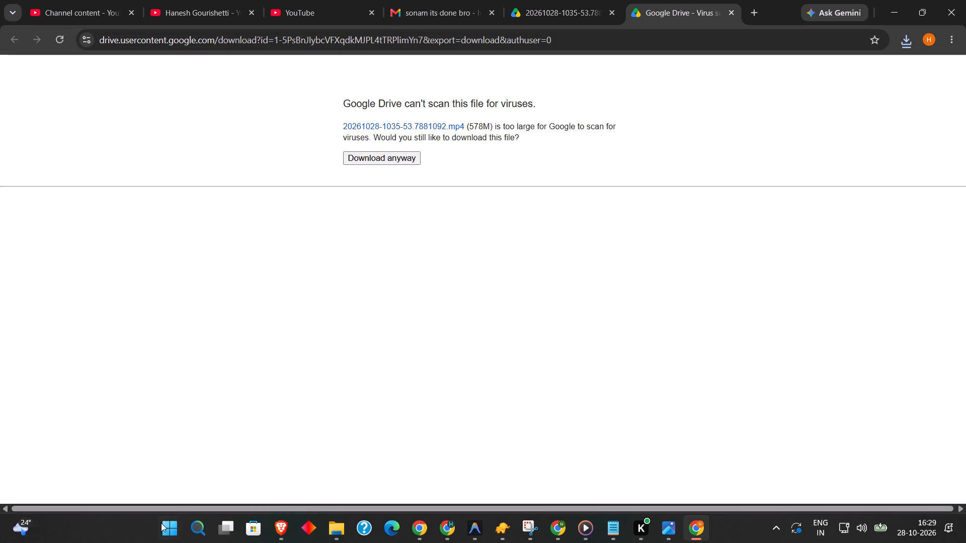
Search the system for "pre" and launch Adobe Premiere Pro 2022 again.
left_click(169, 525)
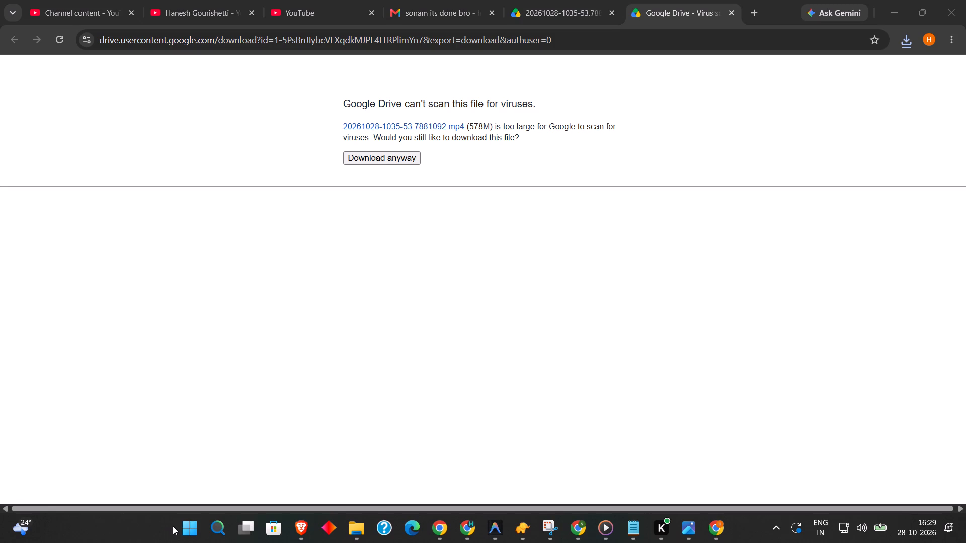
left_click(186, 528)
type("pe")
key("BackSpace")
key("BackSpace")
type("pre")
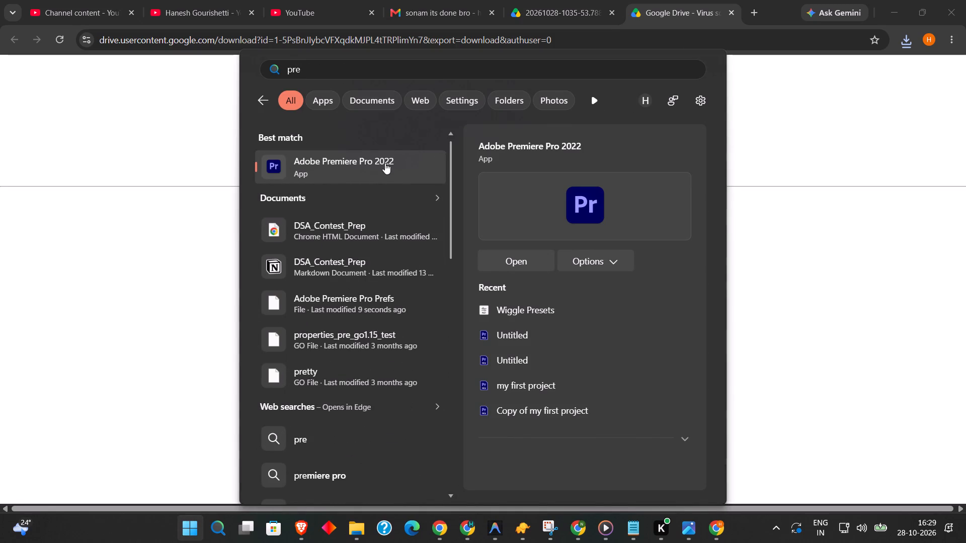
left_click(385, 163)
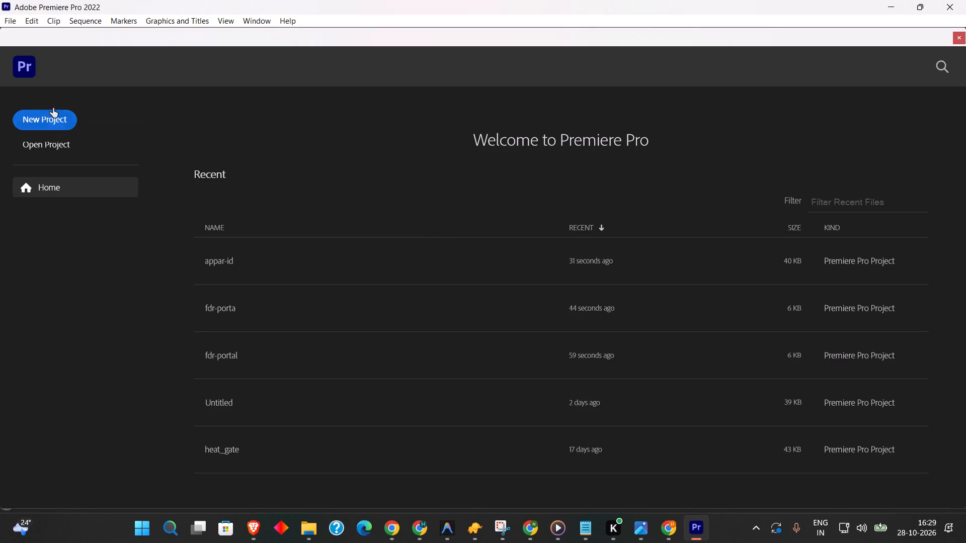
Create a new project named fdr in the default project location without selecting any media.
left_click(50, 112)
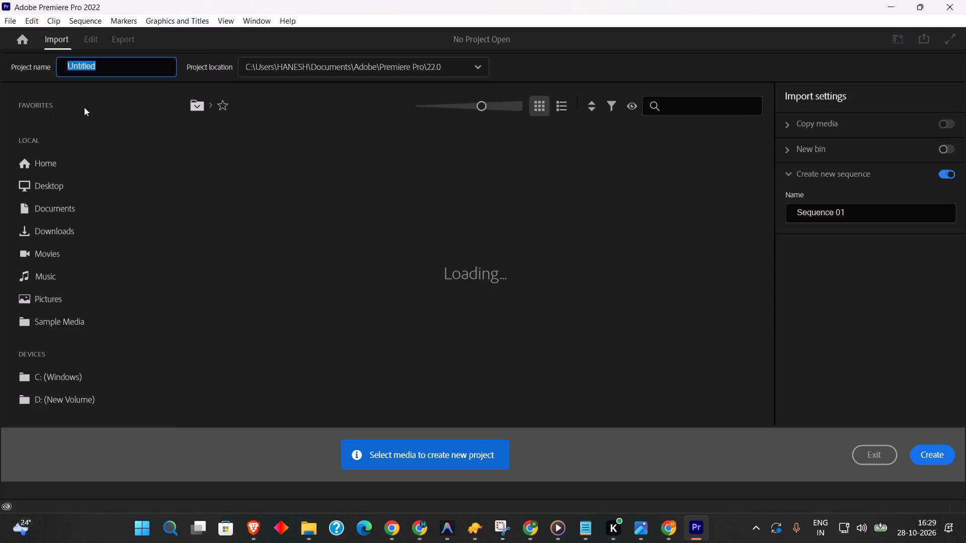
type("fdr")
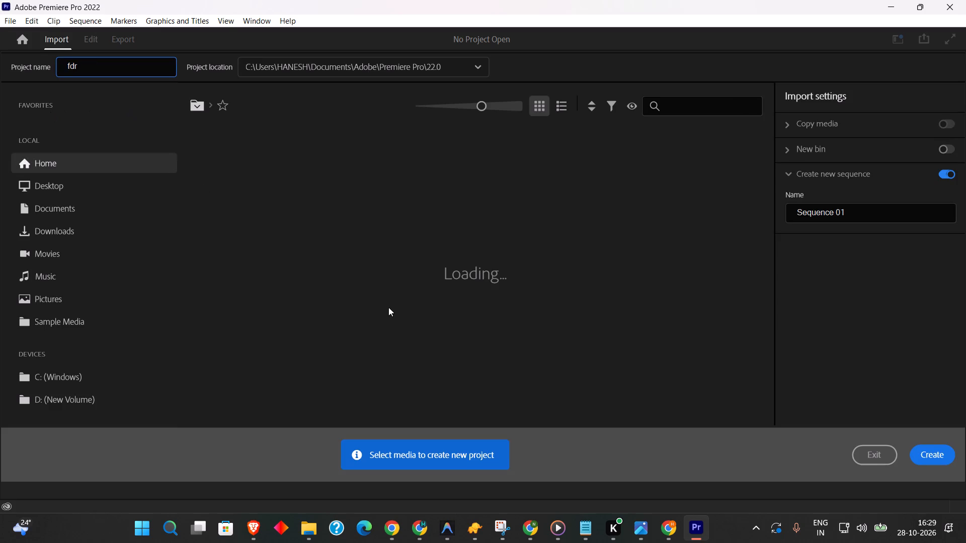
left_click(934, 448)
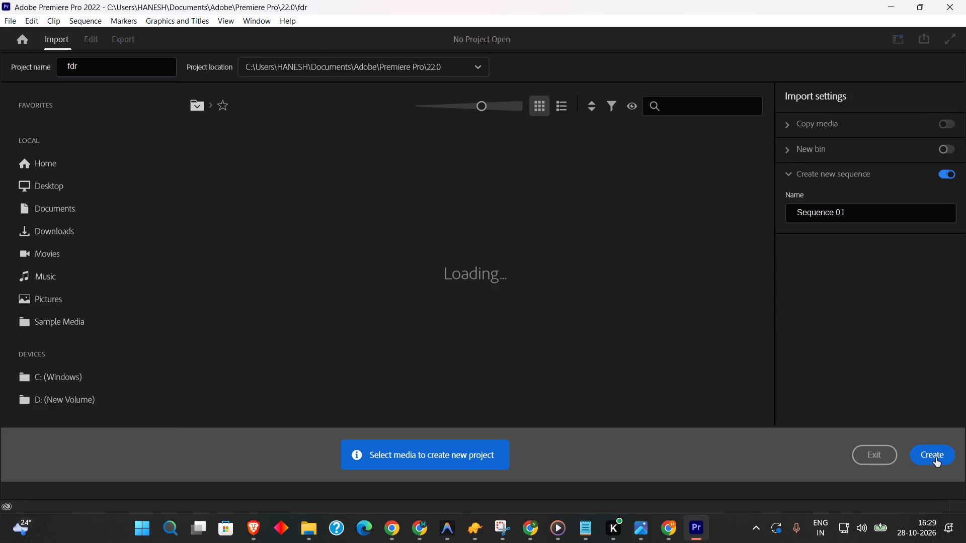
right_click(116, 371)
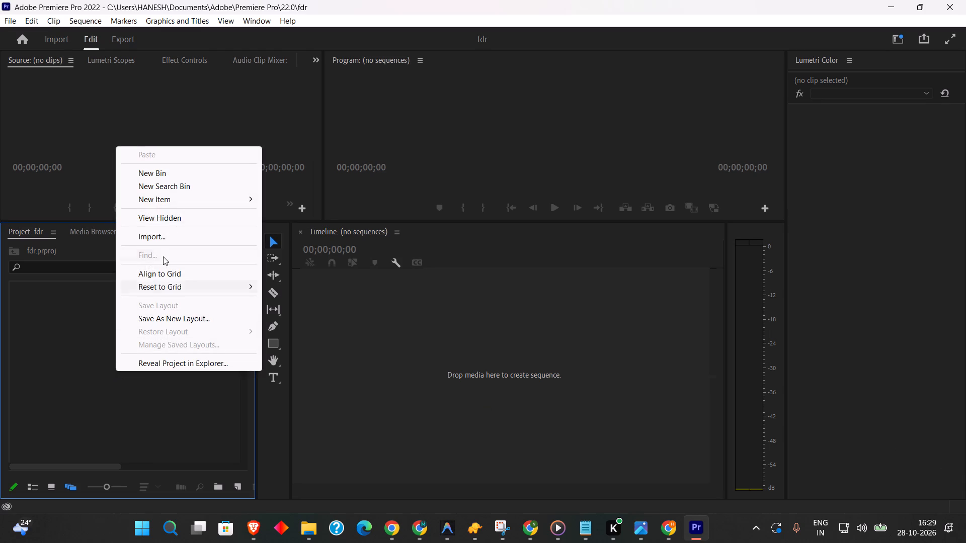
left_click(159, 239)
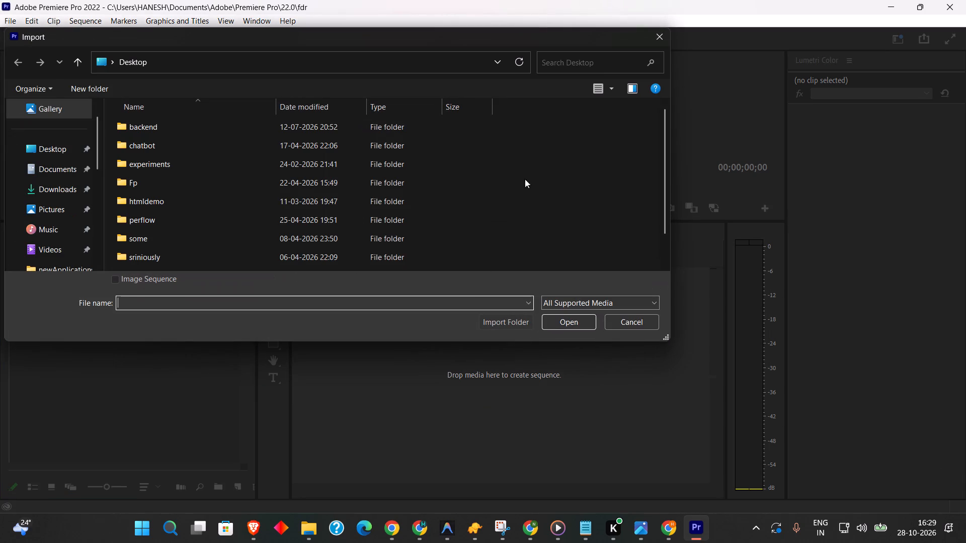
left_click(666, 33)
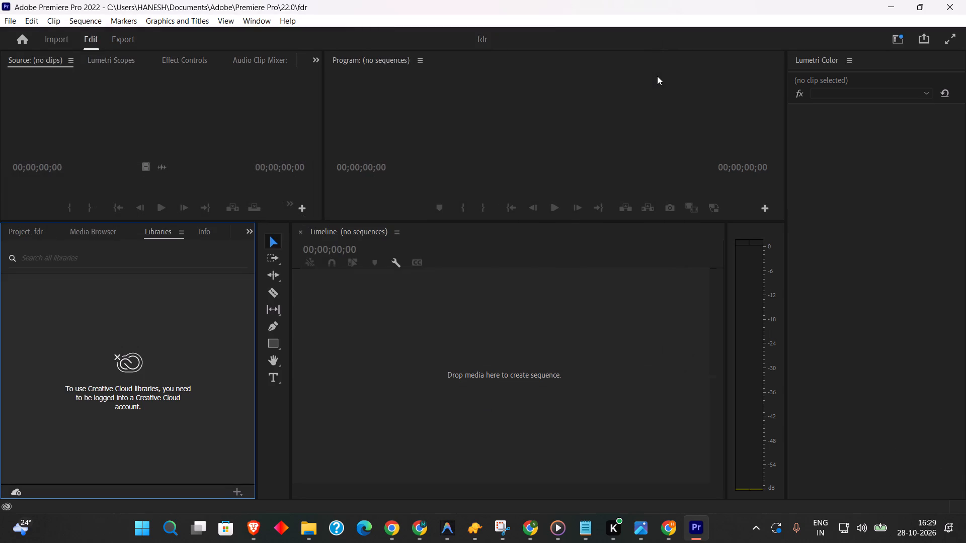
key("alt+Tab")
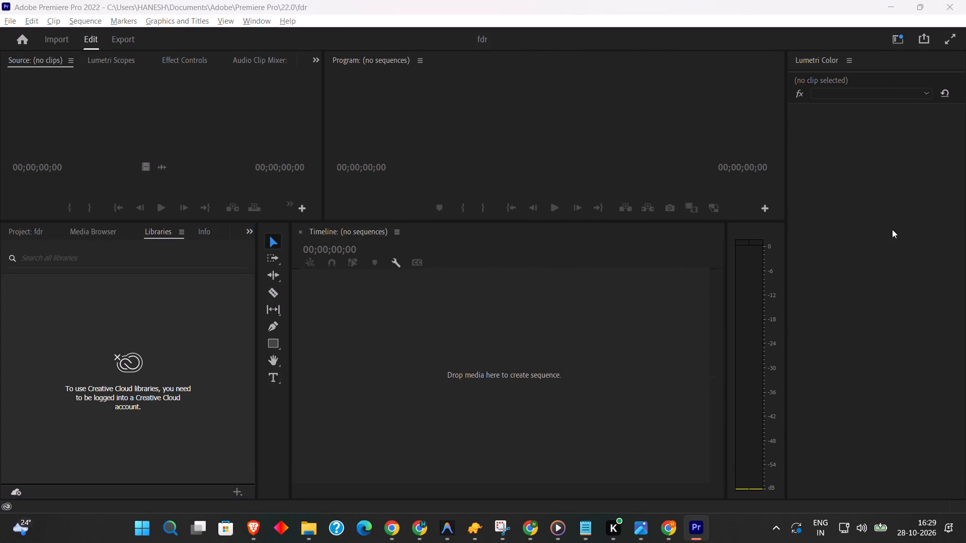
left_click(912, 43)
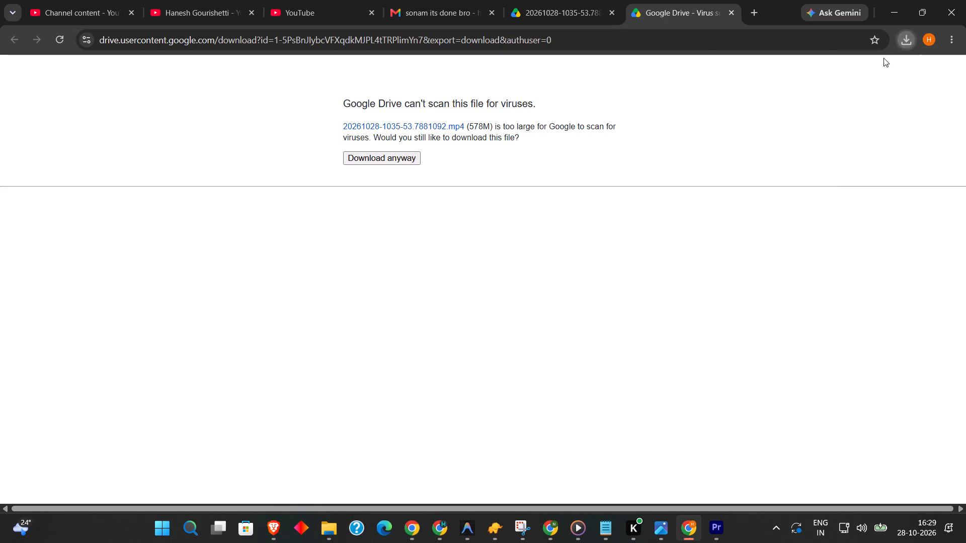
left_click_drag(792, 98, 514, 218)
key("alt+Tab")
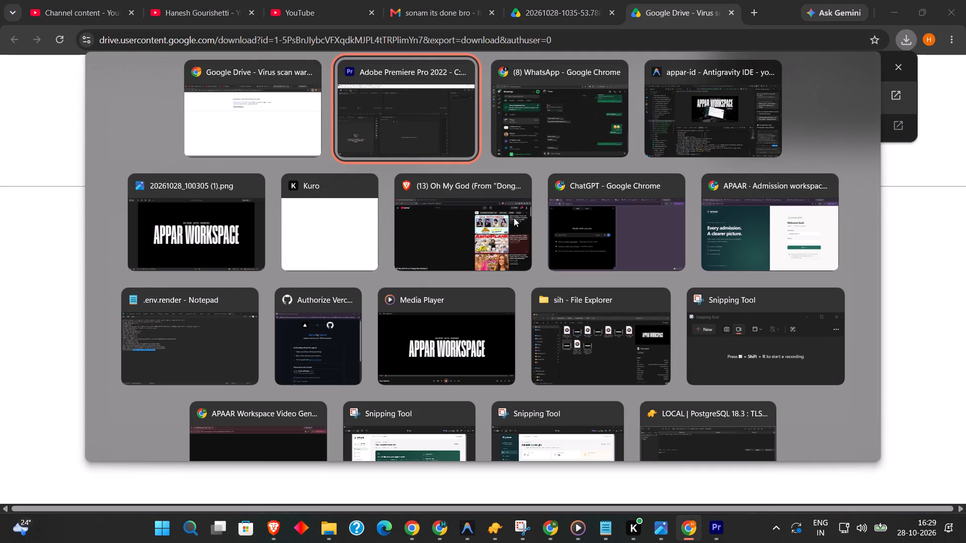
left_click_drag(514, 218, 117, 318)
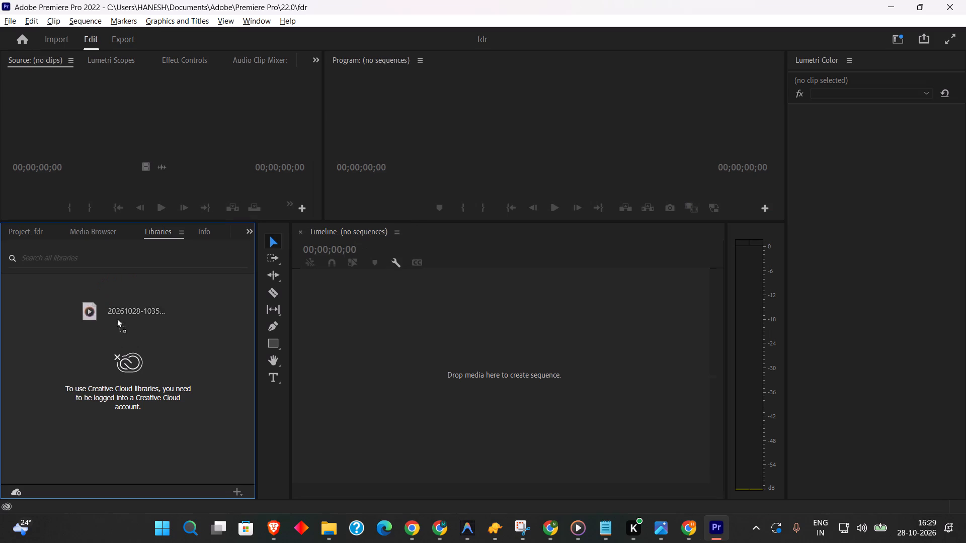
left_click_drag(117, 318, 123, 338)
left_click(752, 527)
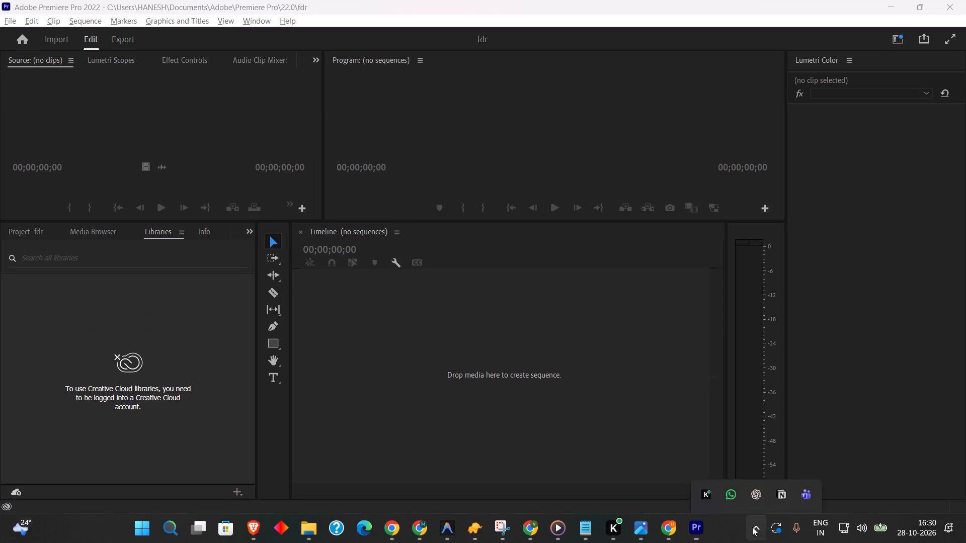
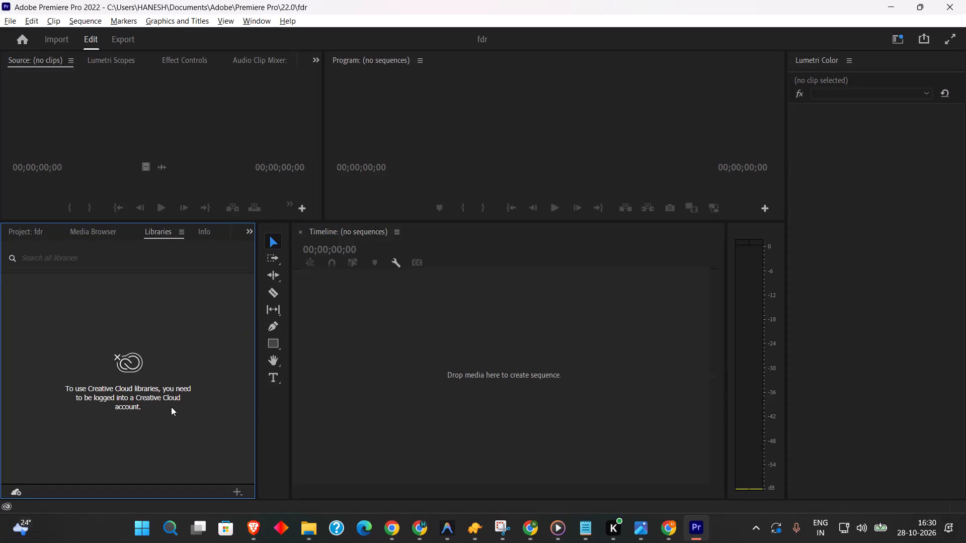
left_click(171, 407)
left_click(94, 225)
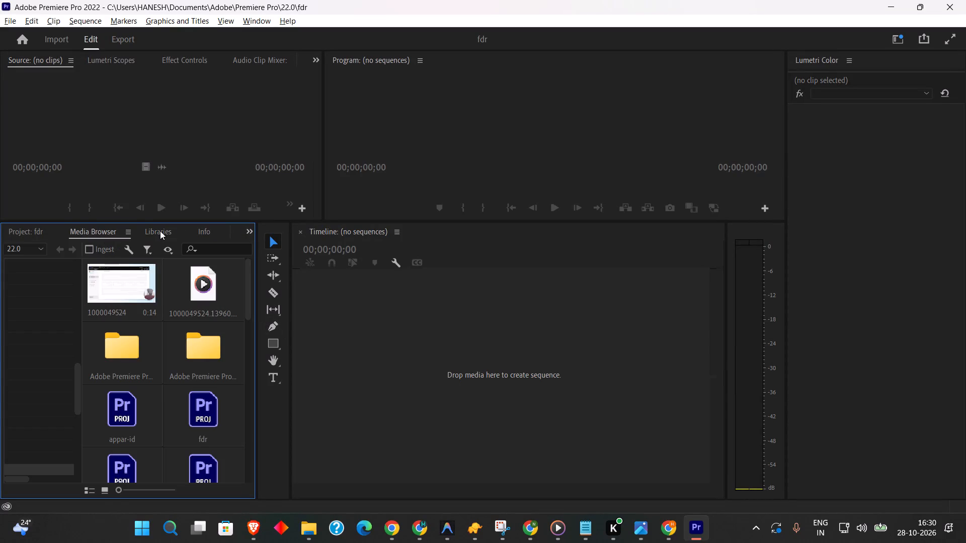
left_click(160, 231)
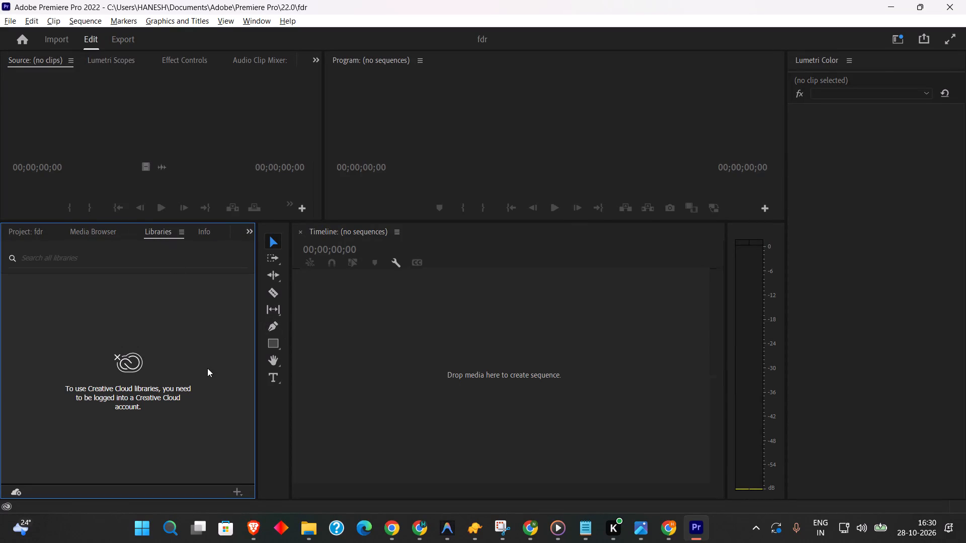
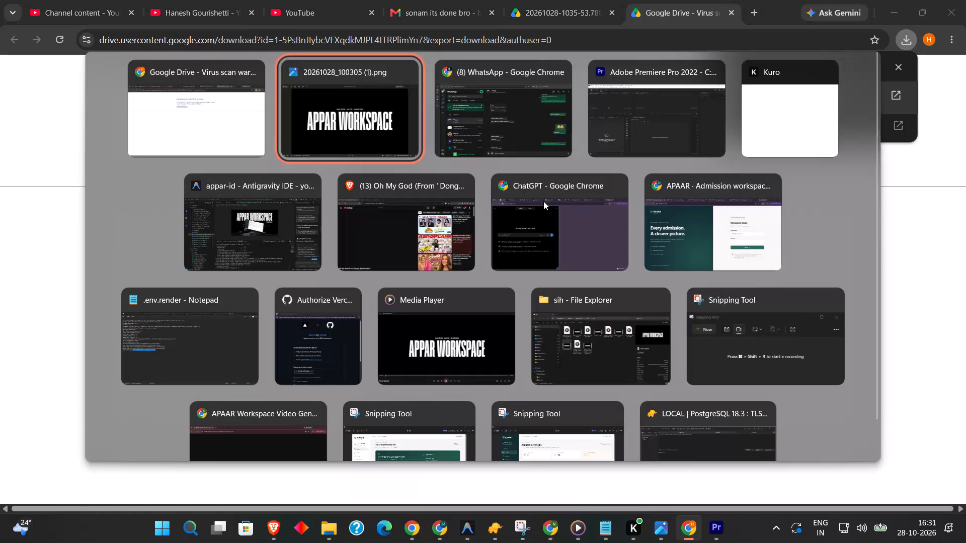
key("alt+Tab")
key("alt+Tab")
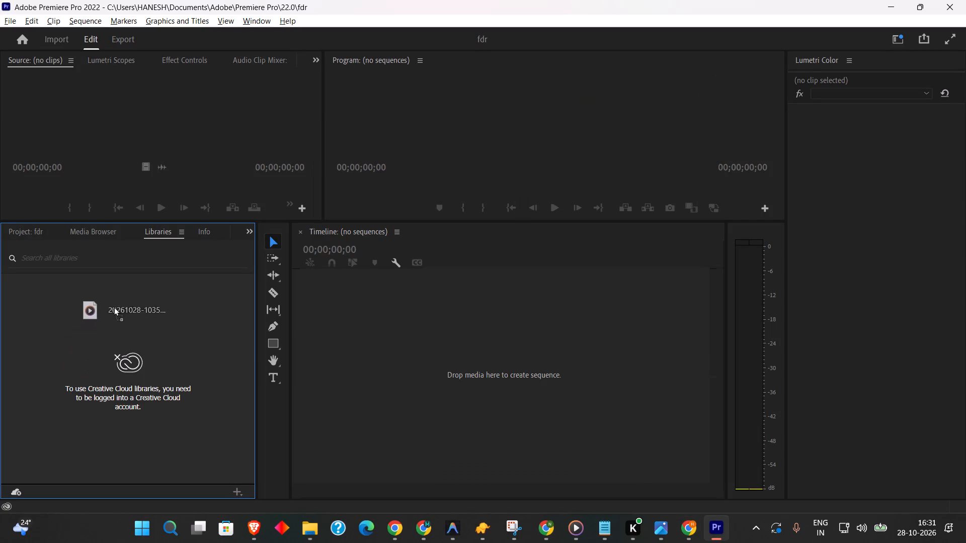
left_click(385, 303)
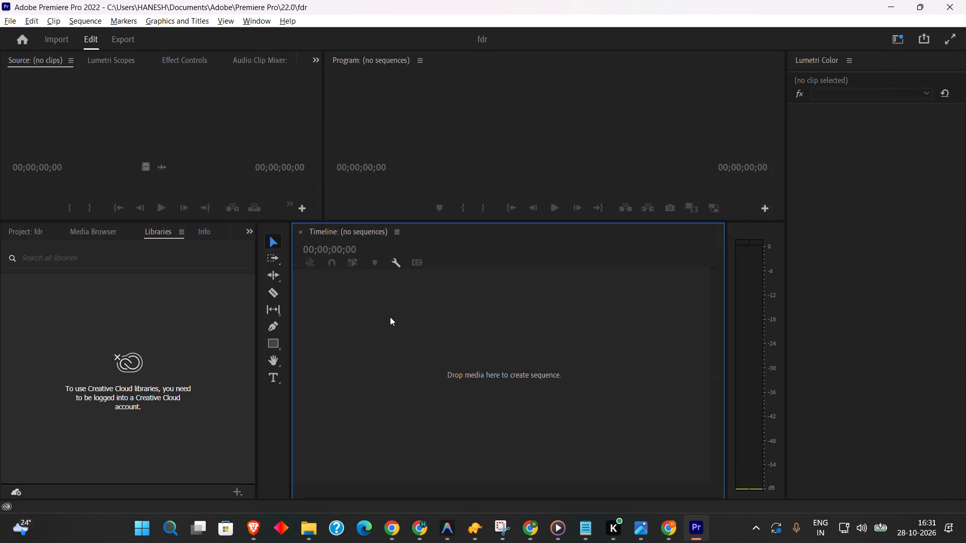
key("alt+Tab")
left_click_drag(818, 105, 536, 258)
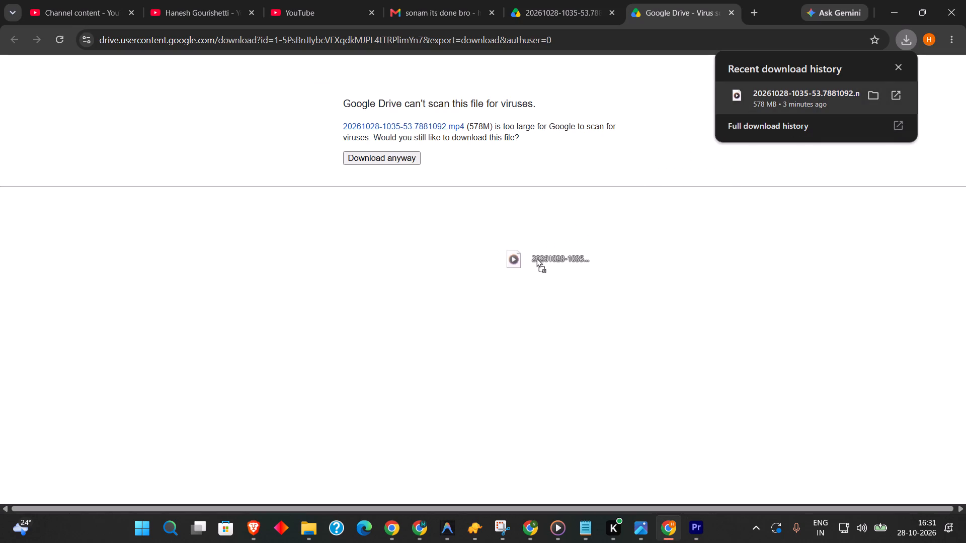
key("alt+Tab")
left_click_drag(536, 258, 418, 349)
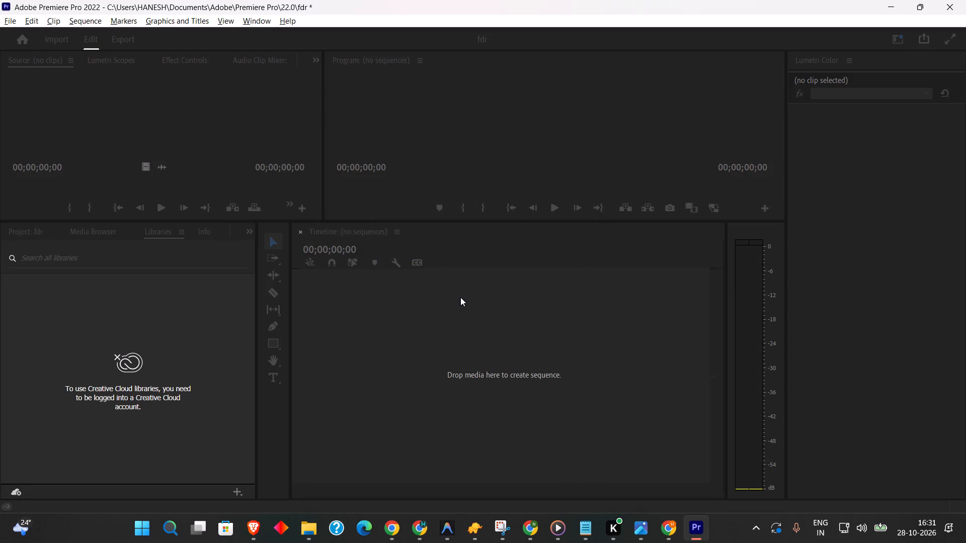
scroll(371, 326, "up", 3)
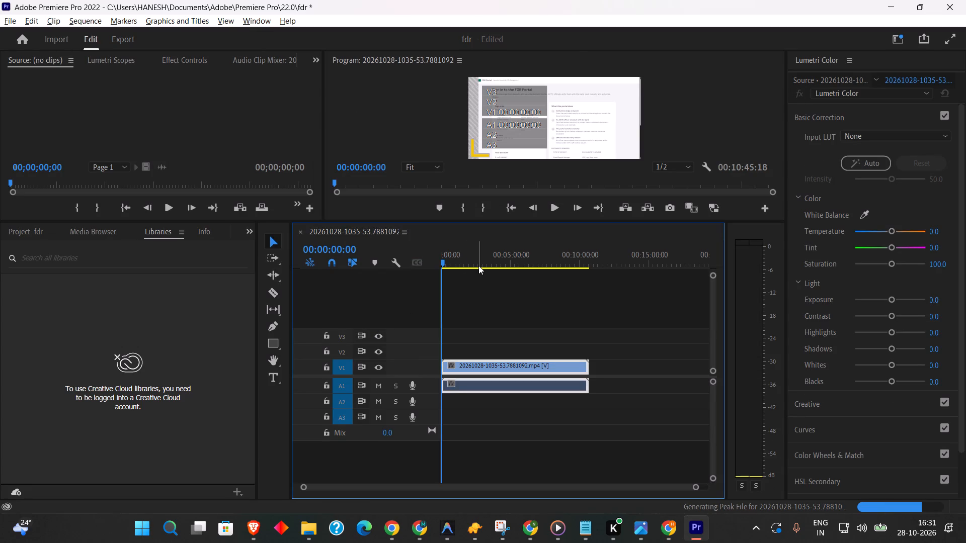
left_click_drag(478, 265, 426, 271)
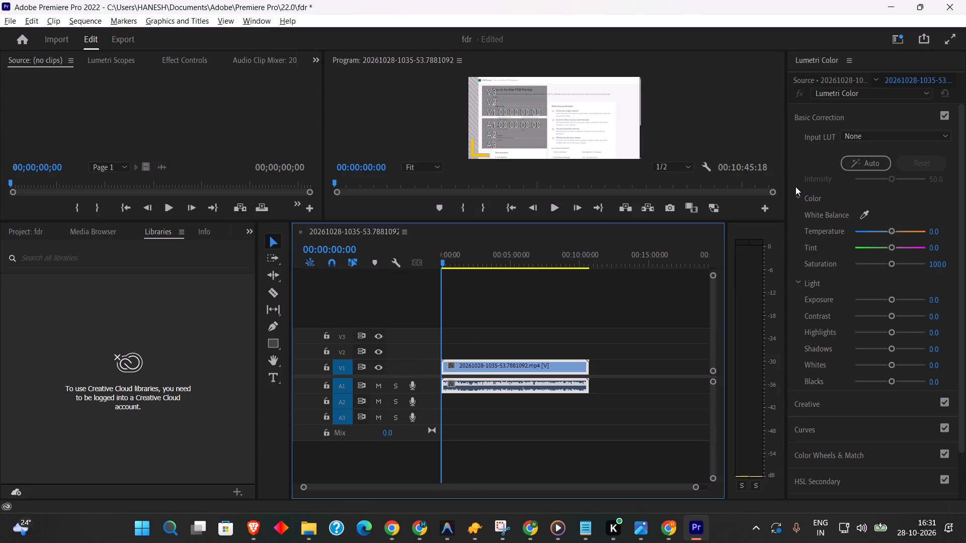
Resize the workspace panels to enlarge the program monitor, widen the timeline and narrow the libraries and color panels.
left_click_drag(786, 189, 799, 191)
left_click_drag(544, 220, 541, 235)
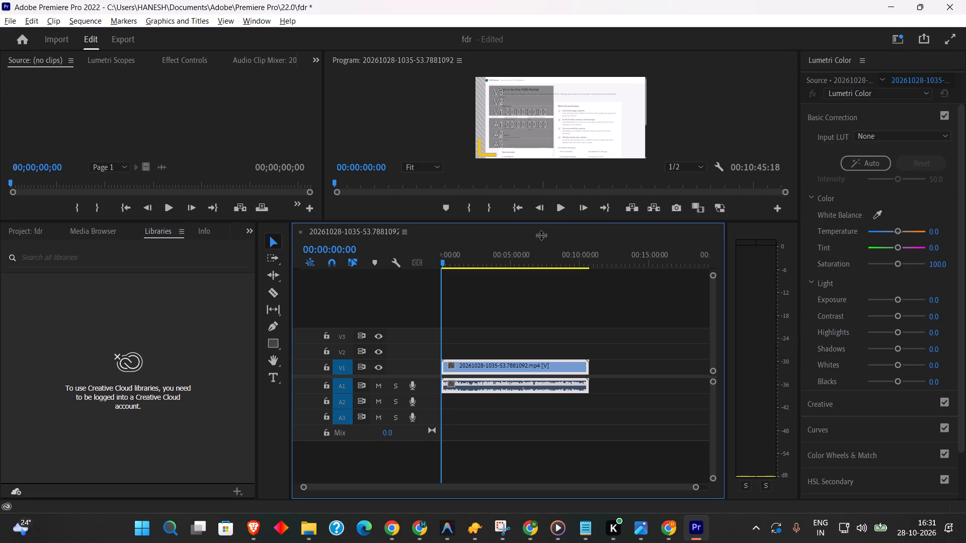
left_click_drag(541, 235, 527, 290)
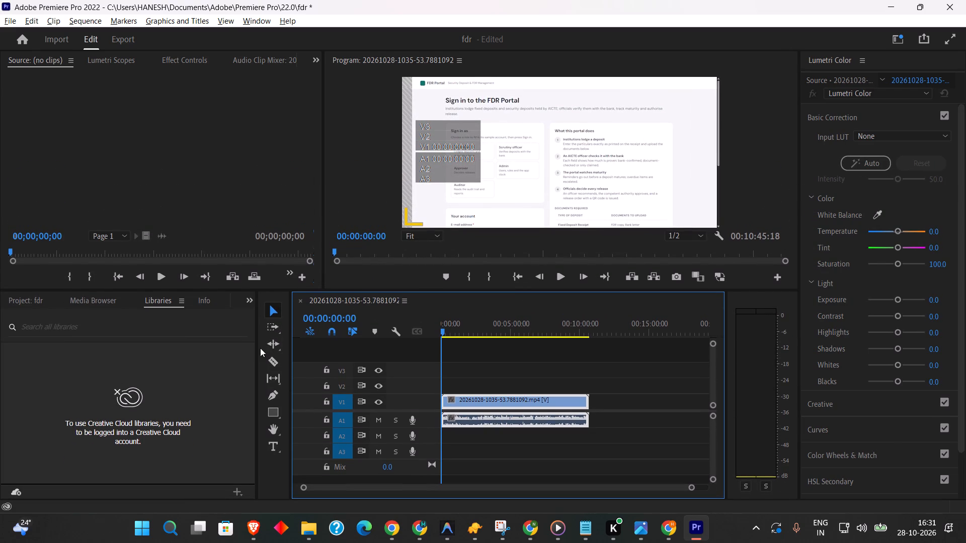
left_click_drag(256, 346, 174, 350)
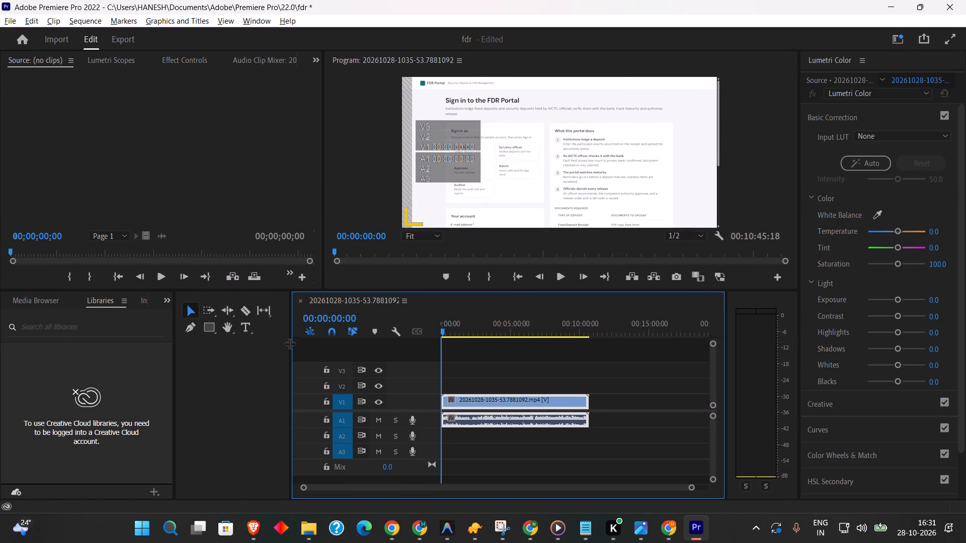
left_click_drag(290, 344, 205, 360)
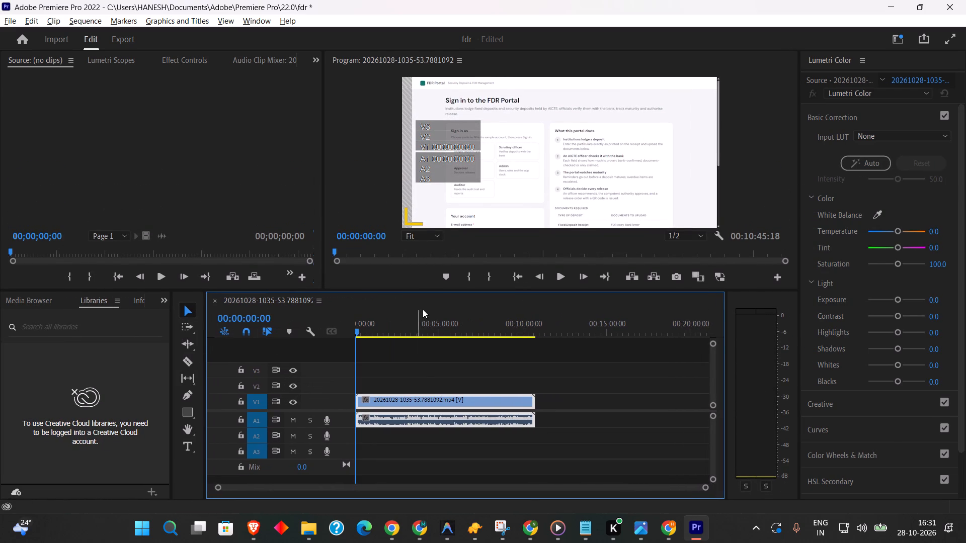
left_click_drag(441, 291, 432, 325)
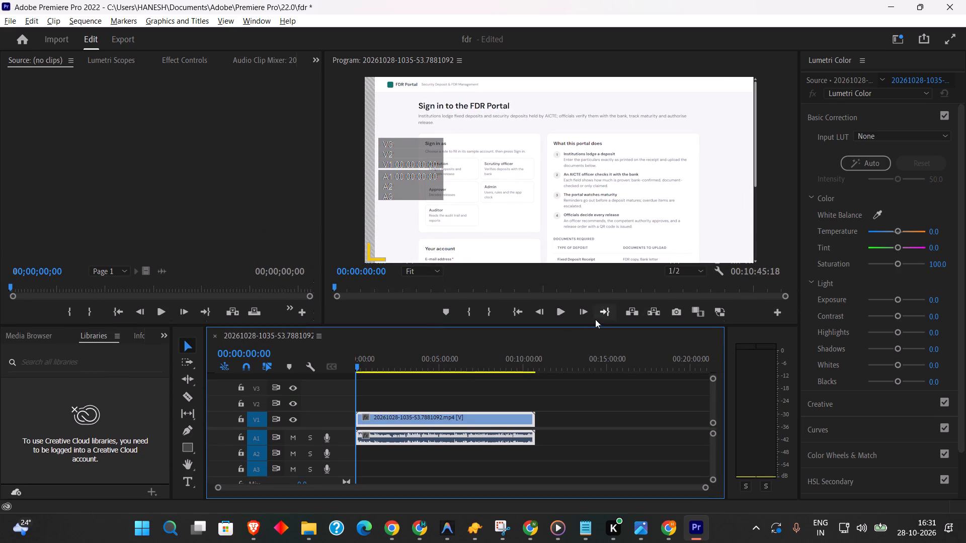
Play the recording's opening and replay around 00:00:20 in close detail to locate the unwanted moment, stopping at 00:00:21:03.
left_click(559, 312)
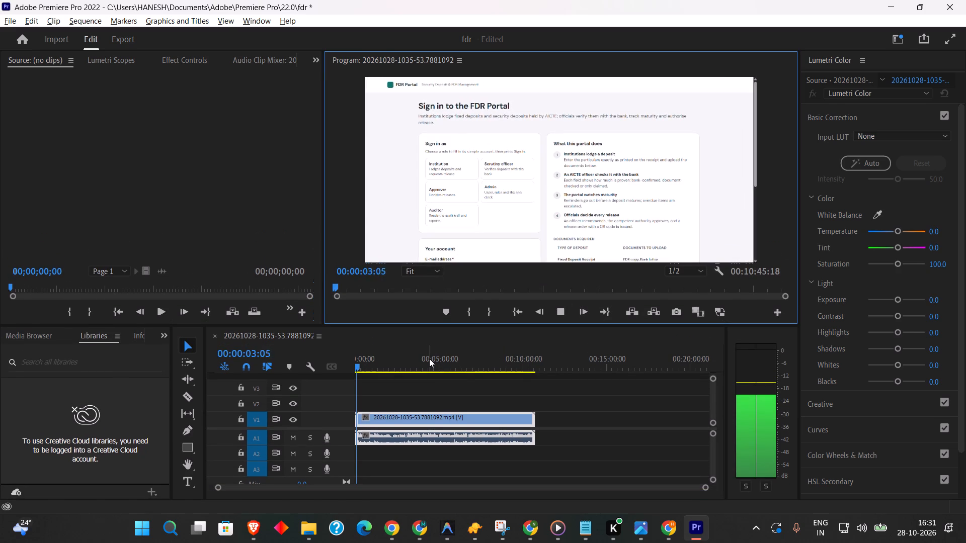
left_click_drag(706, 490, 635, 490)
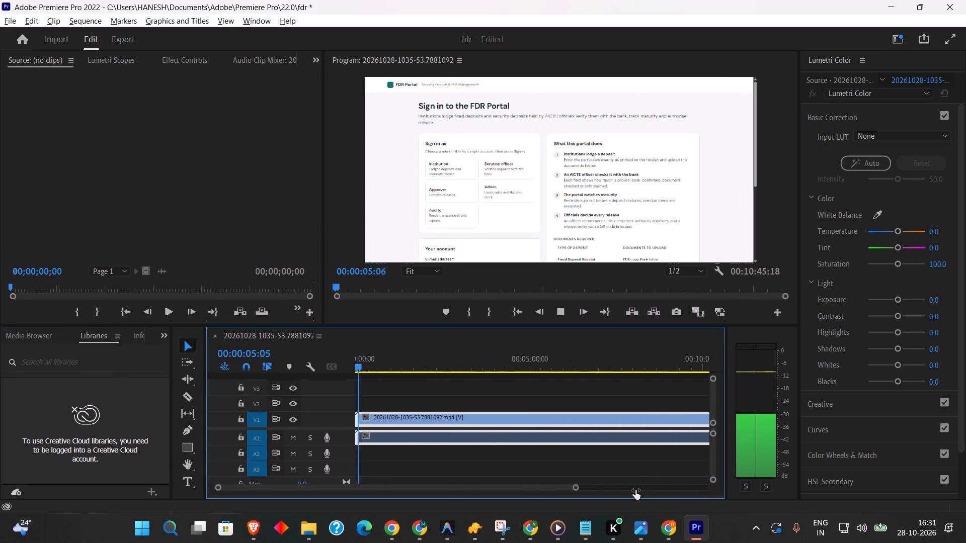
left_click_drag(635, 490, 520, 490)
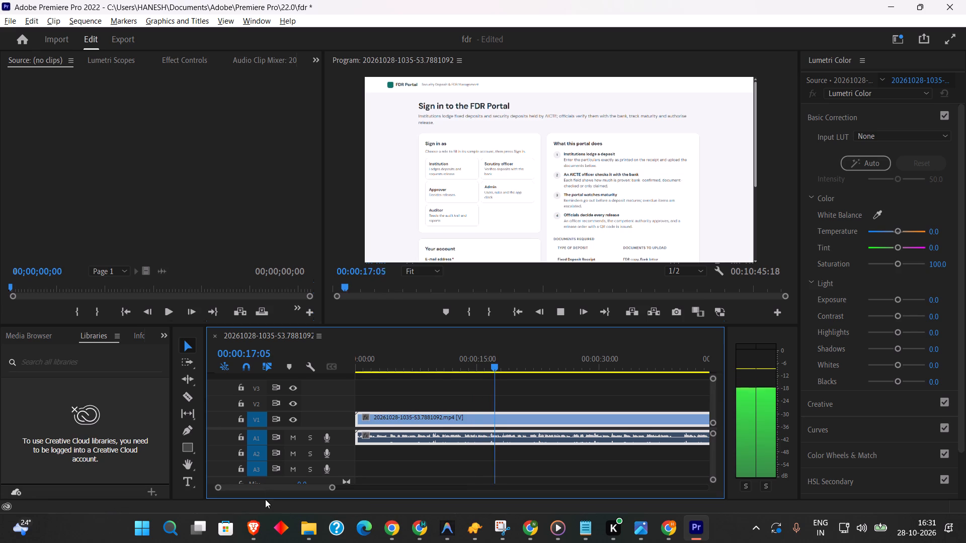
left_click(274, 488)
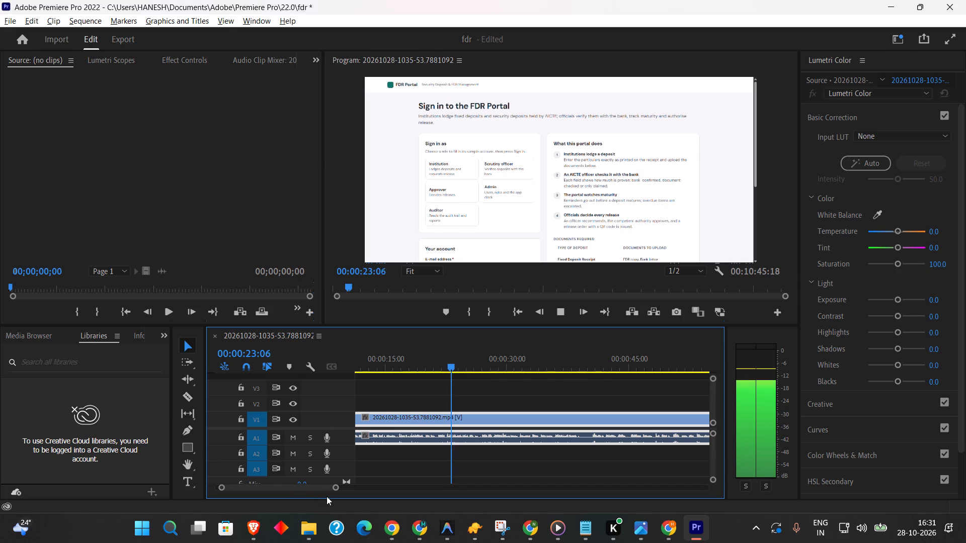
left_click(426, 371)
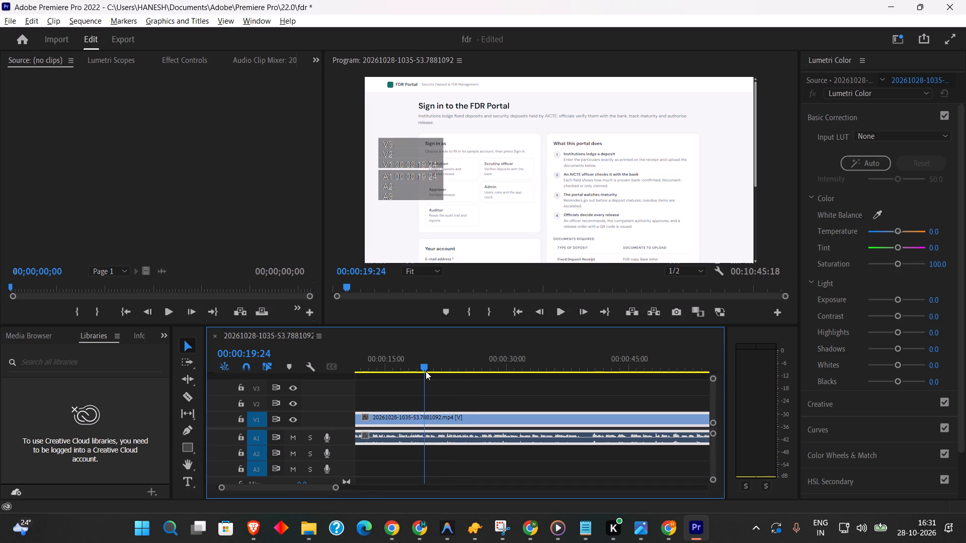
key("space")
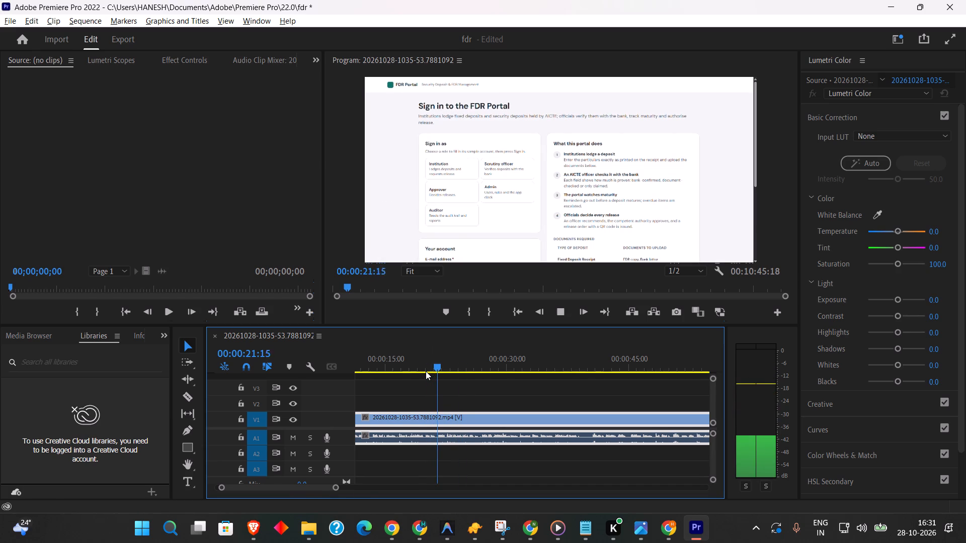
left_click_drag(415, 366, 417, 366)
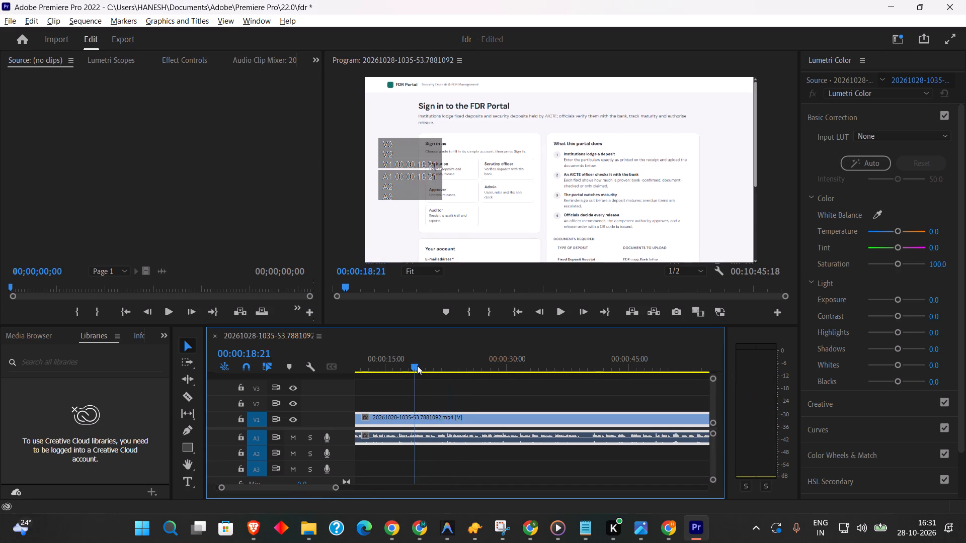
left_click_drag(417, 366, 433, 371)
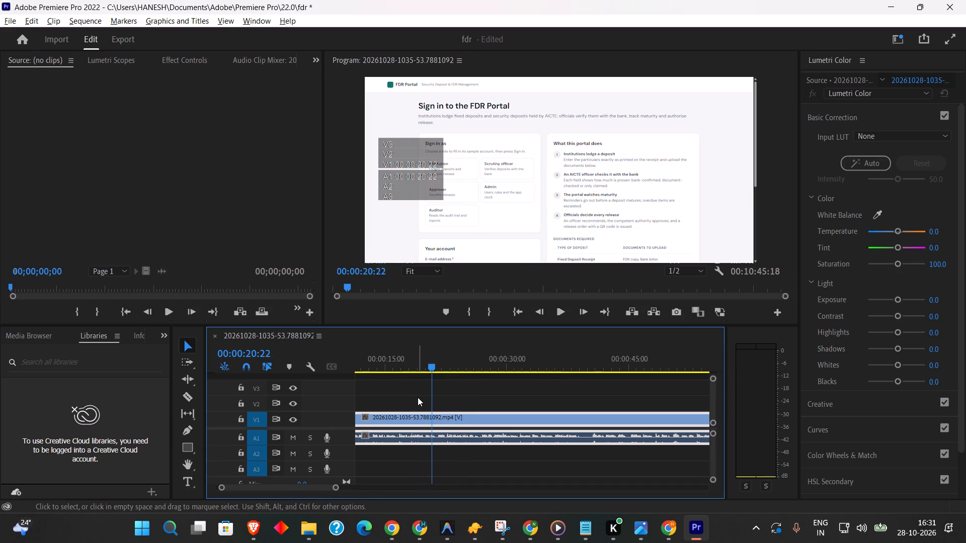
key("space")
key("space")
left_click_drag(333, 487, 324, 489)
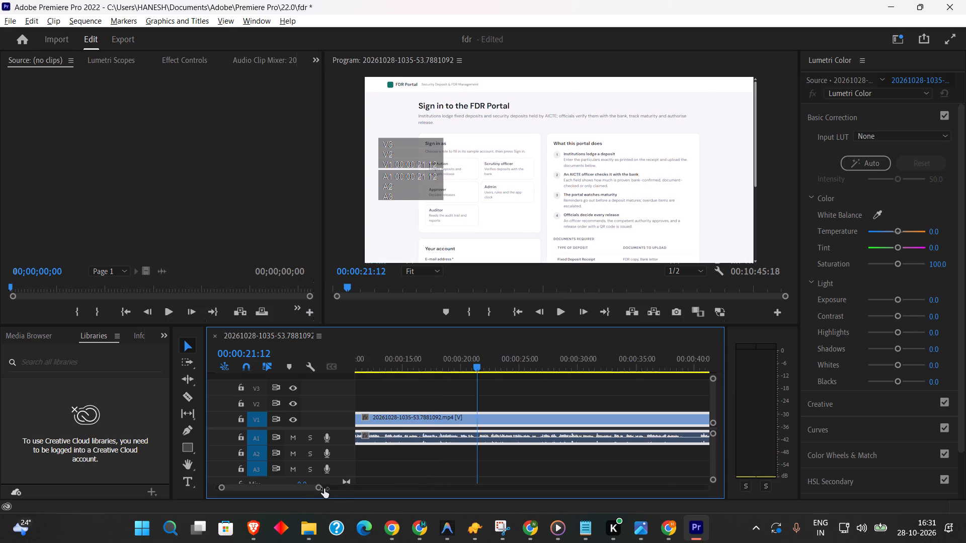
left_click_drag(324, 489, 301, 488)
left_click(492, 368)
key("space")
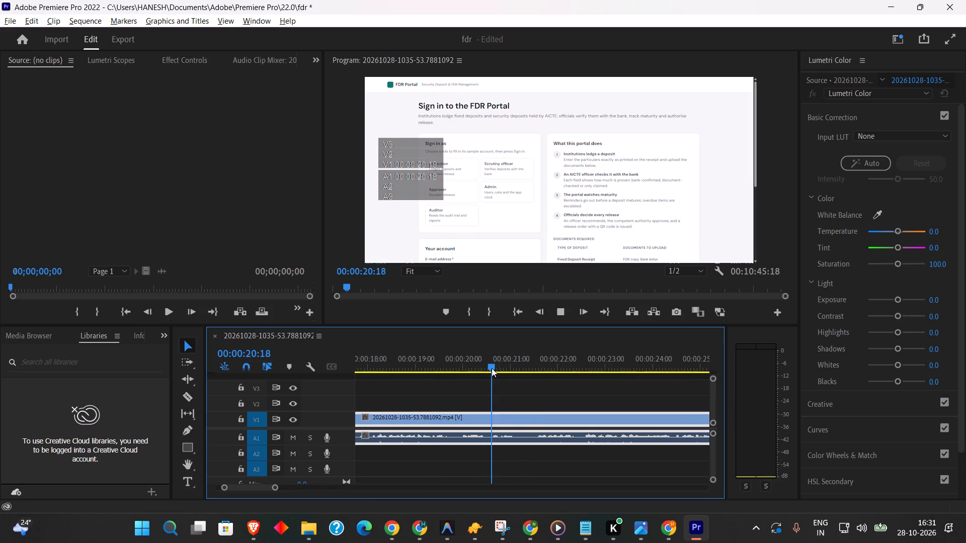
key("space")
Razor out a segment of about 13 frames starting at 00:00:21:03, delete it, and close the gap with the following clip.
left_click(190, 401)
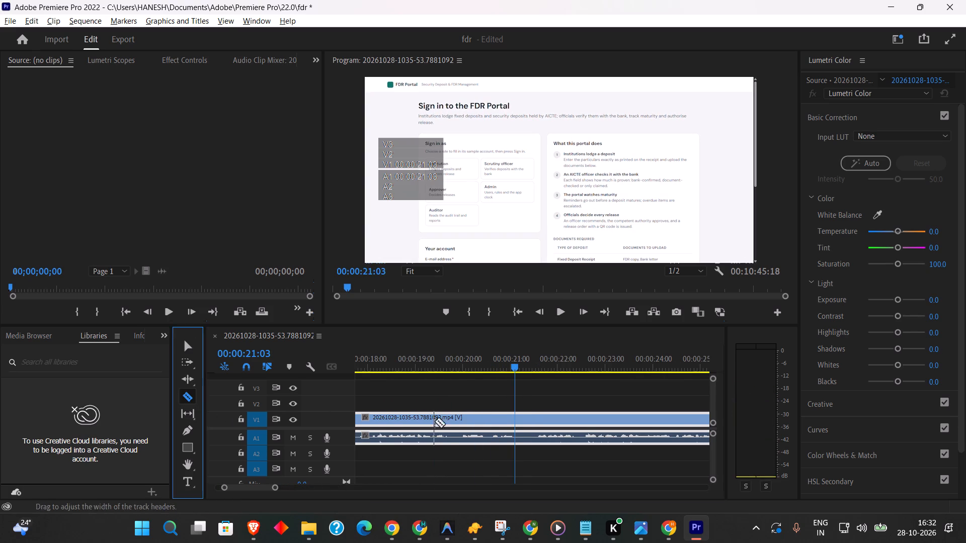
left_click(513, 411)
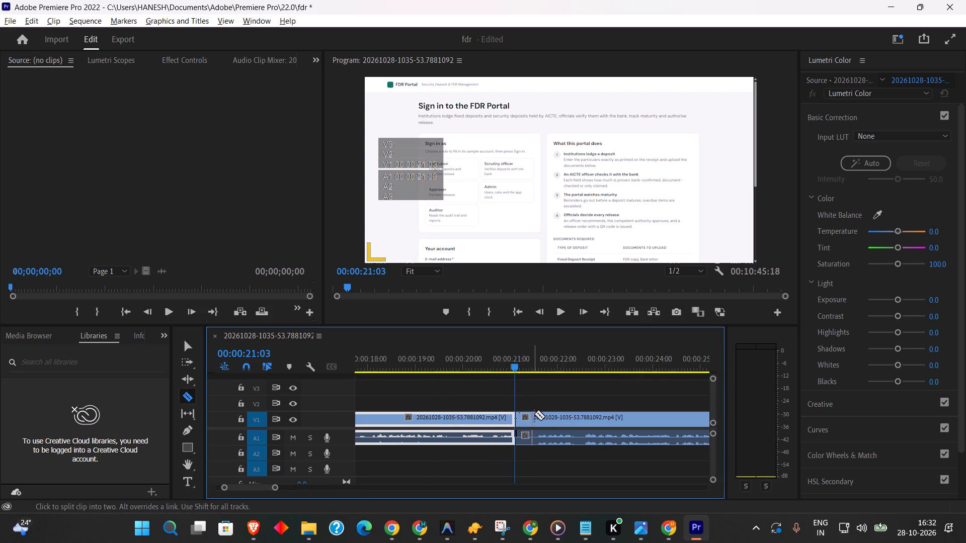
left_click(535, 414)
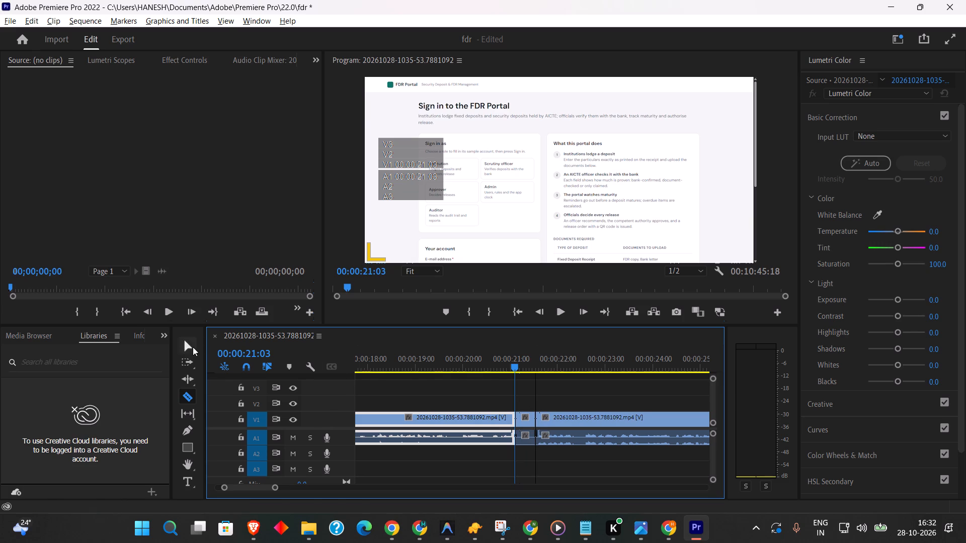
left_click(193, 347)
left_click(524, 418)
key("BackSpace")
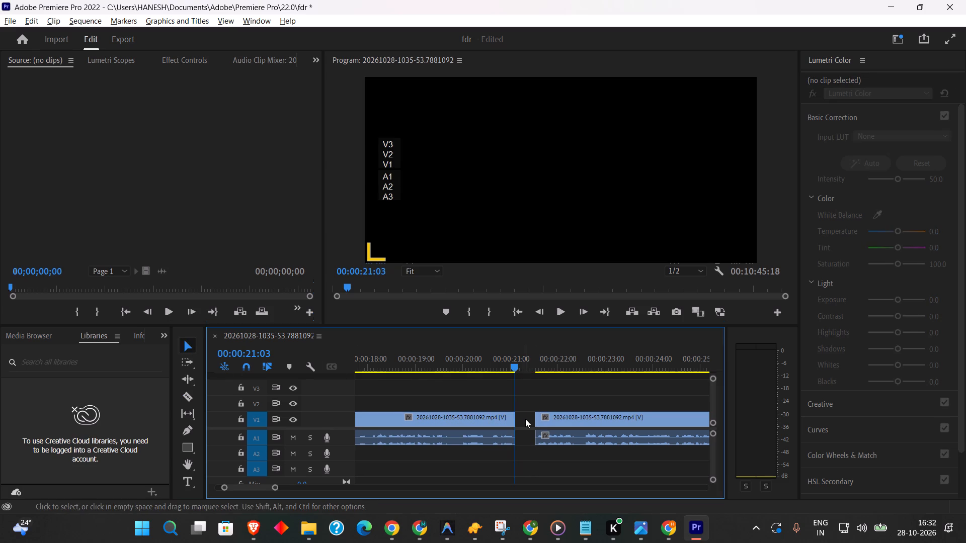
left_click_drag(543, 419, 527, 421)
Replay the sequence across the join at 00:00:21:03 to check how the cut plays.
left_click(501, 366)
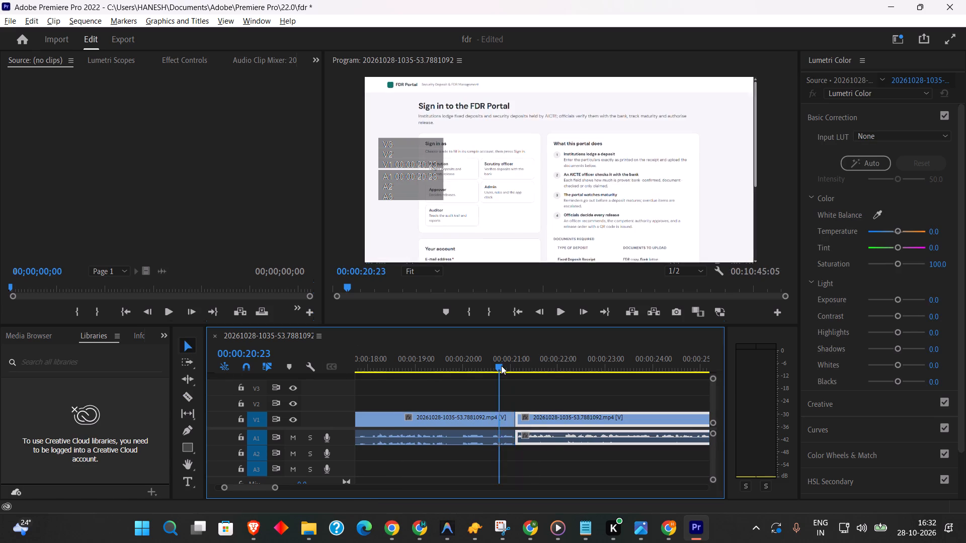
key("space")
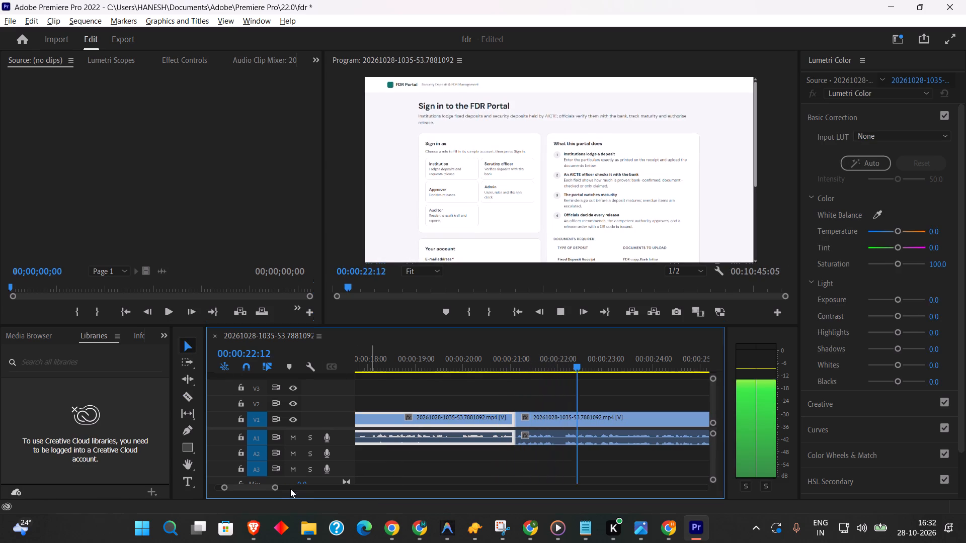
left_click(536, 368)
key("space")
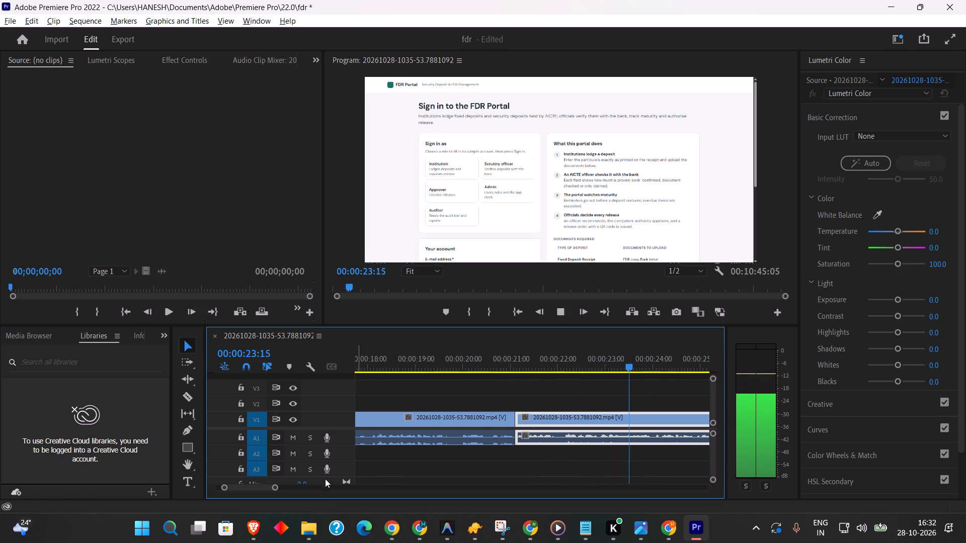
Review the rest of the recording's playback for further cuts, stopping at 00:01:12:19.
left_click(275, 485)
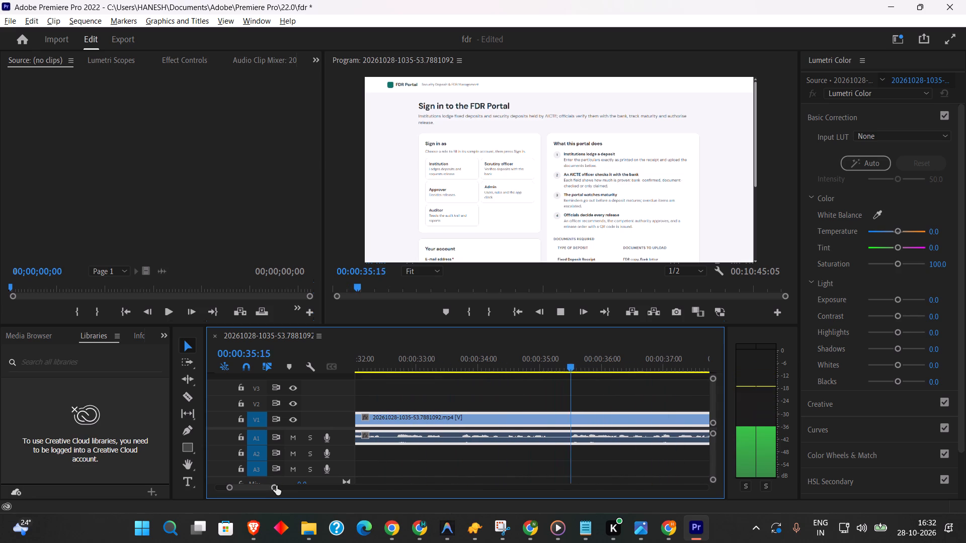
left_click_drag(275, 487, 282, 488)
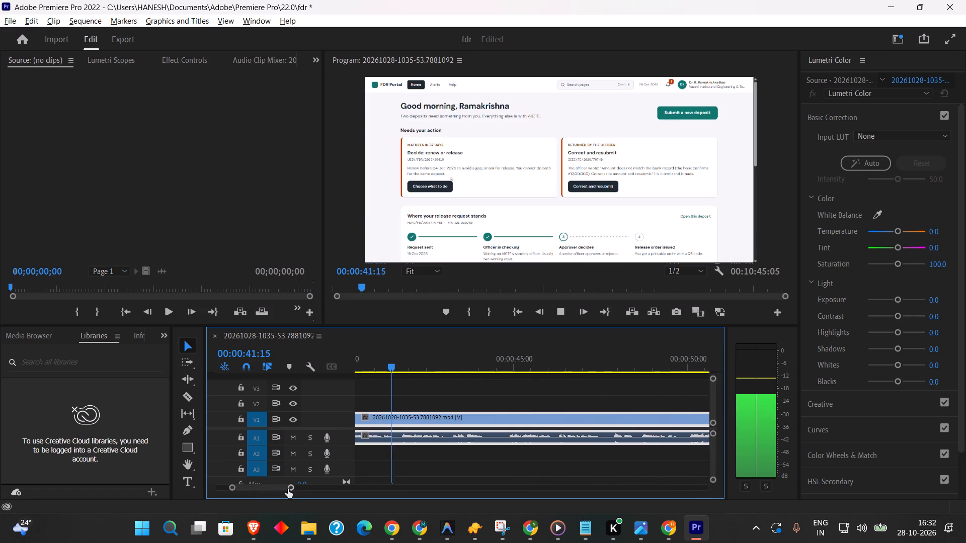
left_click_drag(290, 488, 285, 488)
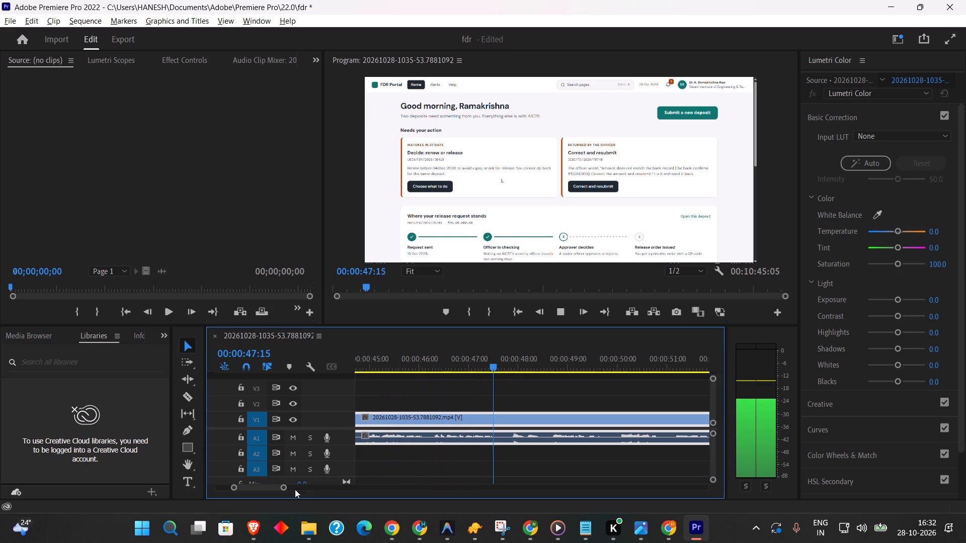
left_click_drag(283, 490, 285, 492)
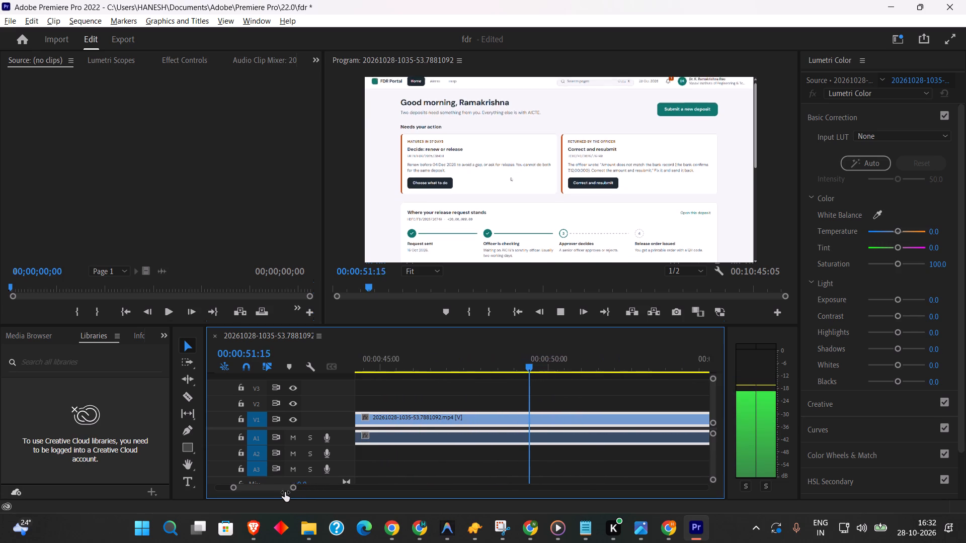
left_click_drag(285, 492, 274, 492)
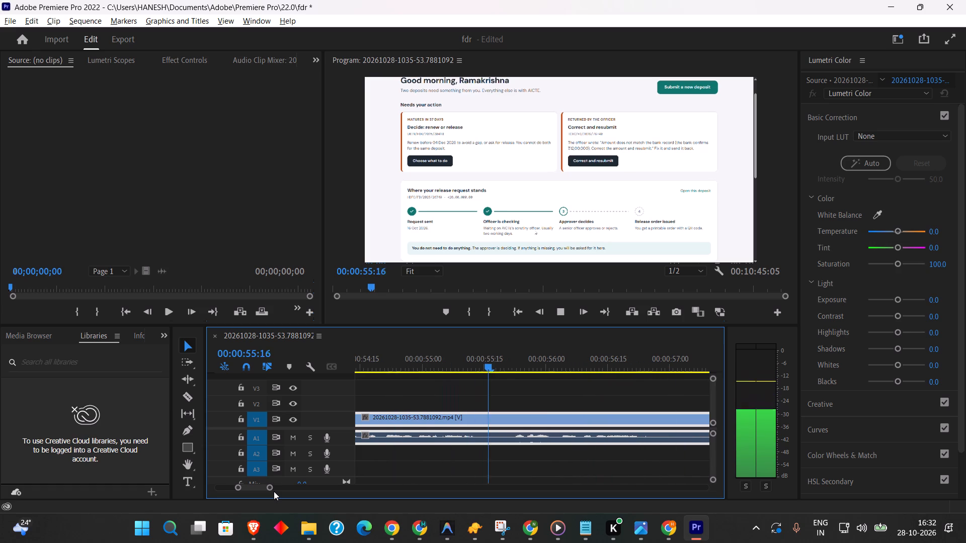
left_click(271, 488)
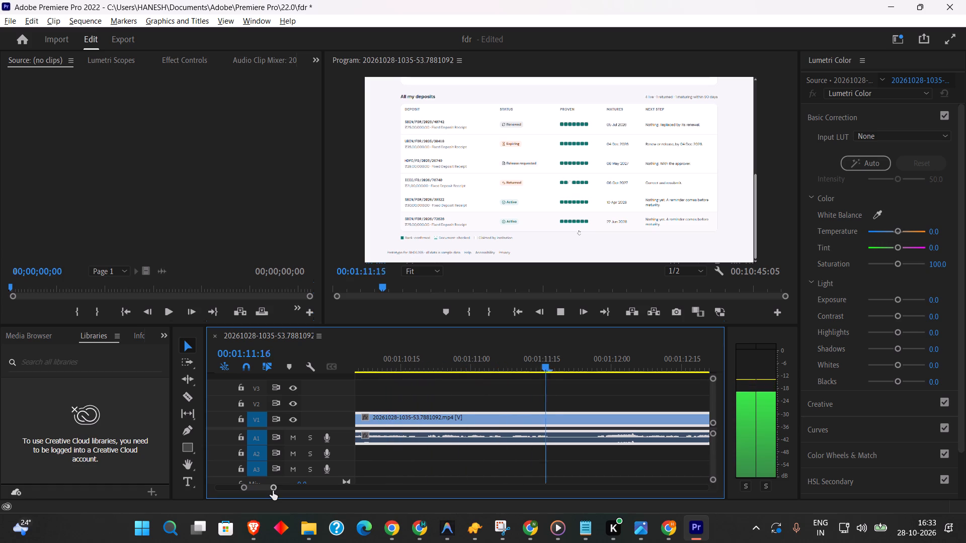
key("space")
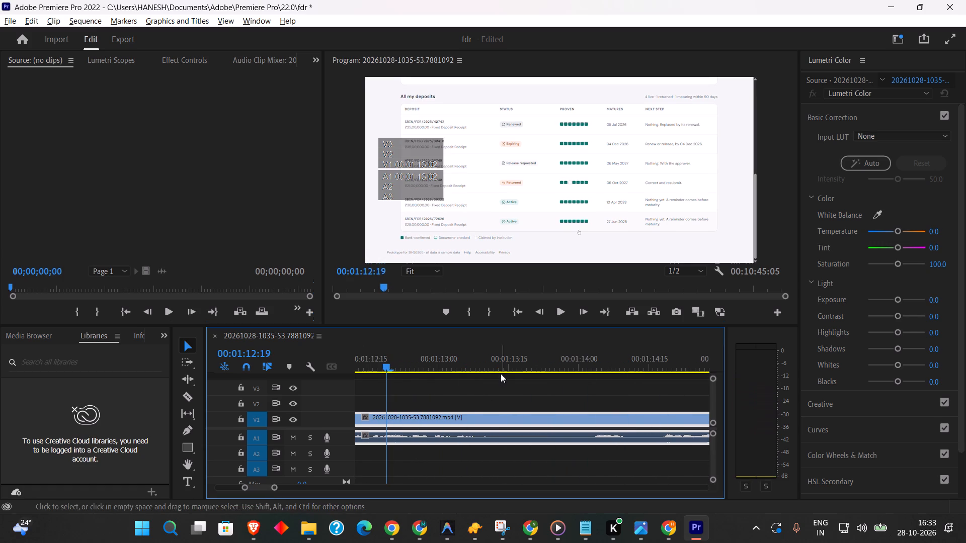
Replay the recording between about 00:01:07 and 00:01:15 to locate the next unwanted moment, stopping at 00:01:09:00.
left_click_drag(500, 367, 342, 364)
key("space")
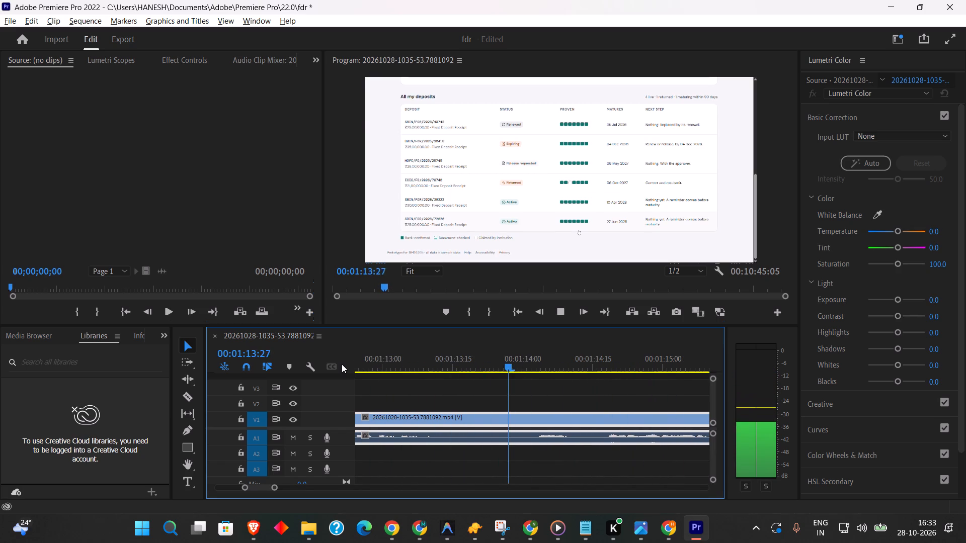
key("space")
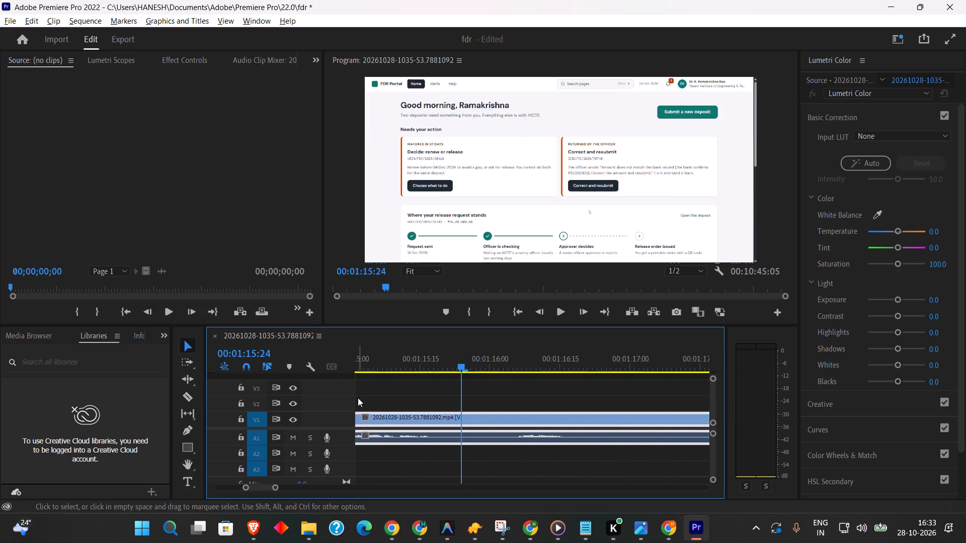
left_click_drag(262, 486, 255, 486)
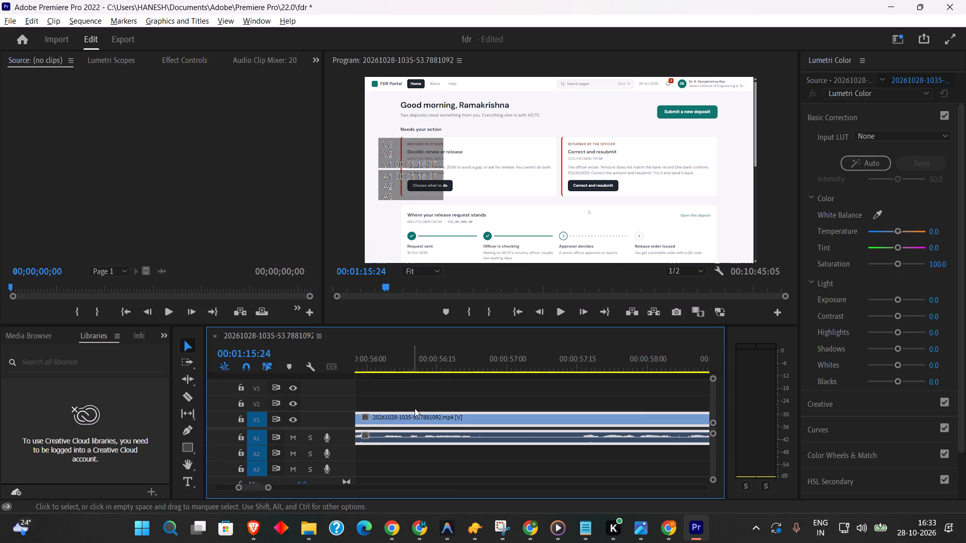
left_click(458, 367)
left_click(427, 367)
key("space")
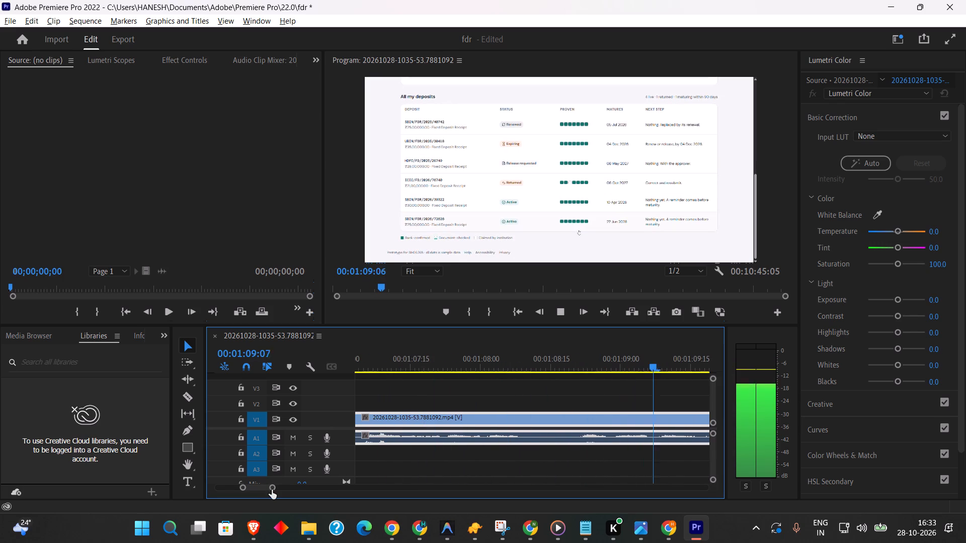
key("space")
left_click_drag(275, 486, 299, 486)
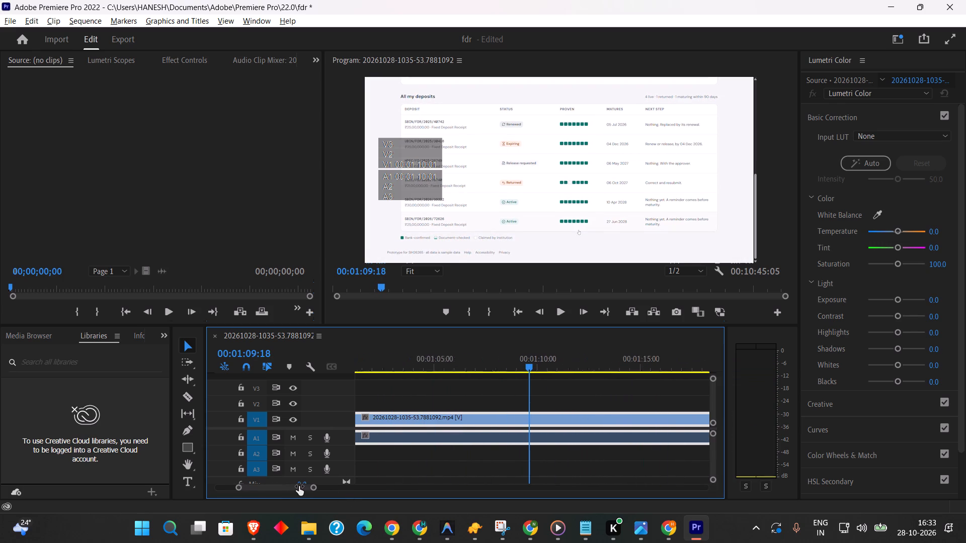
left_click_drag(299, 486, 299, 486)
left_click(491, 368)
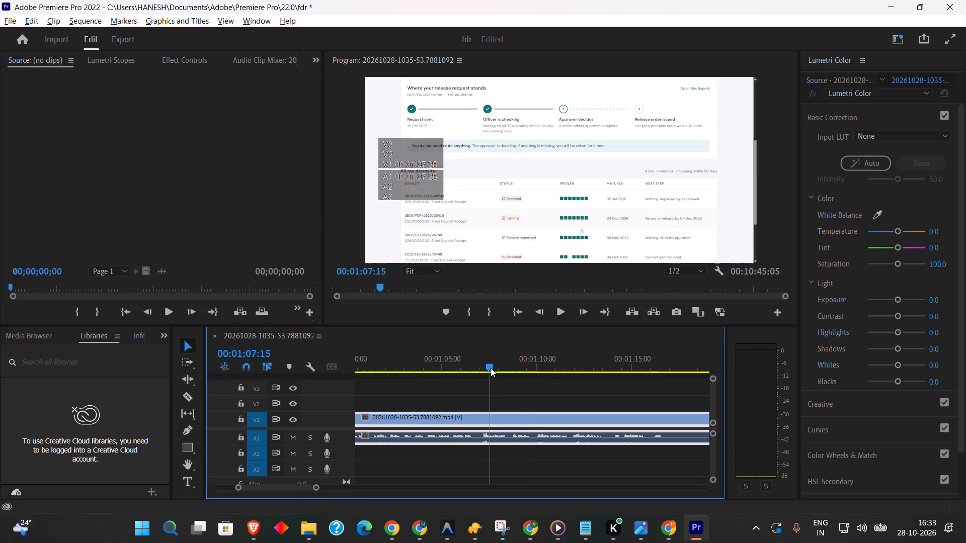
key("space")
key("space")
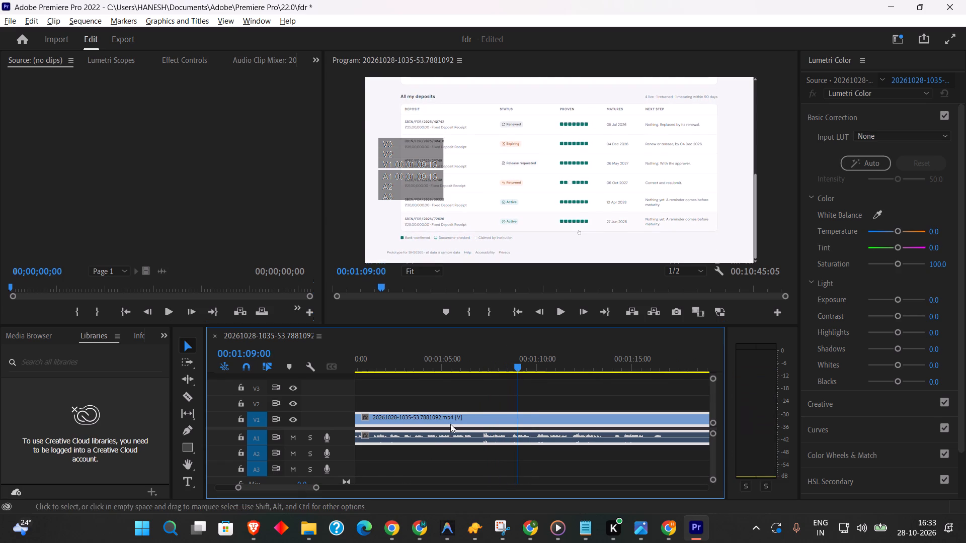
Razor out a segment of about 11 frames starting at 00:01:08:09, delete it, and close the gap with the following clip.
left_click_drag(313, 488, 293, 487)
left_click_drag(461, 367, 468, 368)
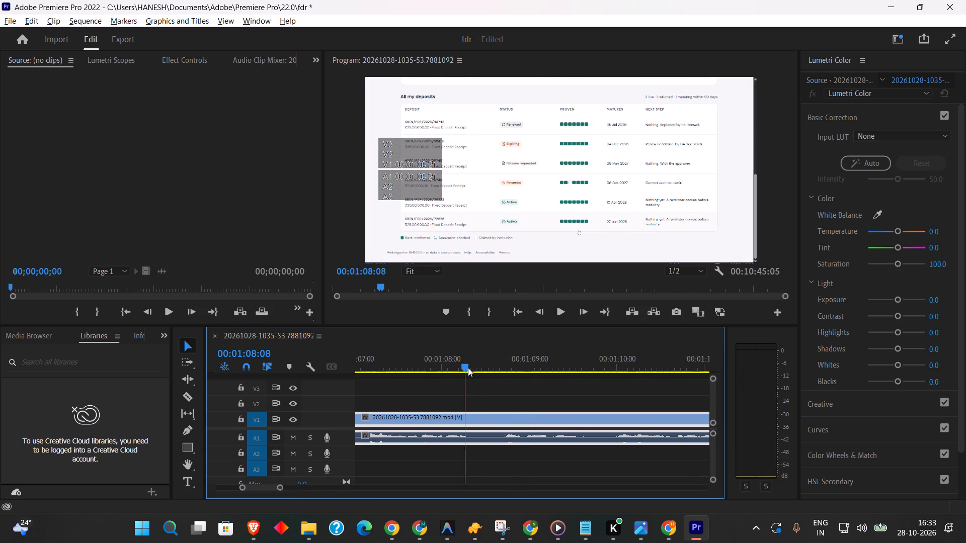
left_click_drag(468, 368, 468, 368)
left_click(193, 396)
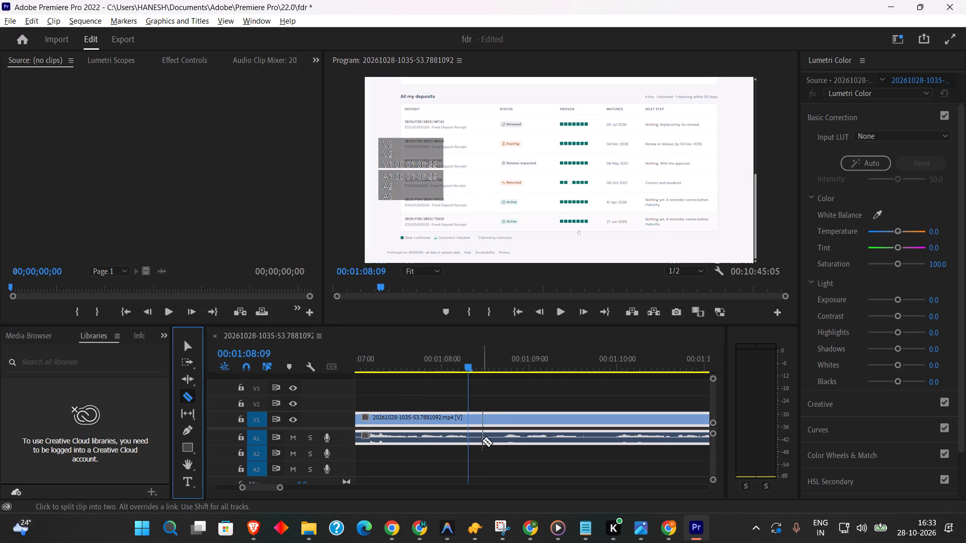
left_click(467, 418)
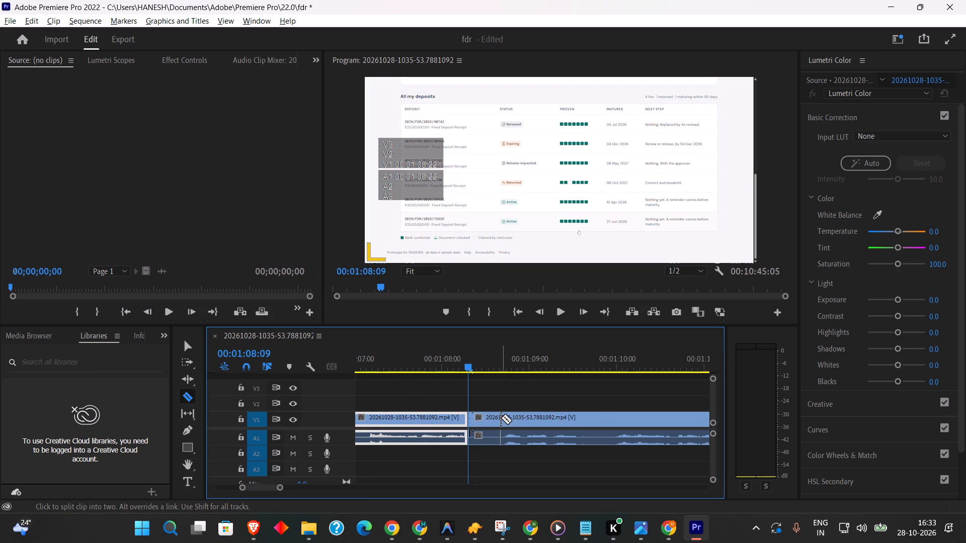
left_click(501, 418)
left_click(183, 348)
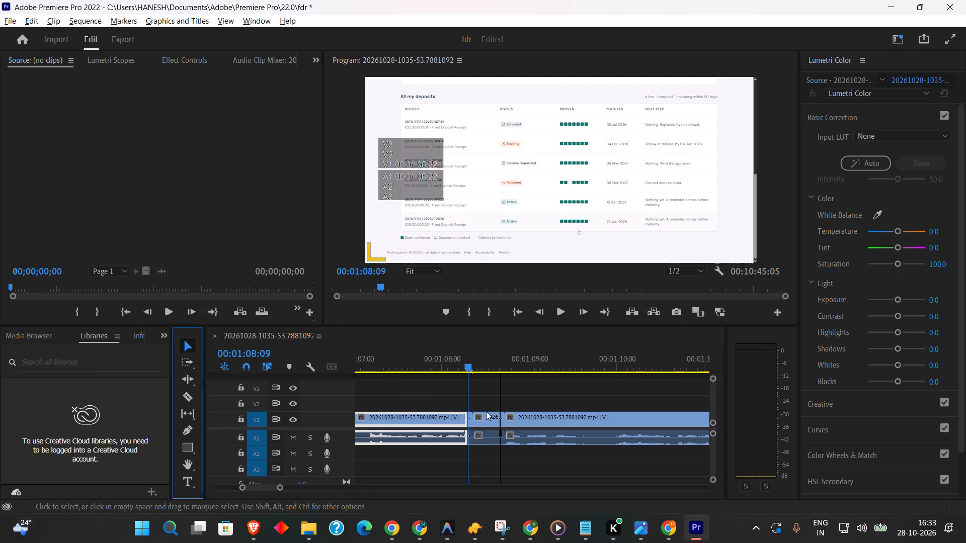
left_click(490, 414)
key("BackSpace")
left_click_drag(517, 423, 506, 423)
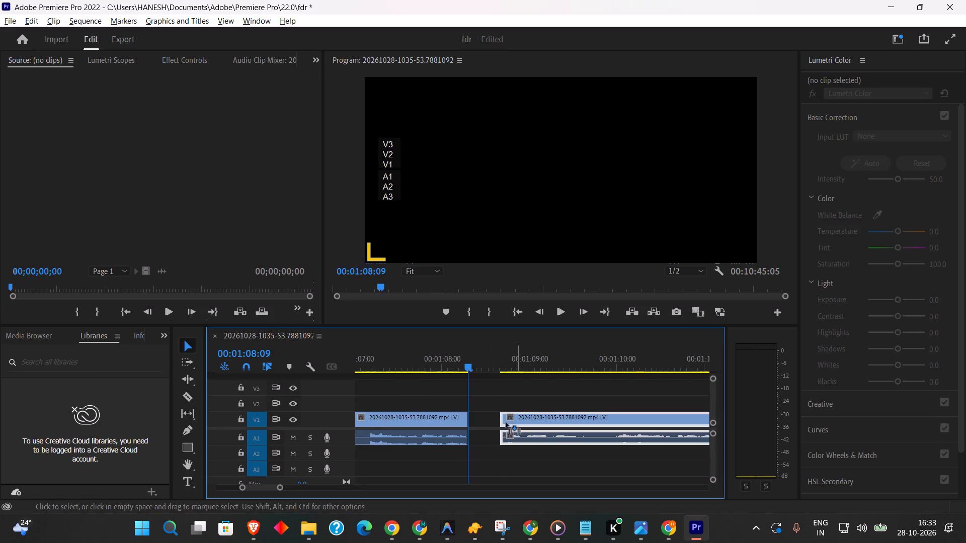
left_click_drag(506, 423, 490, 422)
Replay the sequence across the join at 00:01:08:09 and continue the review to 00:01:19:03.
left_click(452, 368)
key("space")
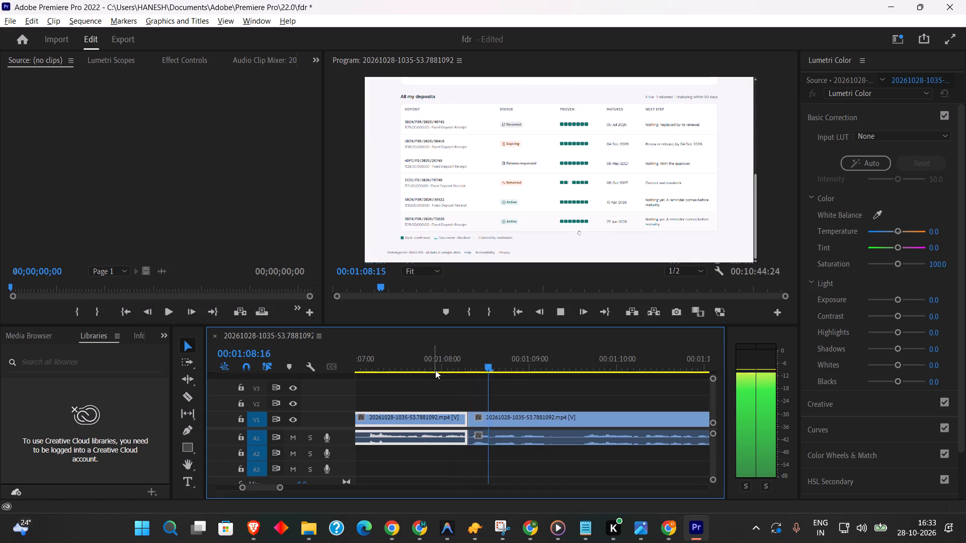
left_click(395, 366)
key("space")
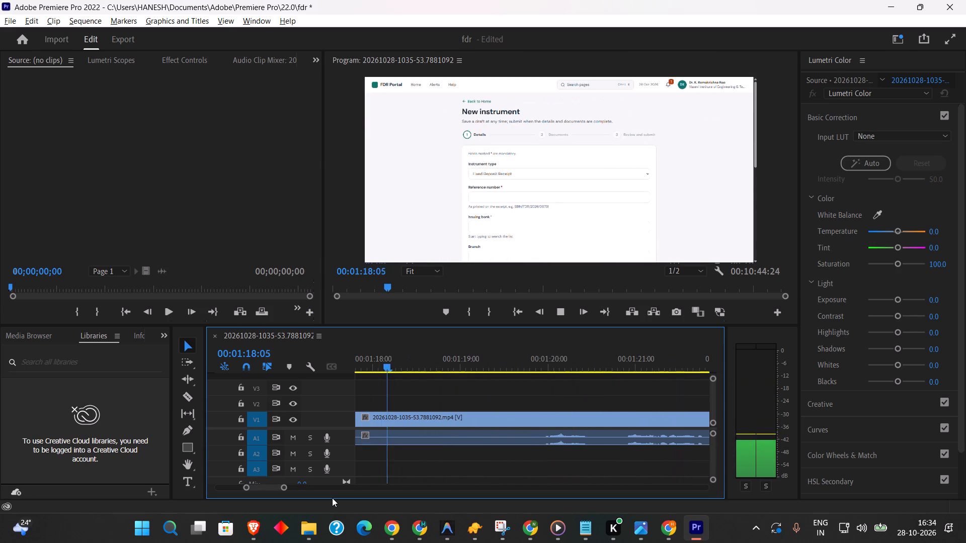
key("space")
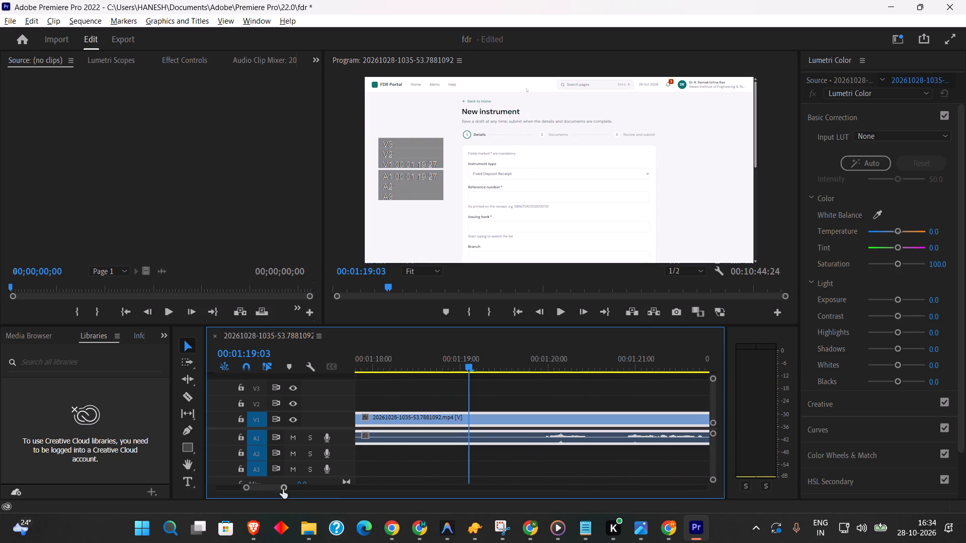
Replay and scrub the passage from about 00:01:15 to 00:01:20 to find where the next cut should start, stopping at 00:01:16:18.
left_click(263, 488)
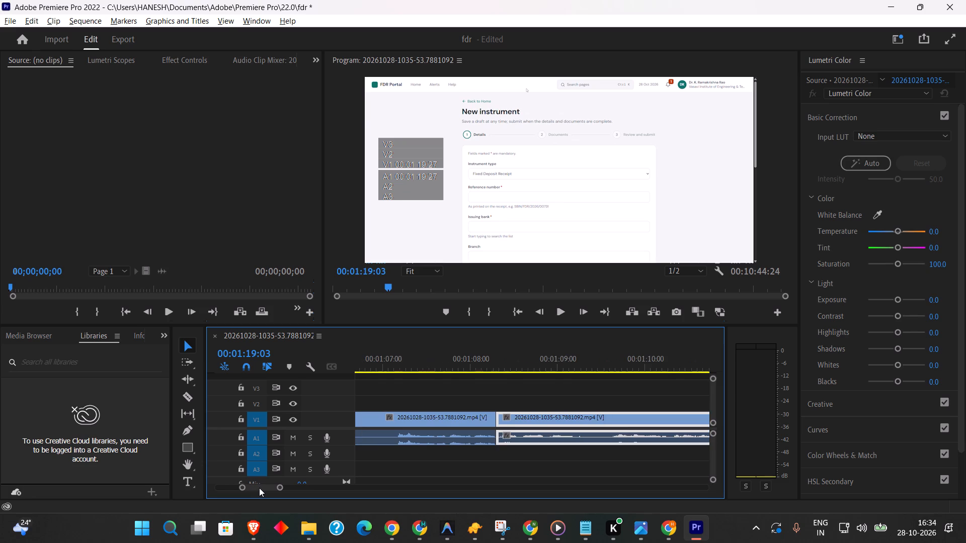
key("space")
key("space")
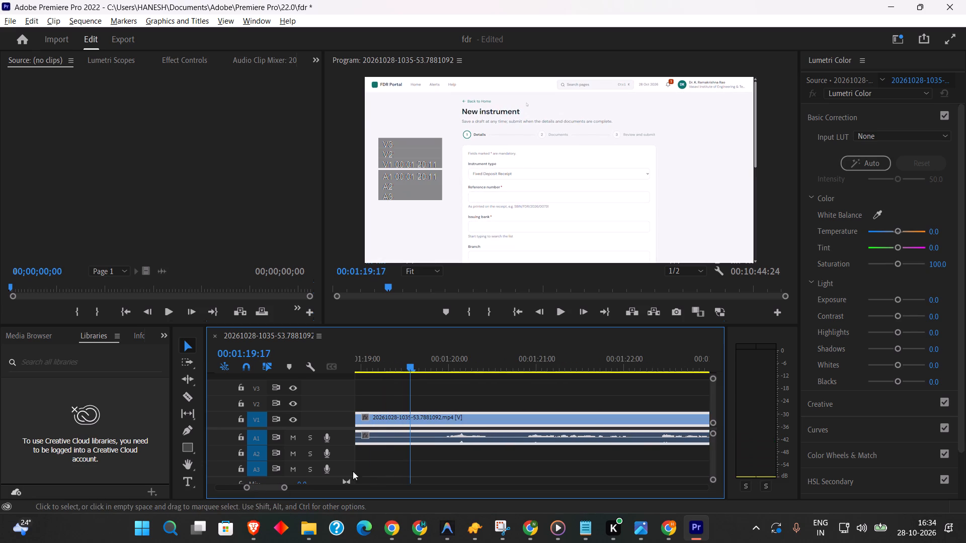
left_click_drag(286, 486, 300, 488)
left_click(413, 367)
key("space")
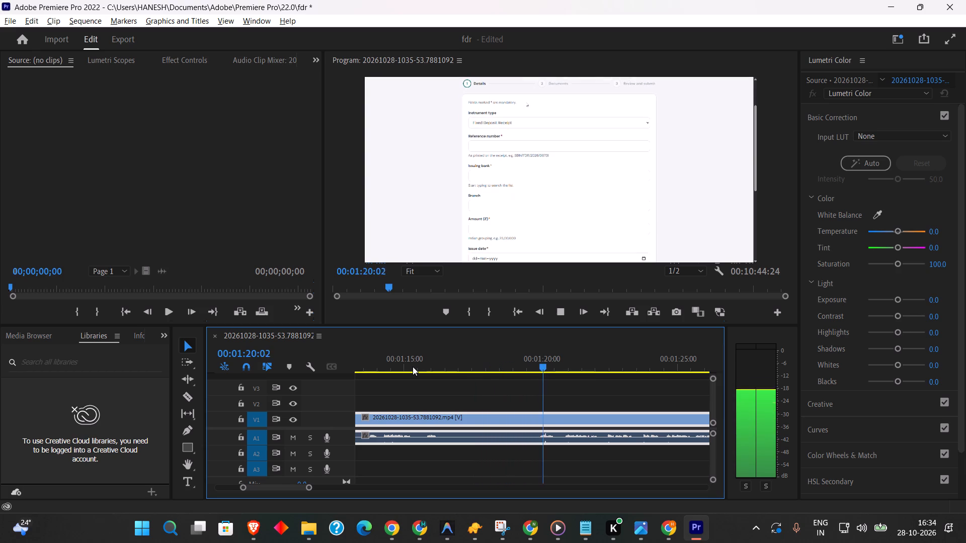
left_click(413, 367)
key("space")
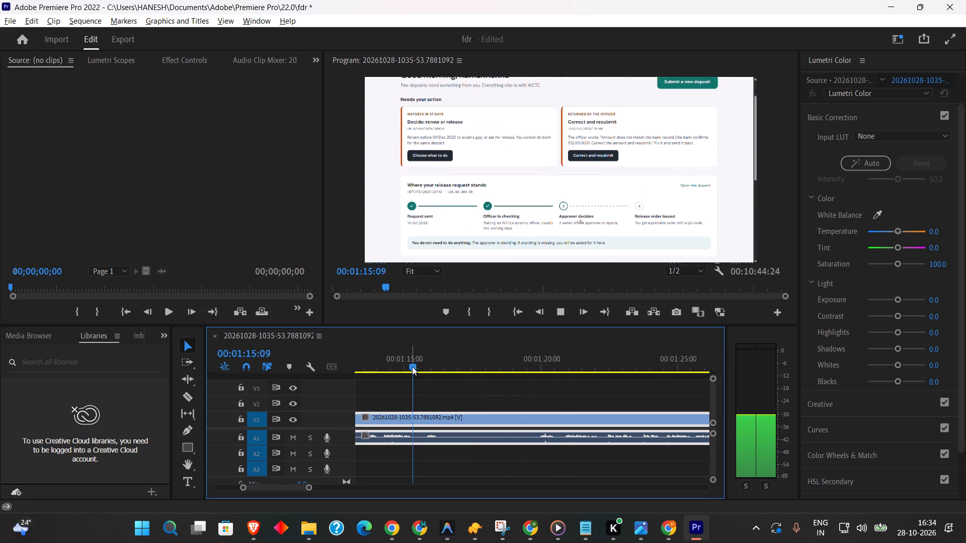
left_click(546, 368)
key("space")
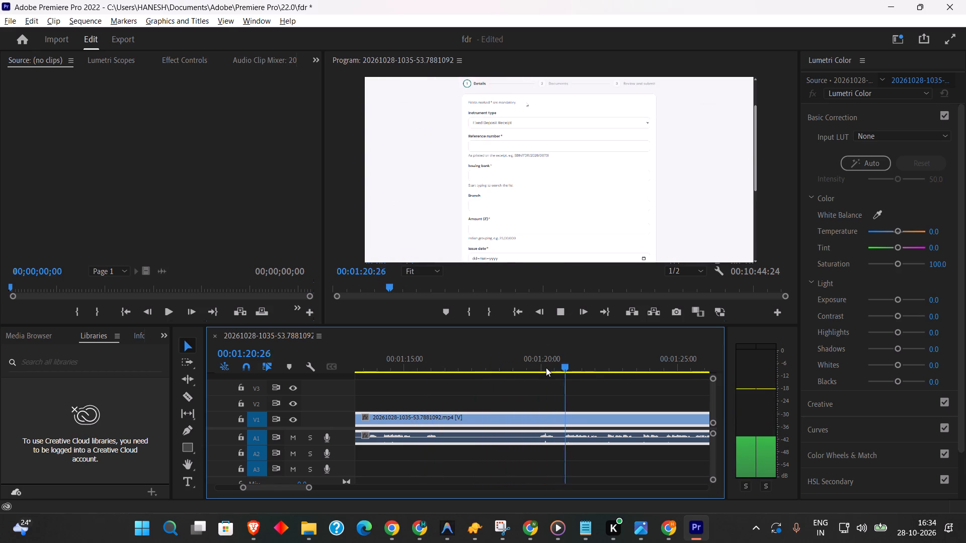
left_click(425, 366)
left_click(393, 368)
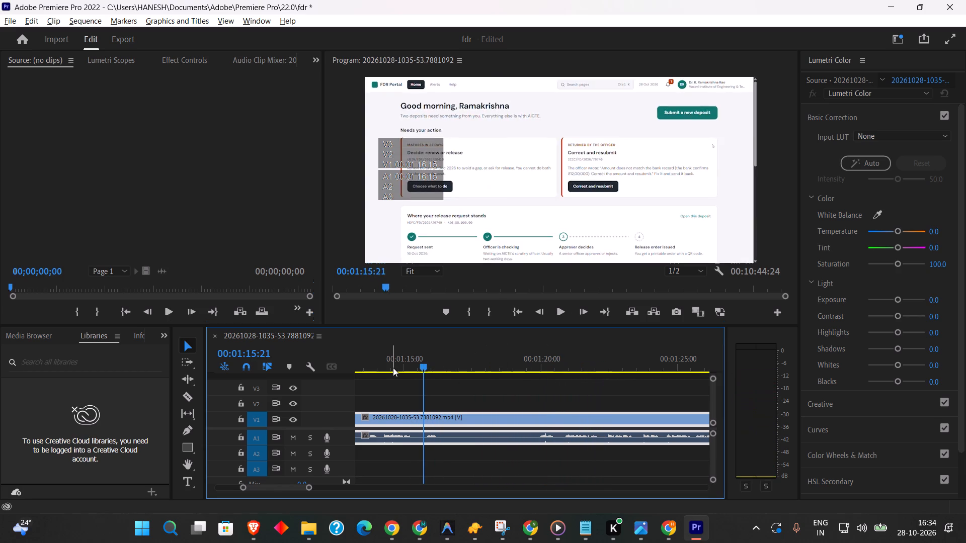
key("space")
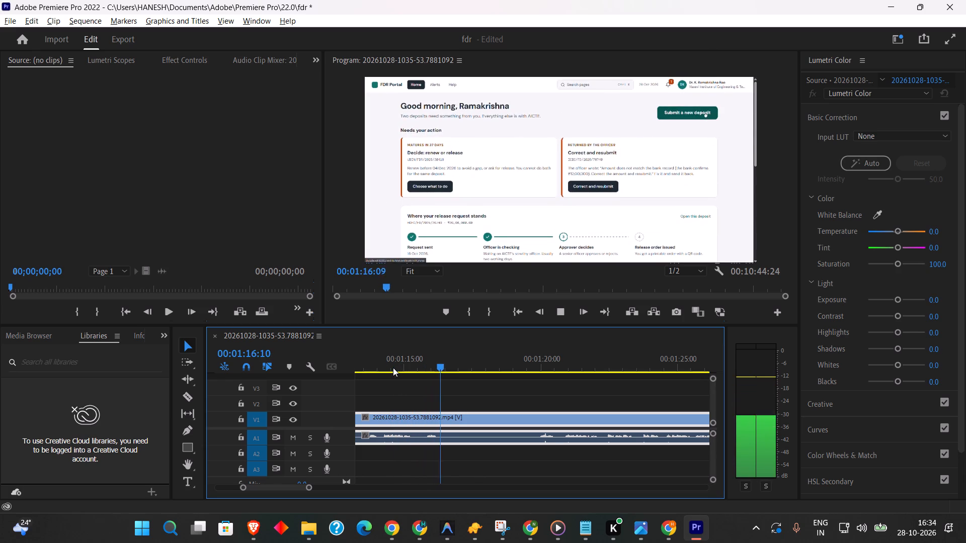
left_click_drag(424, 362, 450, 363)
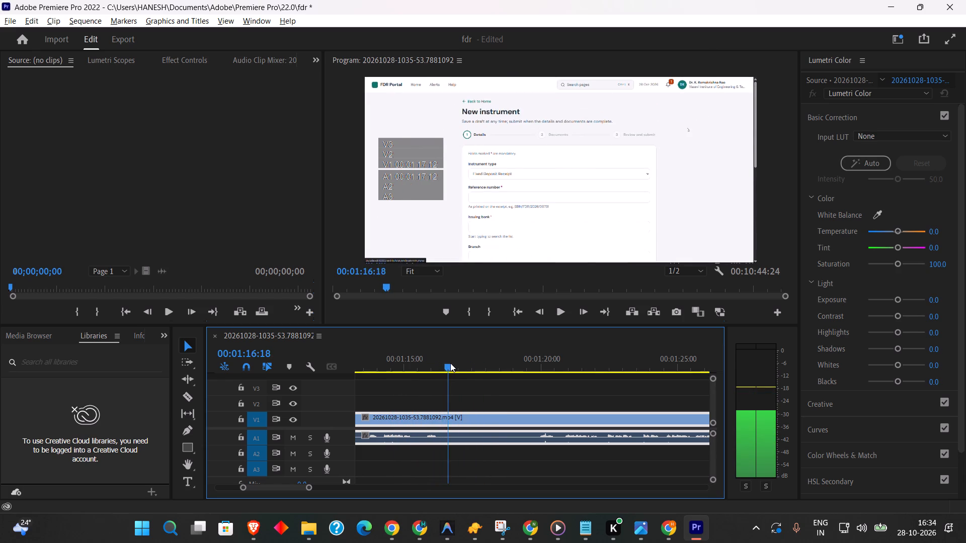
left_click_drag(450, 363, 444, 362)
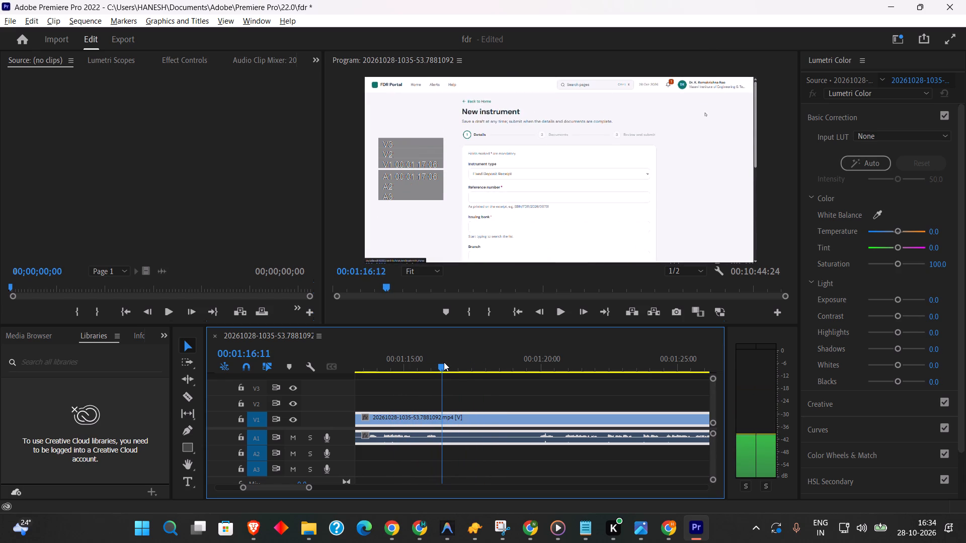
left_click_drag(444, 362, 443, 362)
key("space")
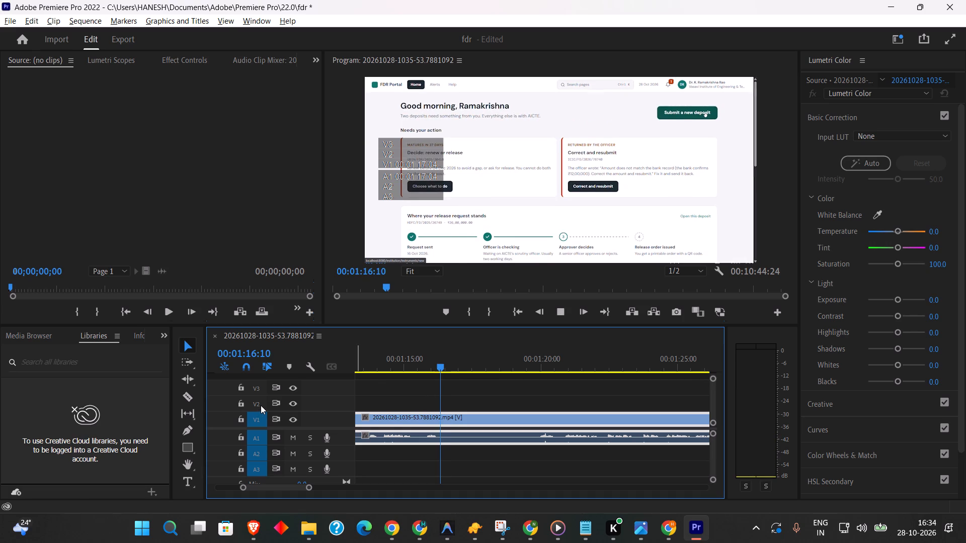
key("space")
Razor the clip at 00:01:16:18 and at 00:01:19:23 to isolate the stretch on the New instrument page.
left_click(188, 400)
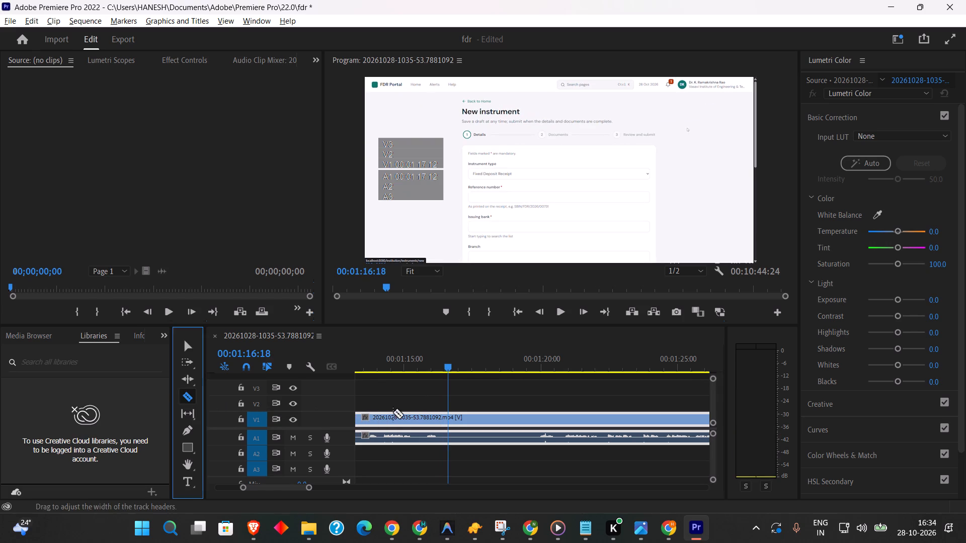
left_click(449, 417)
key("space")
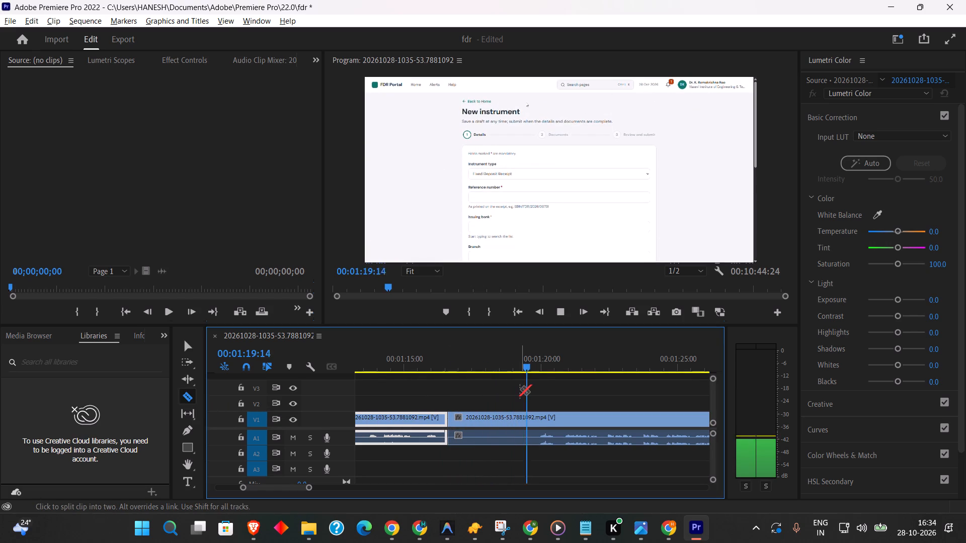
key("space")
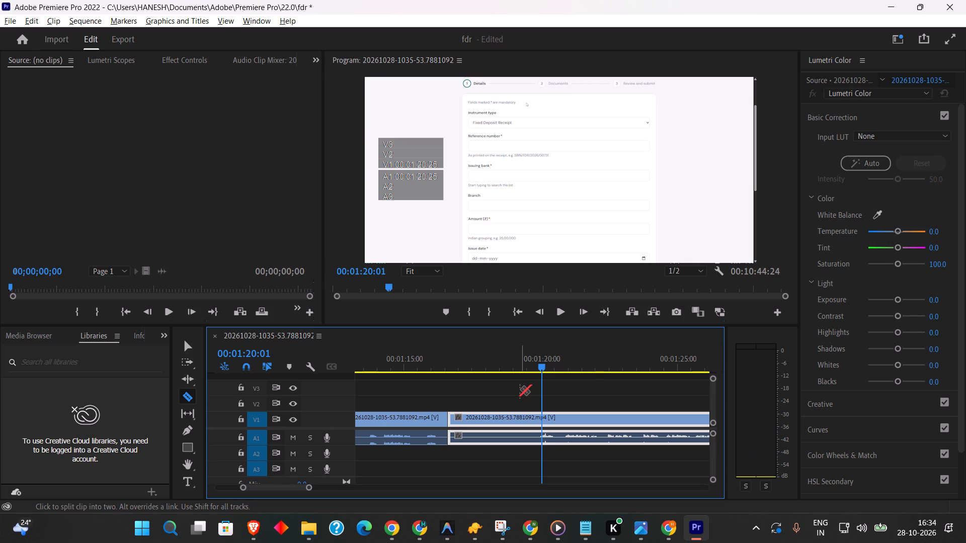
key("Left")
key("Left")
key("Left")
key("Left")
key("Left")
key("Left")
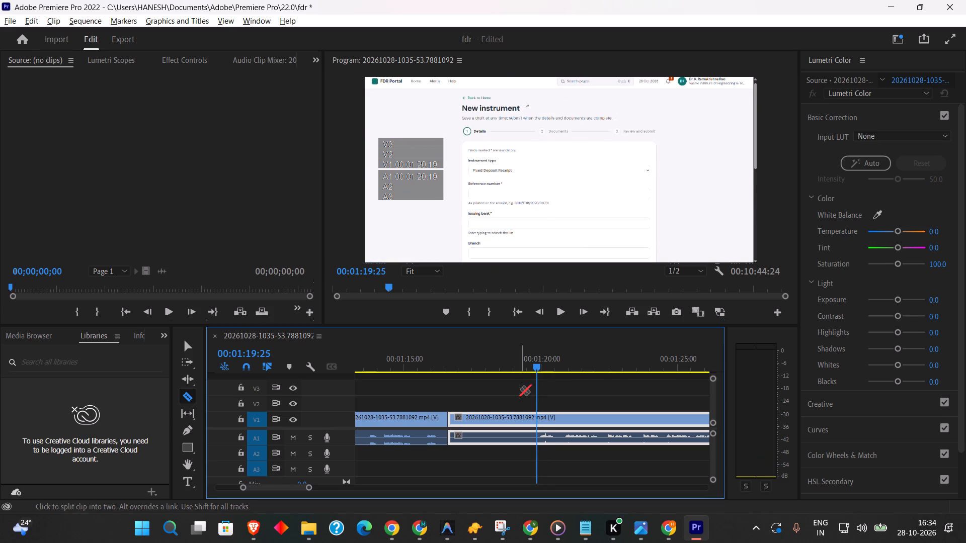
key("Left")
key("Right")
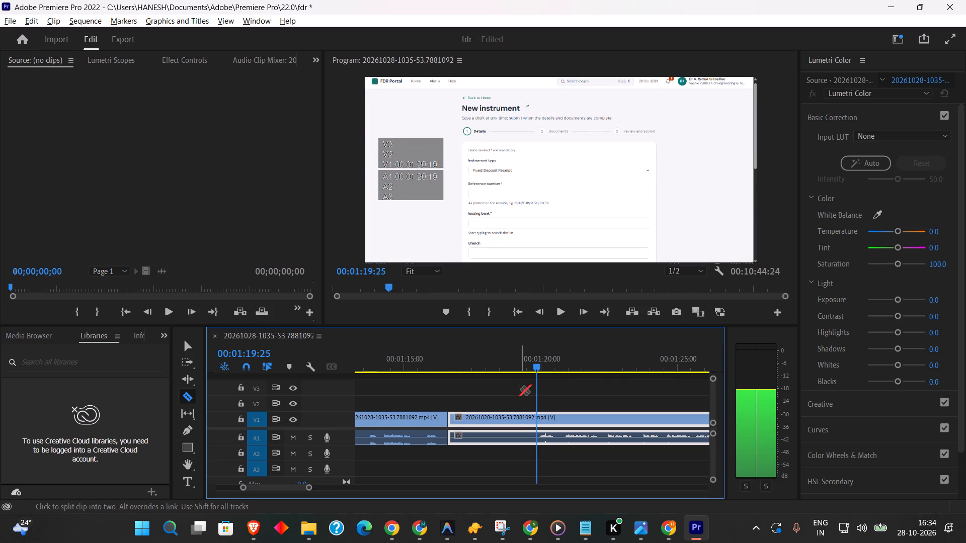
left_click_drag(469, 357, 446, 362)
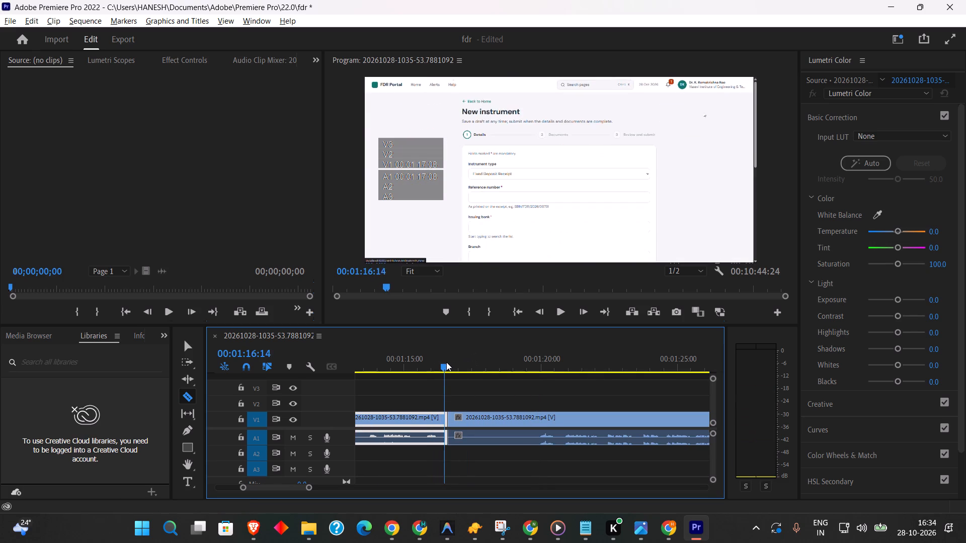
left_click_drag(446, 362, 538, 366)
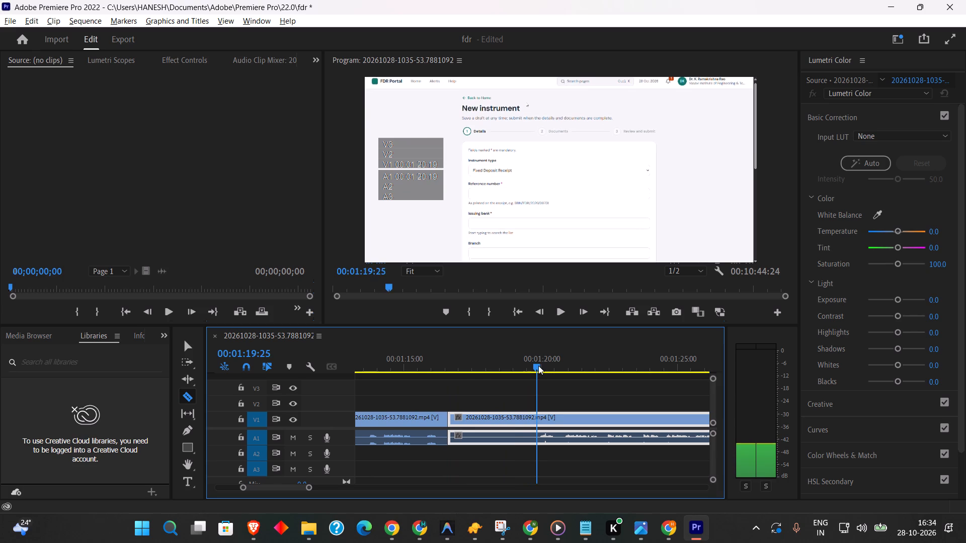
left_click_drag(538, 366, 536, 366)
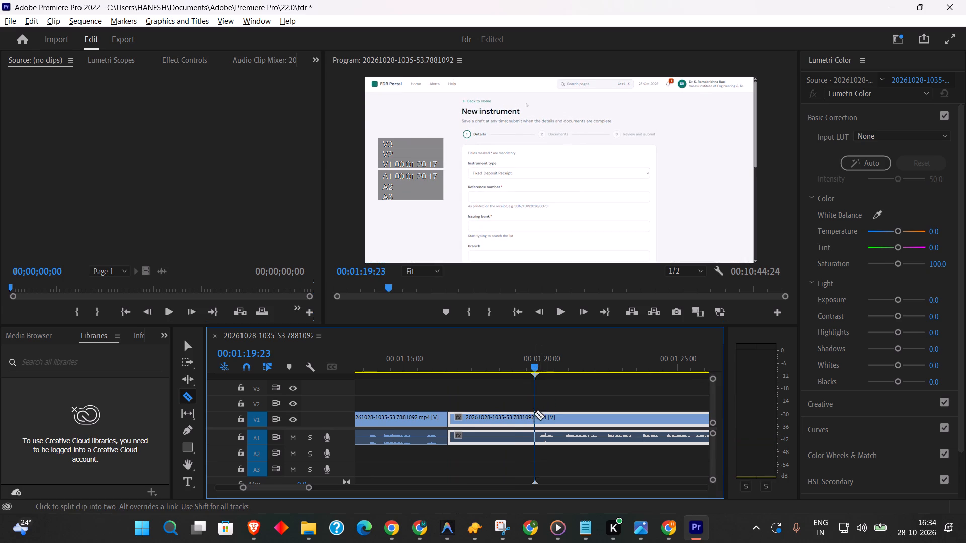
left_click(535, 416)
Delete the isolated segment between 00:01:16:18 and 00:01:19:23 and move the following clip back on V1 to close the gap.
left_click(191, 351)
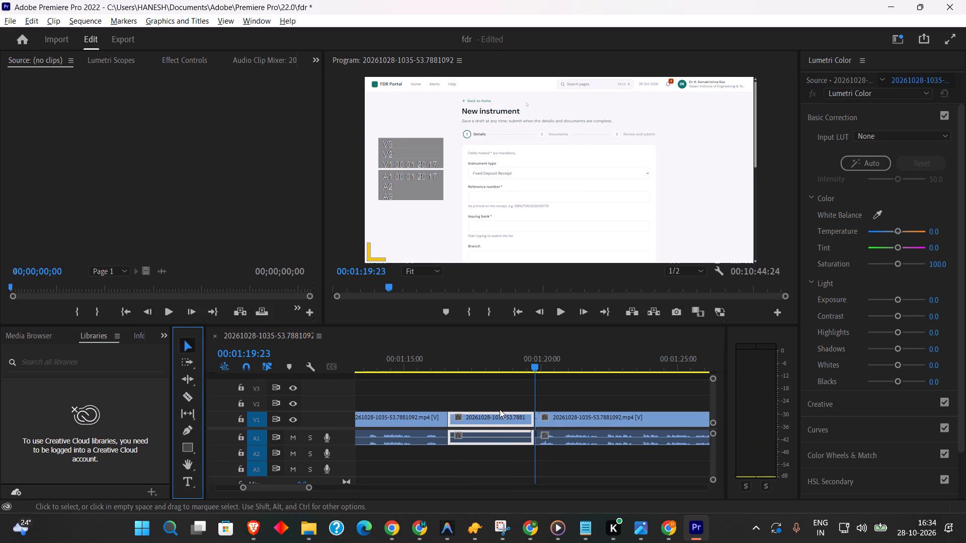
left_click(513, 419)
key("BackSpace")
left_click_drag(563, 416, 558, 416)
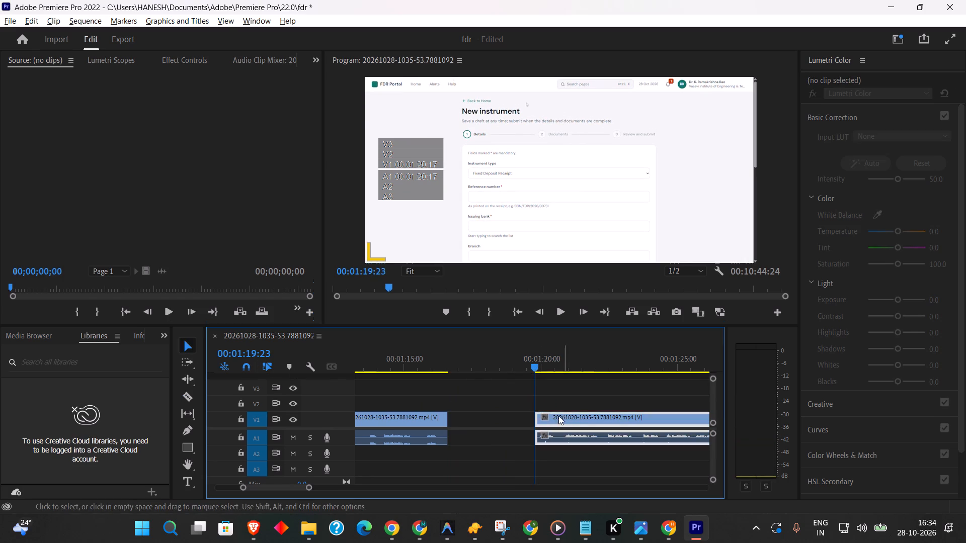
left_click_drag(558, 416, 482, 410)
left_click_drag(459, 398, 459, 406)
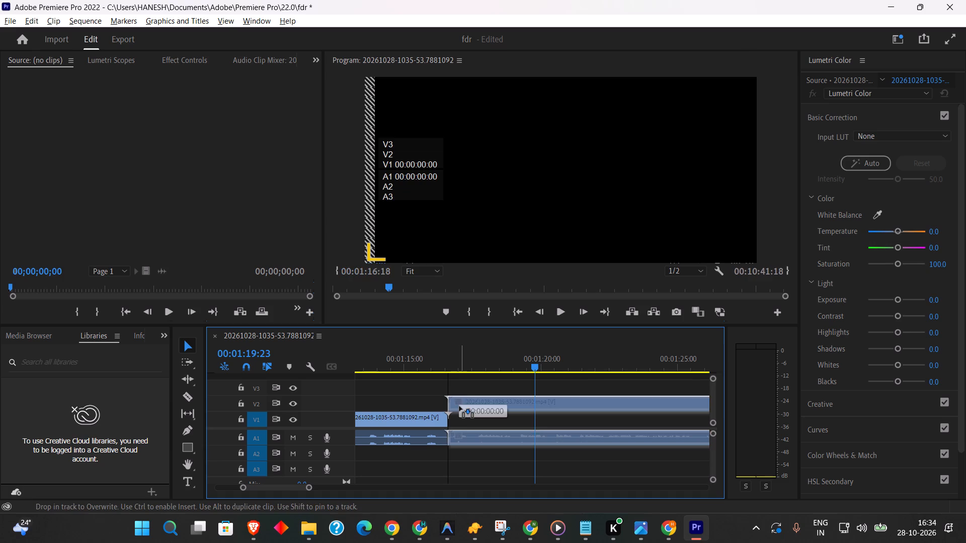
left_click_drag(459, 406, 459, 411)
Replay the sequence across the join at 00:01:16:18 and continue the review to about 00:01:40.
left_click(436, 369)
key("space")
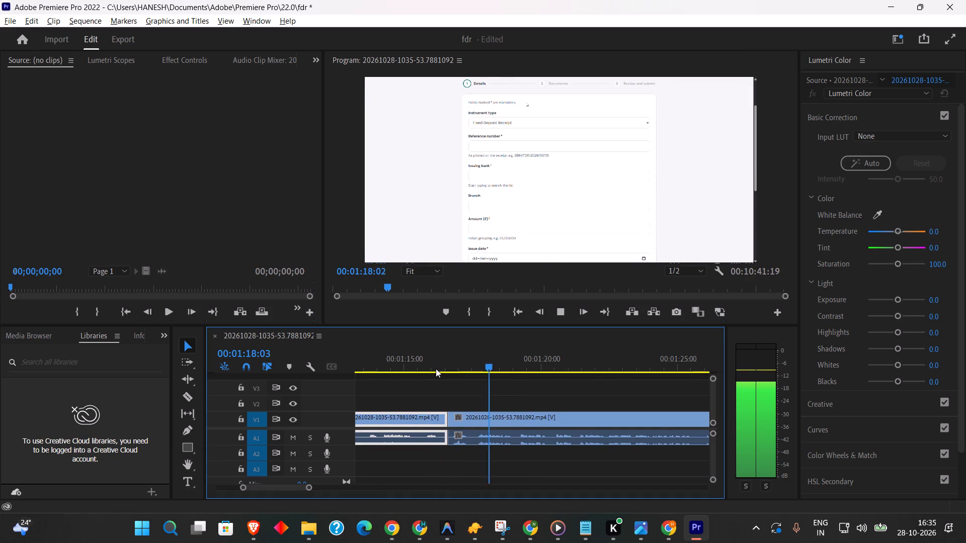
left_click(427, 363)
key("space")
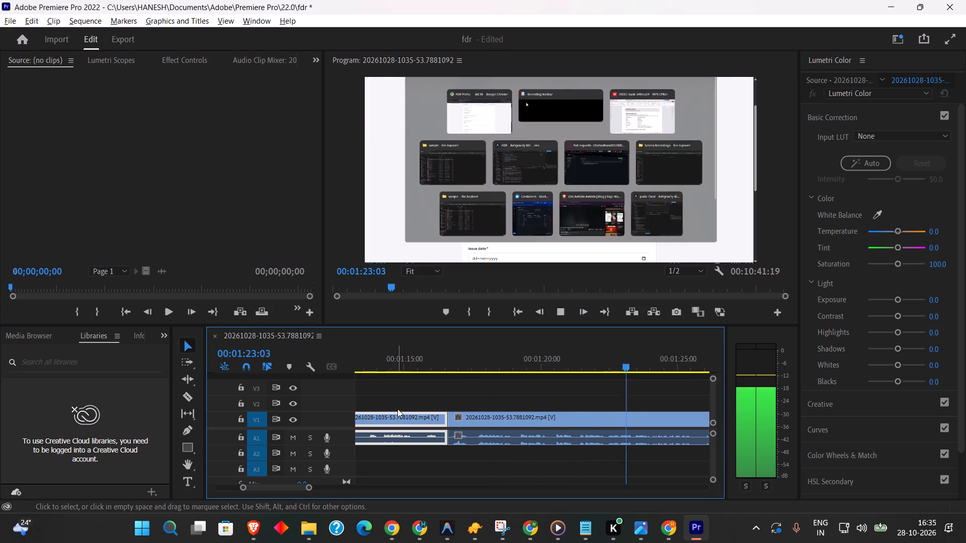
left_click_drag(412, 371, 373, 370)
key("space")
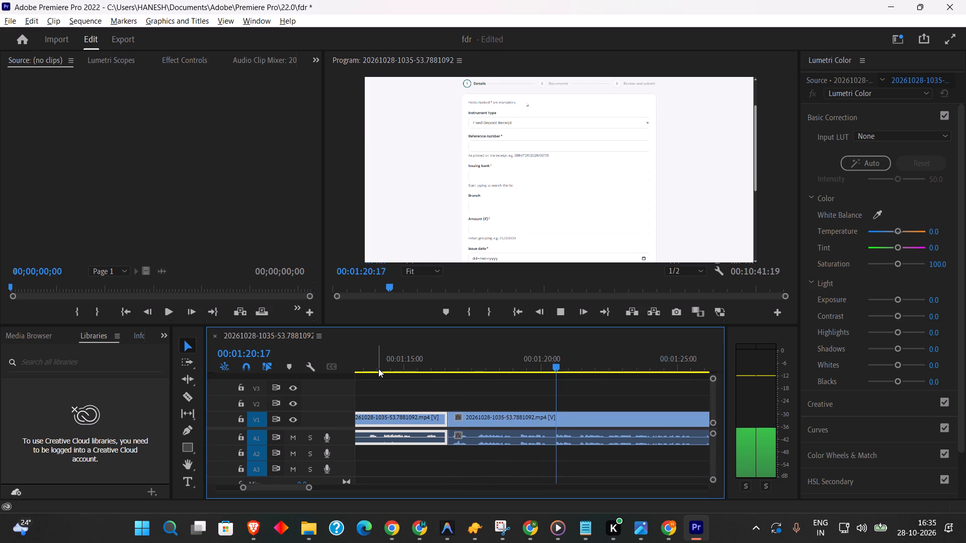
left_click(311, 489)
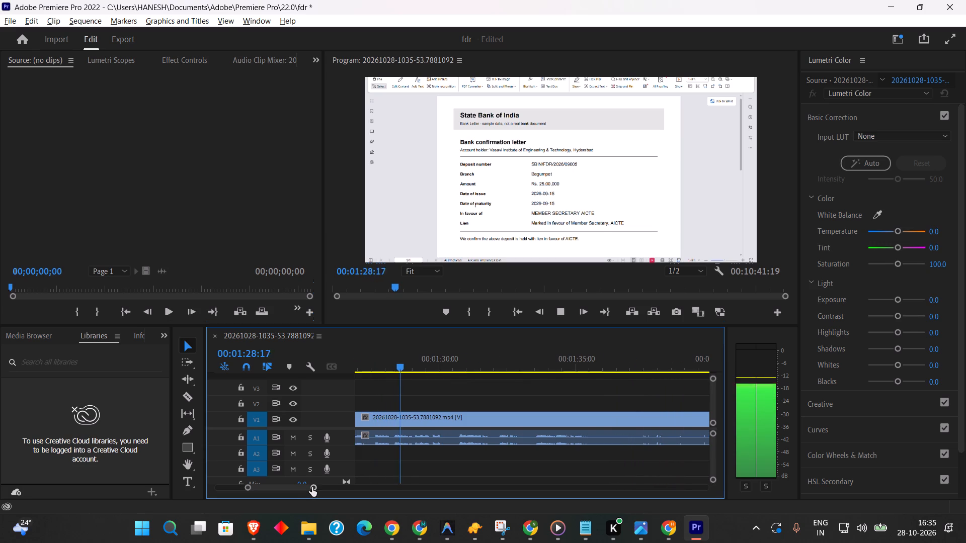
left_click_drag(312, 487, 321, 488)
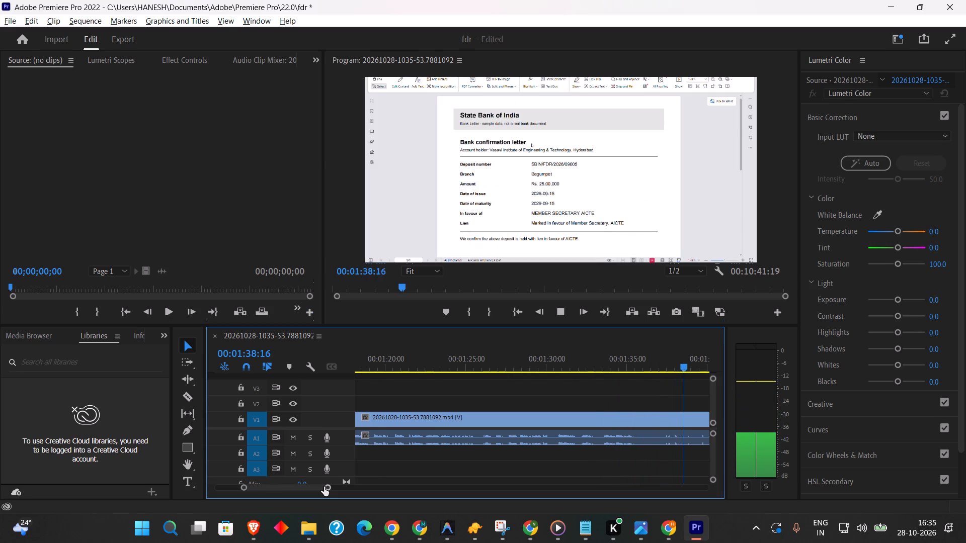
left_click(314, 486)
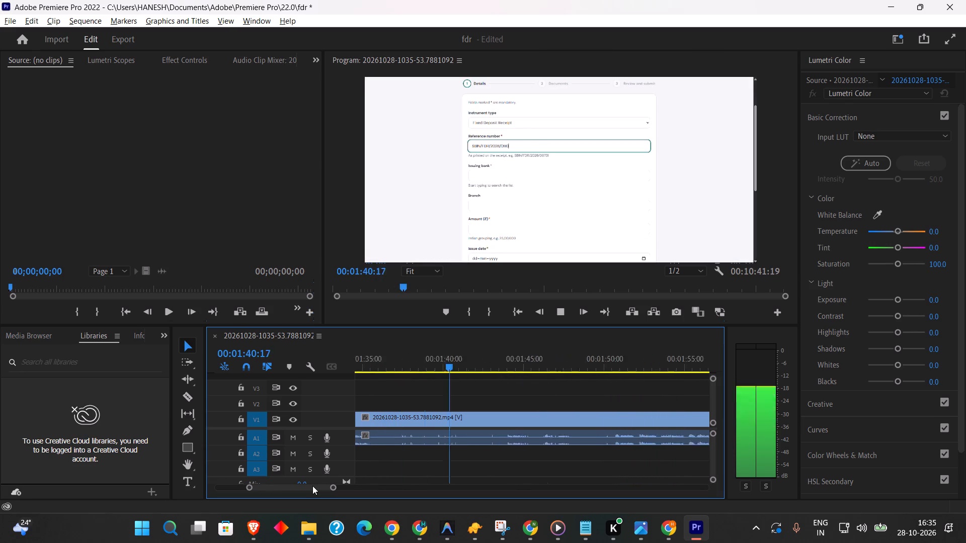
Replay and scrub the form-filling passage from about 00:01:29 to 00:01:57 to decide which stretch to isolate.
left_click_drag(497, 366, 413, 372)
key("space")
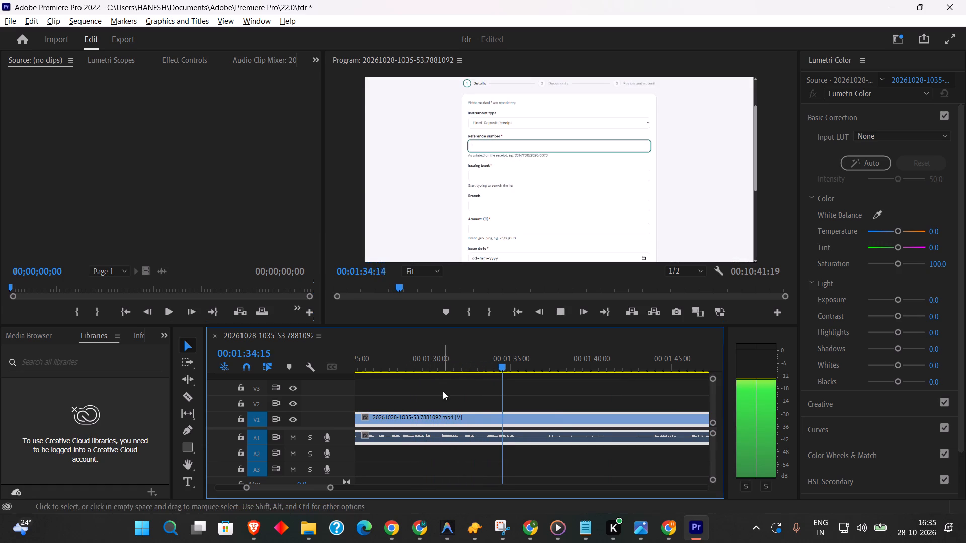
left_click_drag(331, 487, 357, 486)
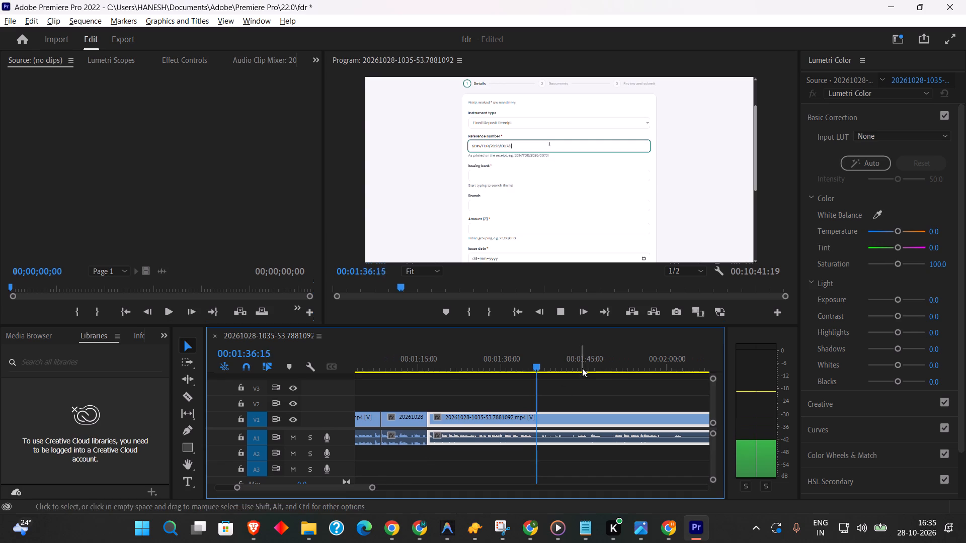
left_click_drag(570, 365, 602, 368)
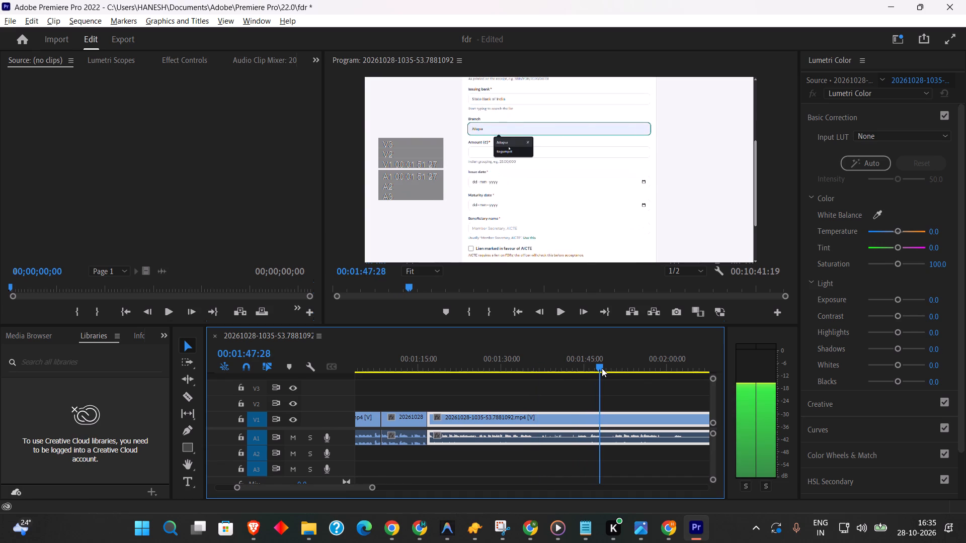
left_click_drag(602, 368, 515, 363)
key("space")
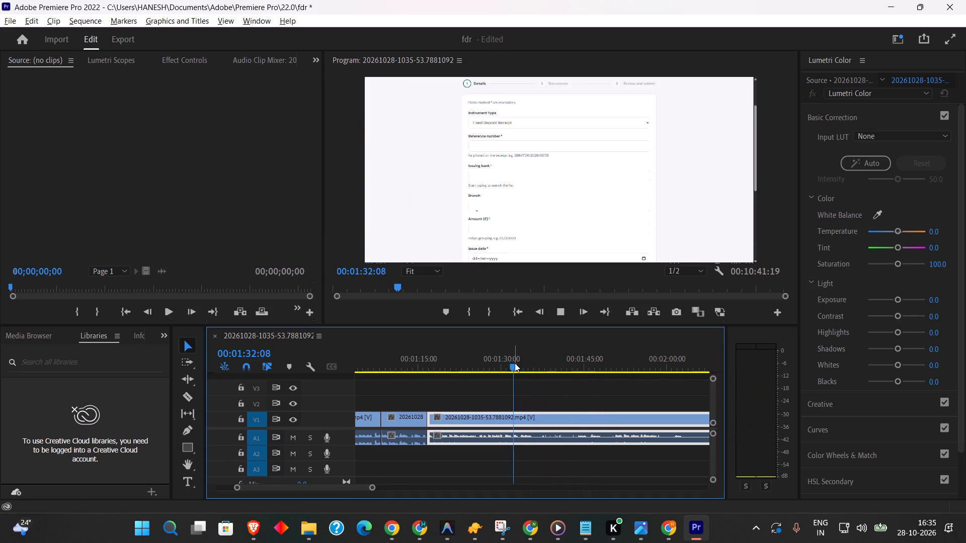
left_click_drag(512, 365, 497, 365)
key("space")
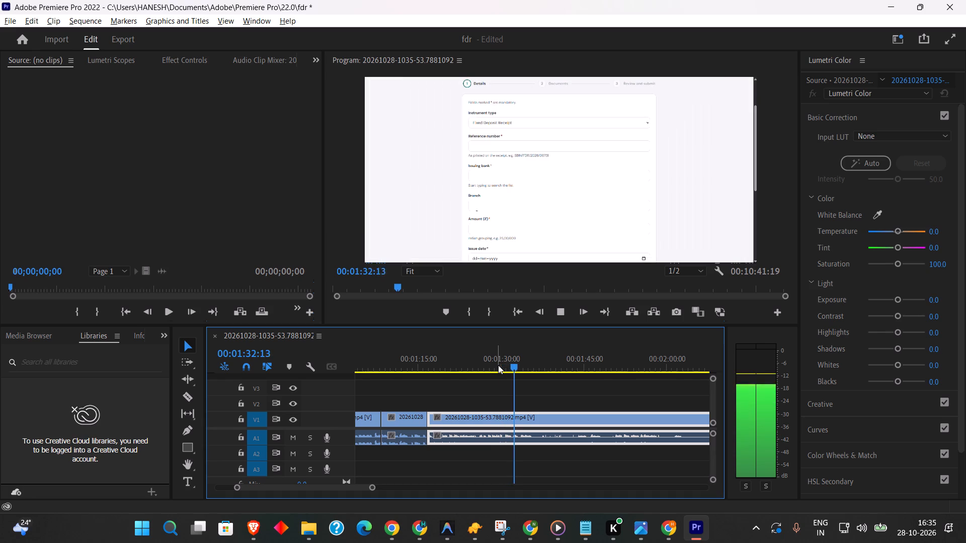
left_click_drag(522, 365, 536, 367)
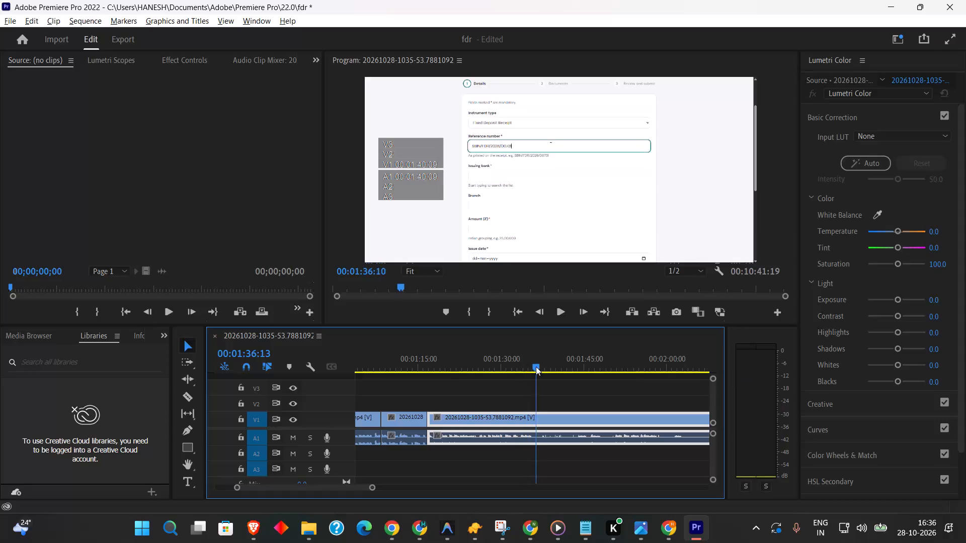
left_click_drag(536, 367, 592, 367)
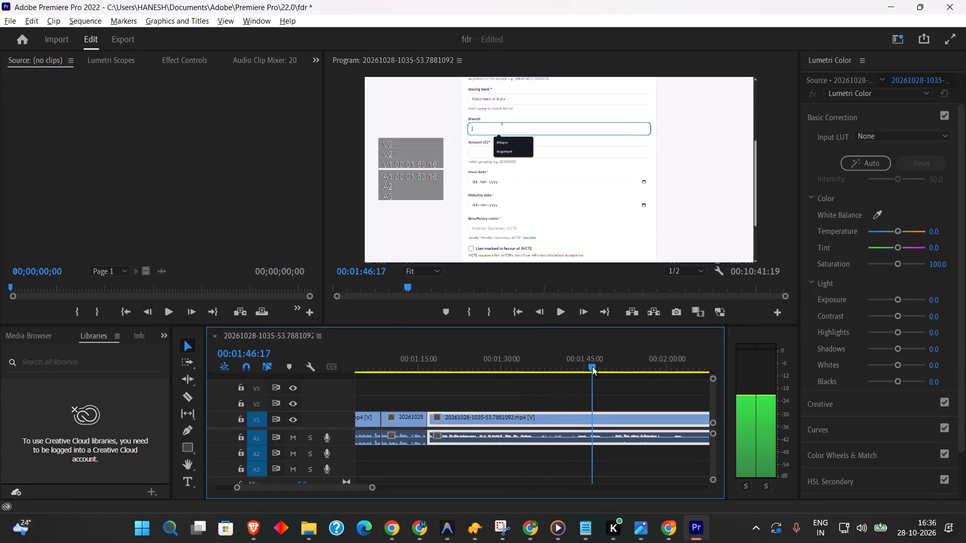
left_click_drag(592, 367, 635, 364)
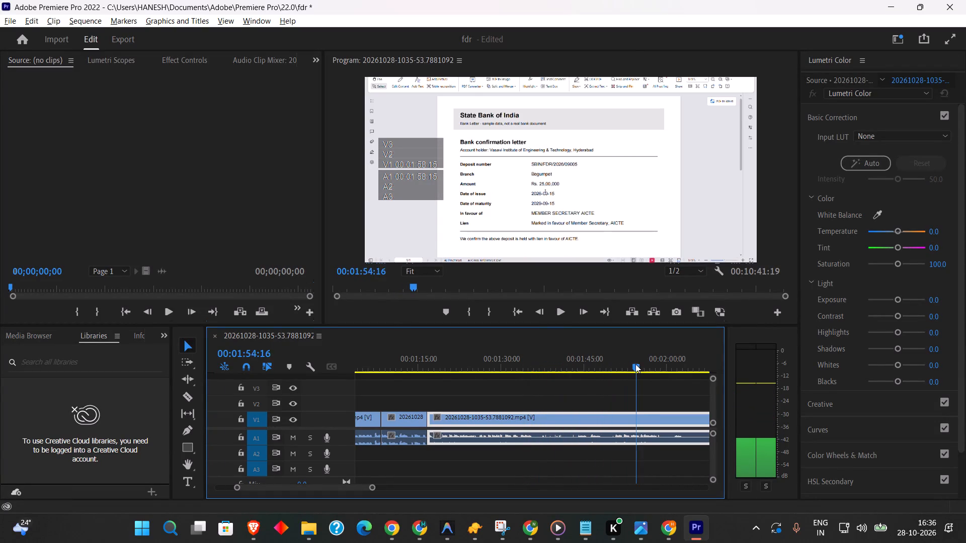
left_click_drag(635, 364, 653, 360)
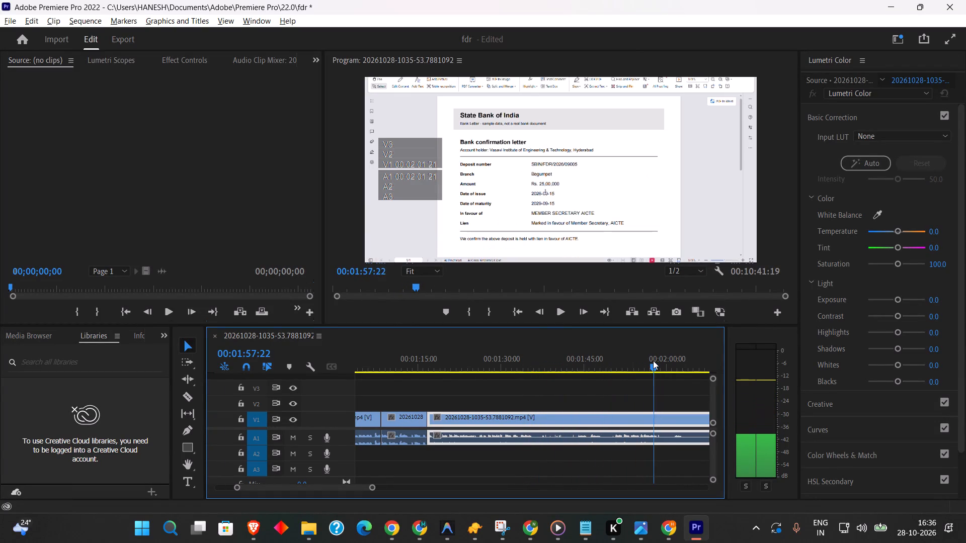
left_click_drag(653, 360, 580, 357)
key("space")
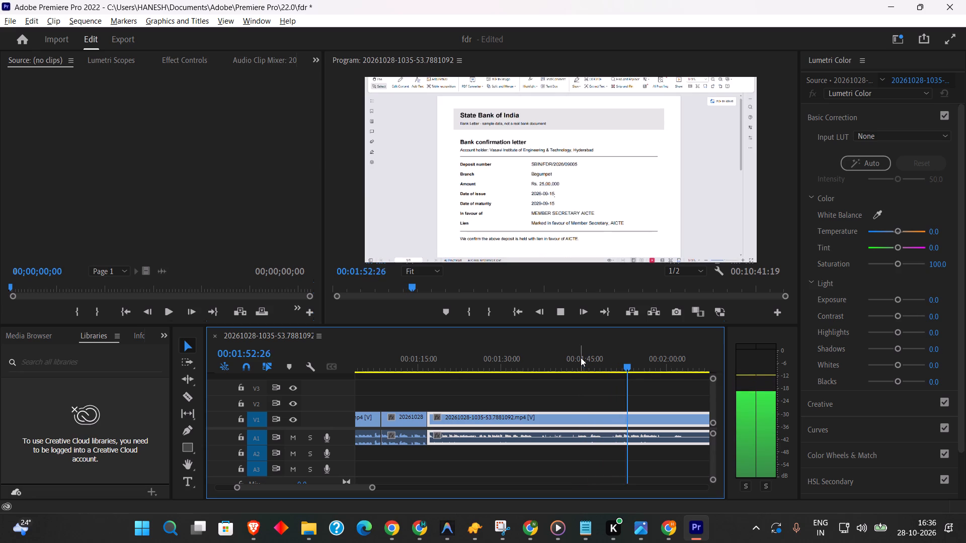
Razor the clip at 00:01:50:17, where the amount has been entered in the form.
left_click_drag(609, 363, 616, 363)
key("space")
left_click(616, 363)
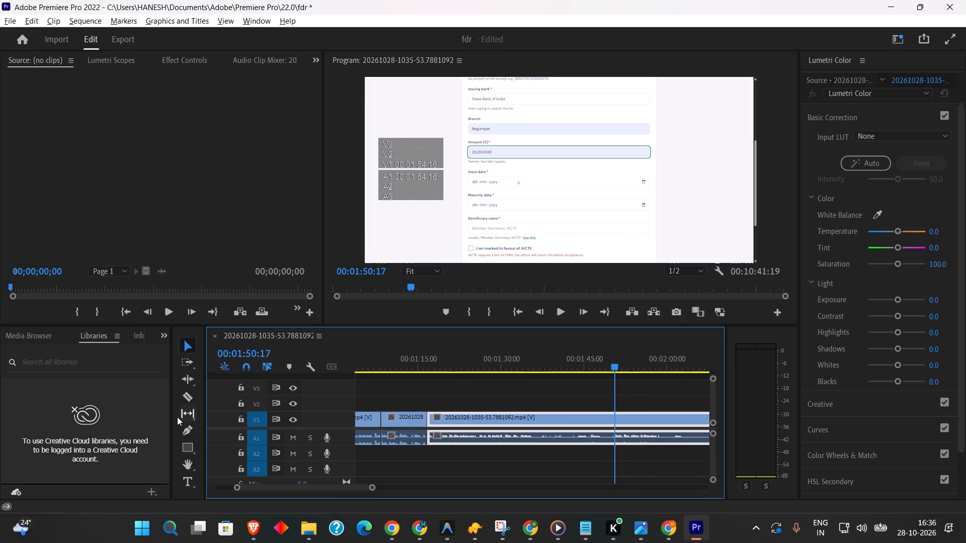
left_click(183, 394)
left_click(616, 413)
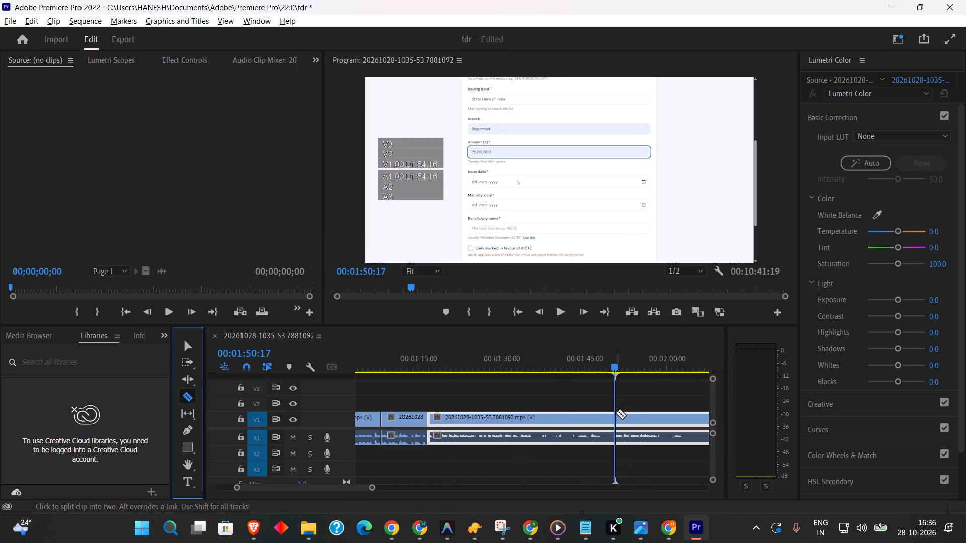
left_click(194, 350)
Review from about 00:01:17 to the start of the form filling and razor the clip at 00:01:33:08, at the Reference number field.
left_click_drag(533, 365, 504, 365)
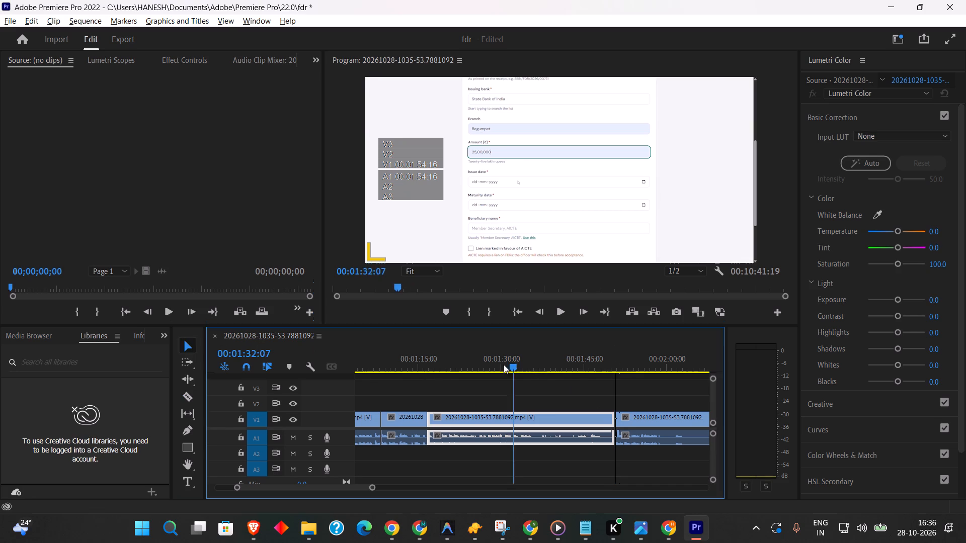
left_click_drag(504, 365, 429, 364)
key("space")
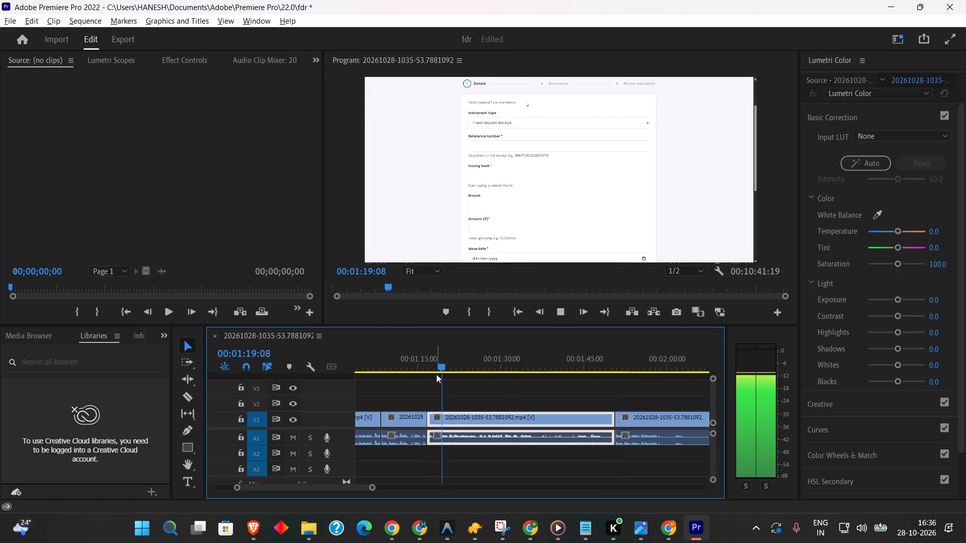
left_click_drag(371, 484, 346, 478)
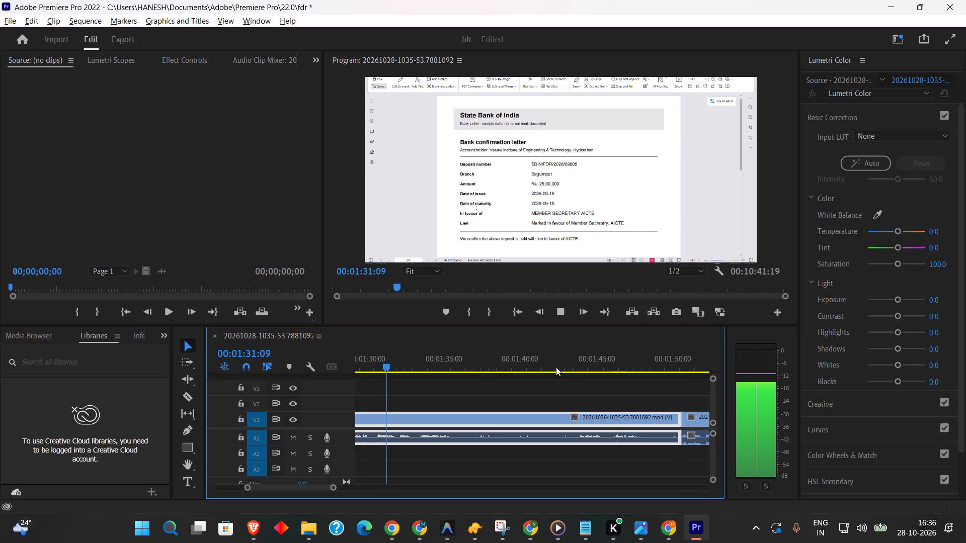
key("space")
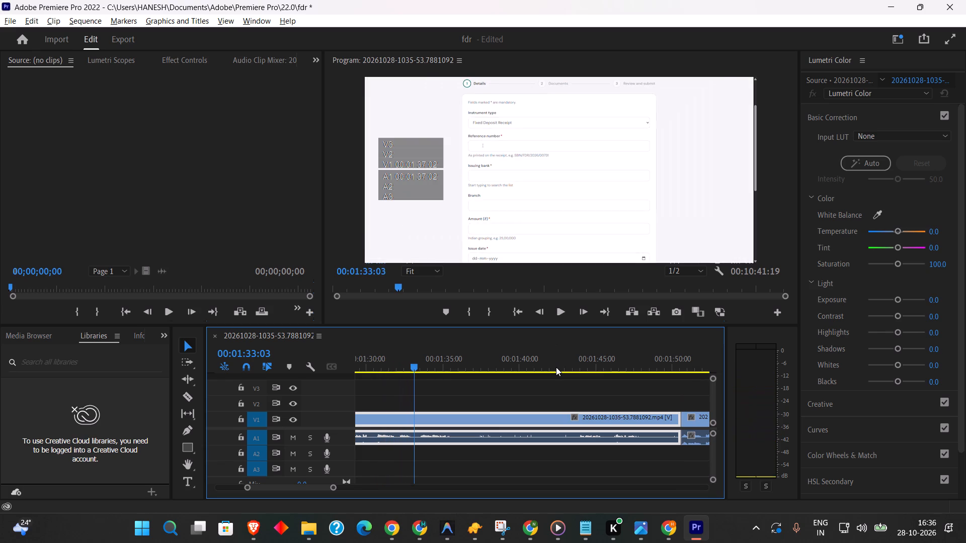
key("space")
key("space")
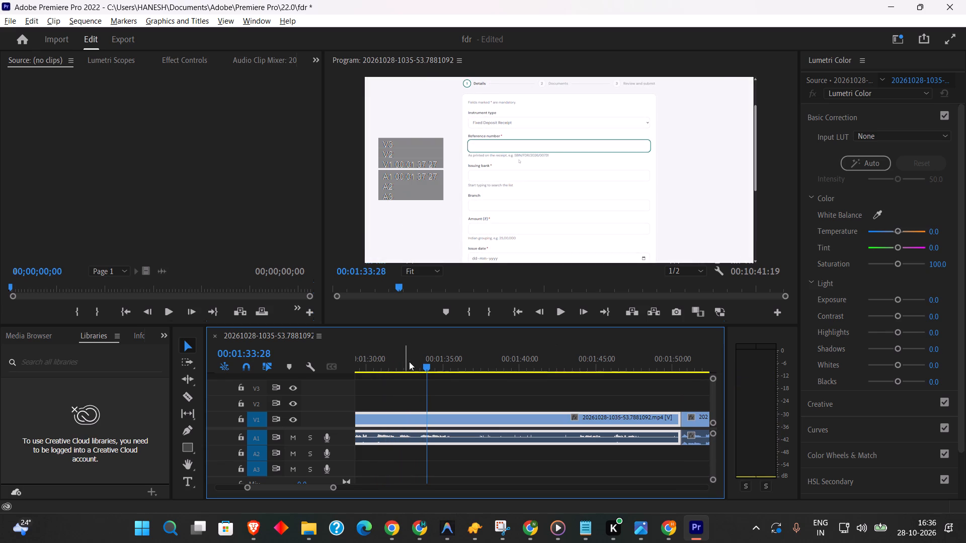
left_click_drag(414, 364, 417, 364)
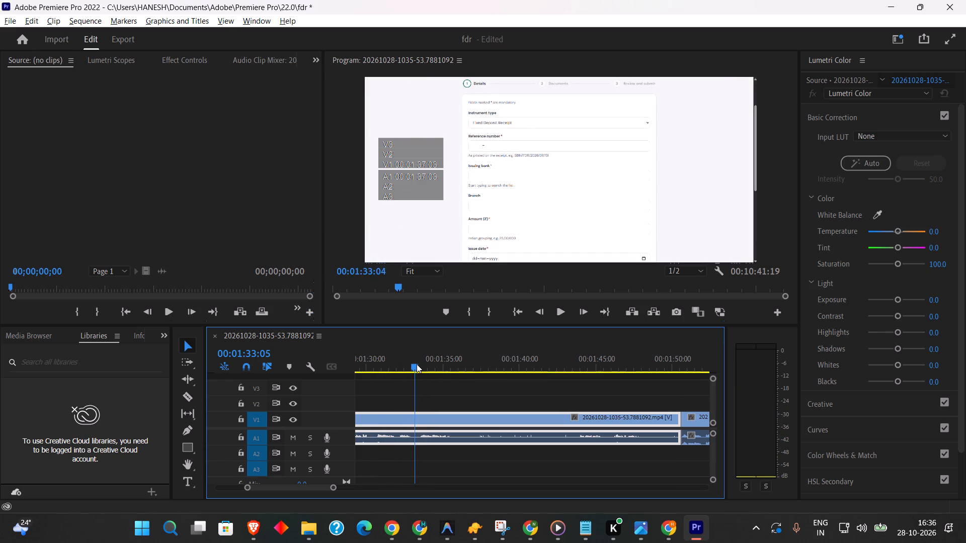
left_click_drag(417, 364, 418, 365)
left_click(186, 393)
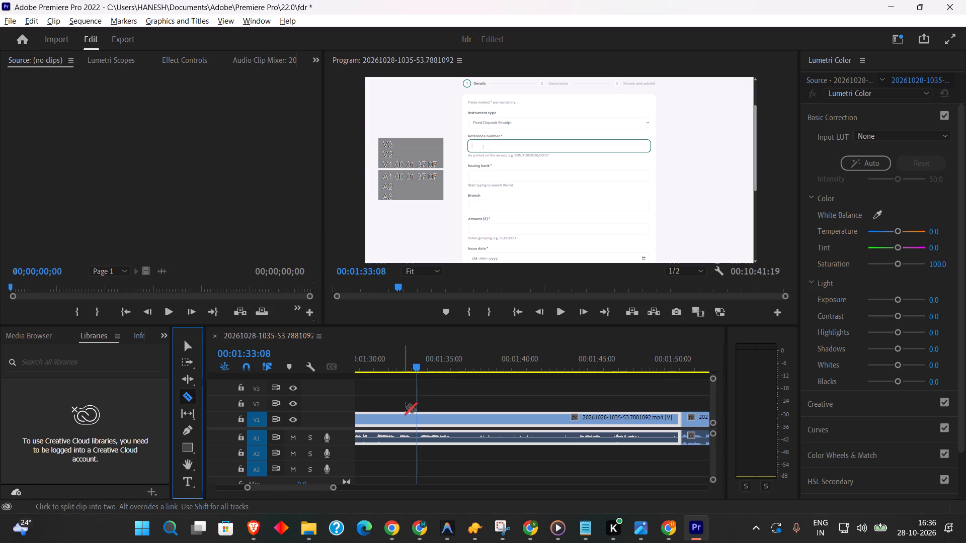
left_click(417, 416)
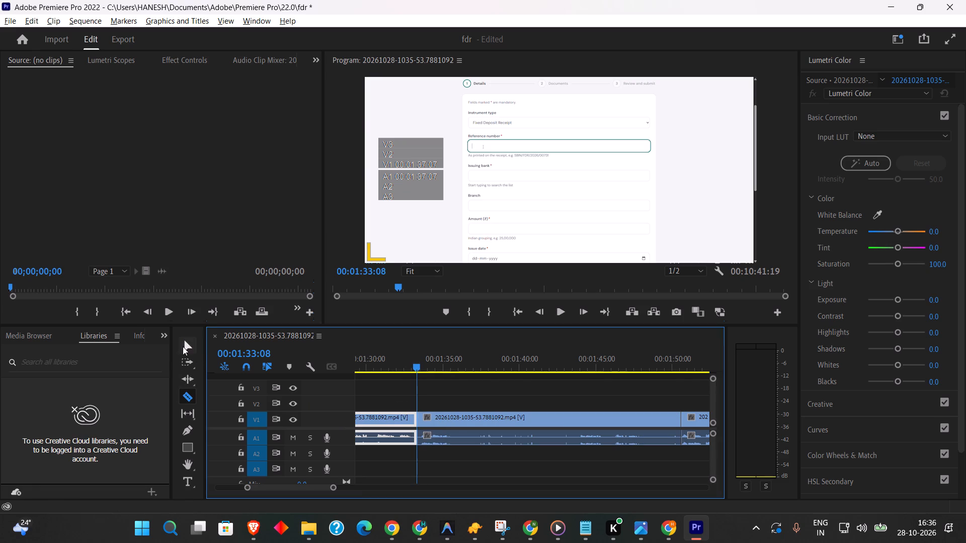
Set the speed of the segment between 00:01:33:08 and 00:01:50:17 to 150% and play its beginning.
left_click(183, 346)
left_click(469, 415)
right_click(469, 415)
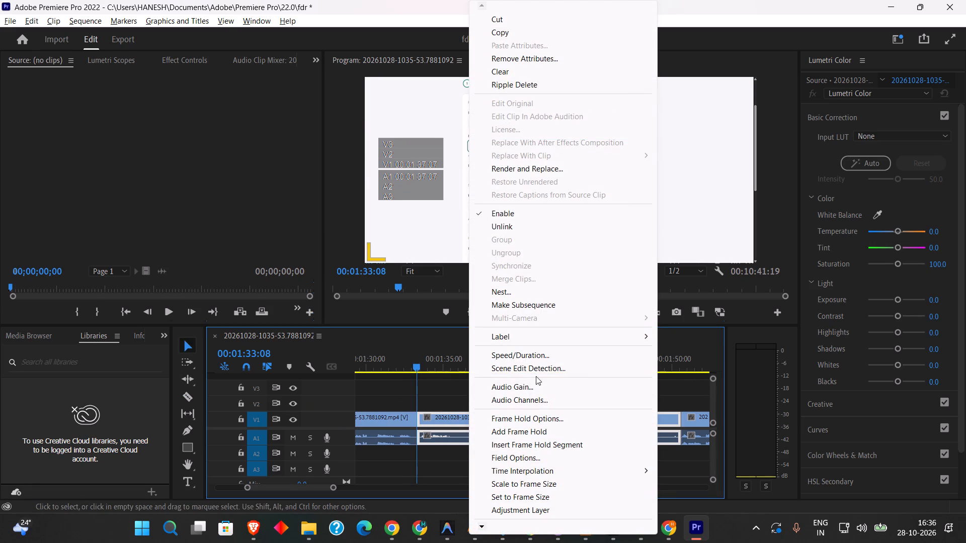
left_click(546, 354)
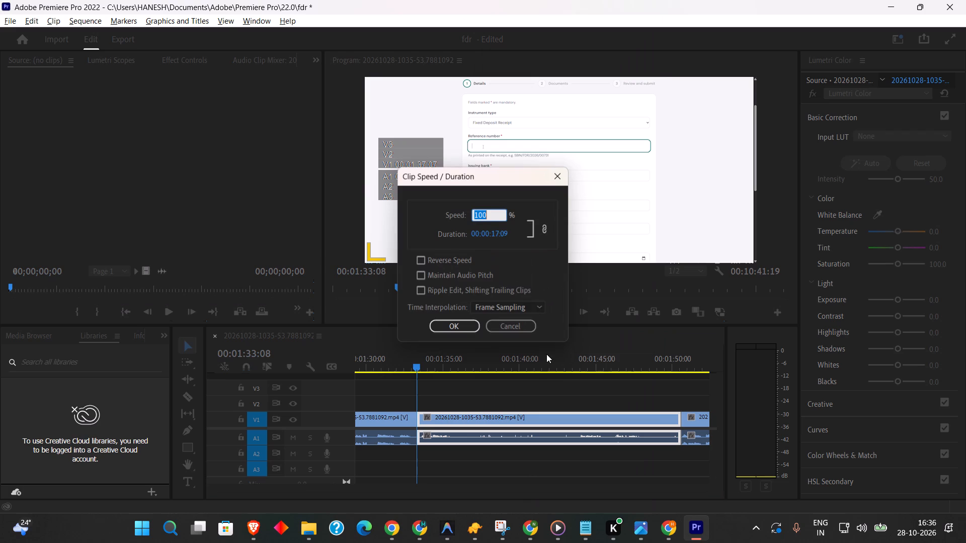
type("150")
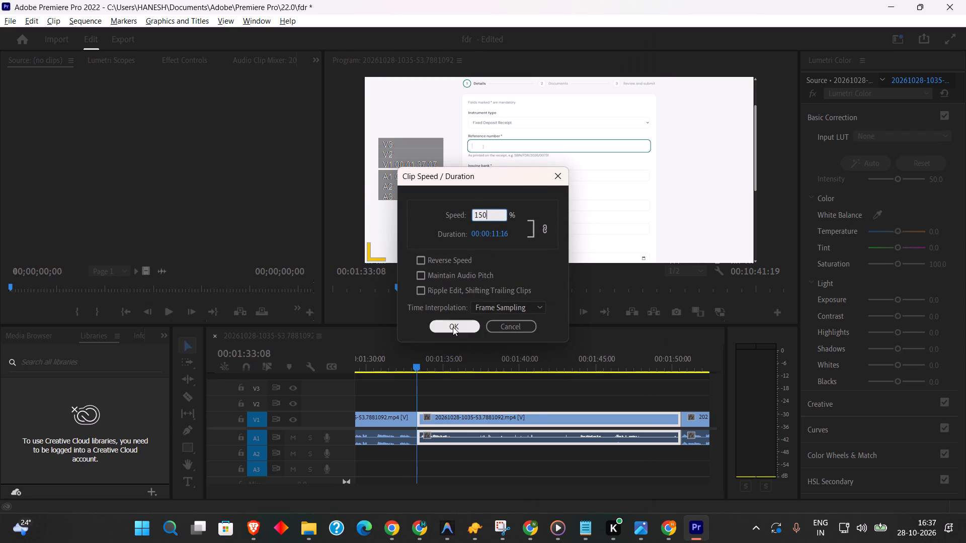
left_click(453, 327)
key("space")
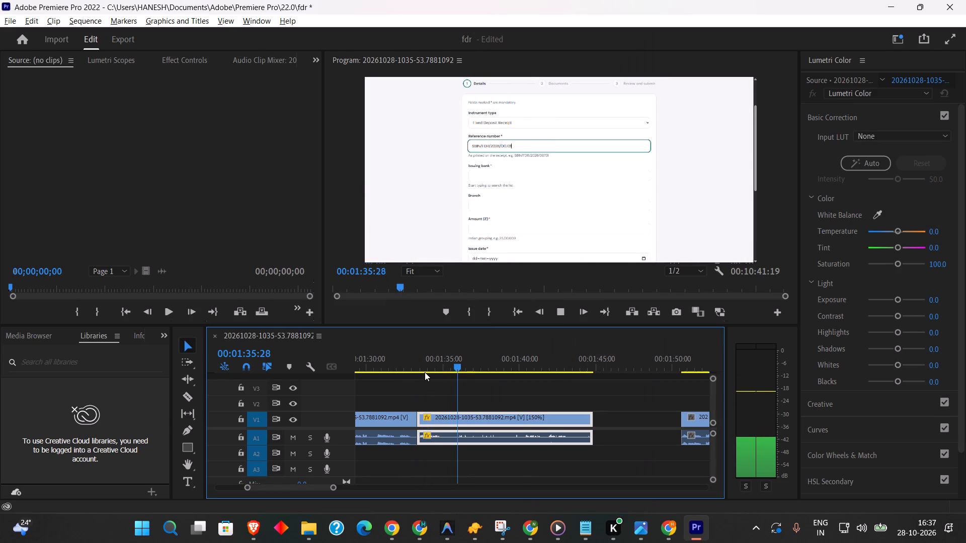
left_click(427, 363)
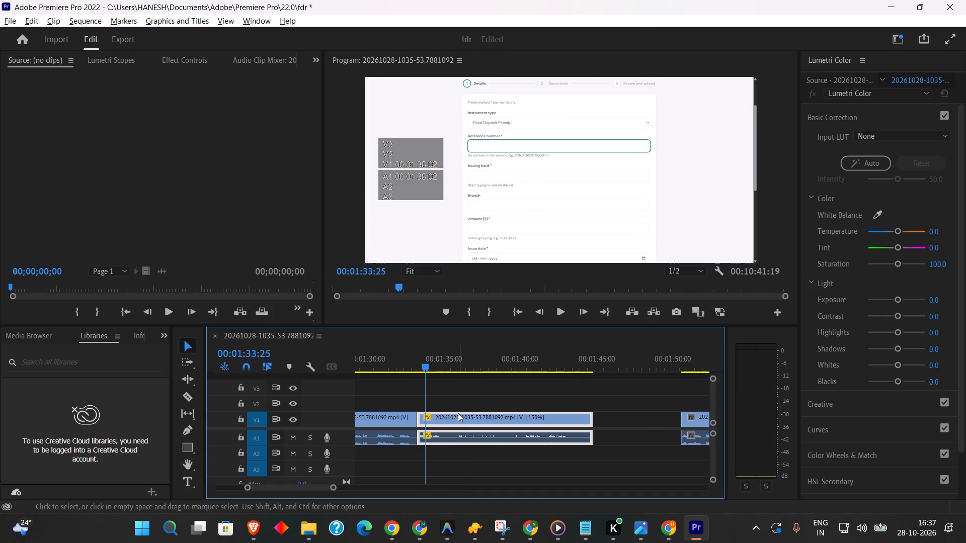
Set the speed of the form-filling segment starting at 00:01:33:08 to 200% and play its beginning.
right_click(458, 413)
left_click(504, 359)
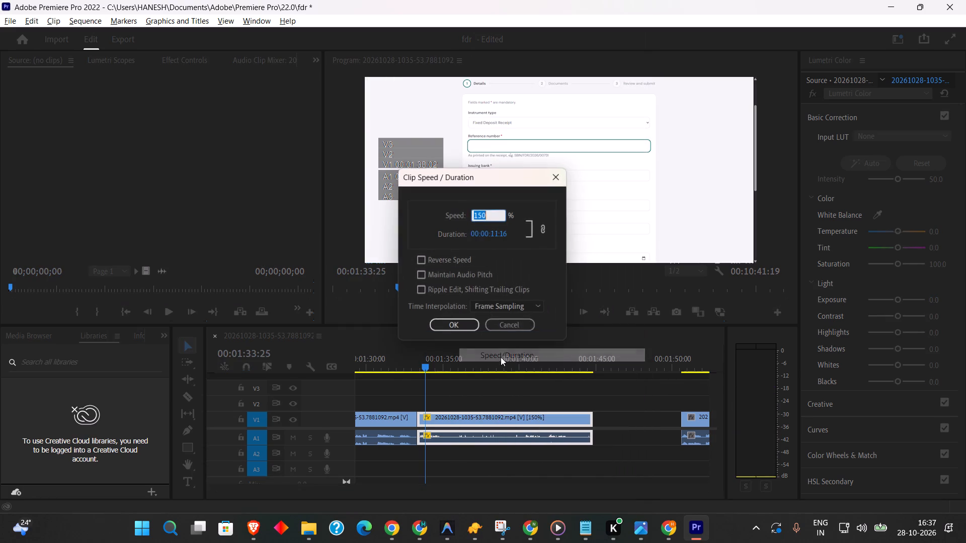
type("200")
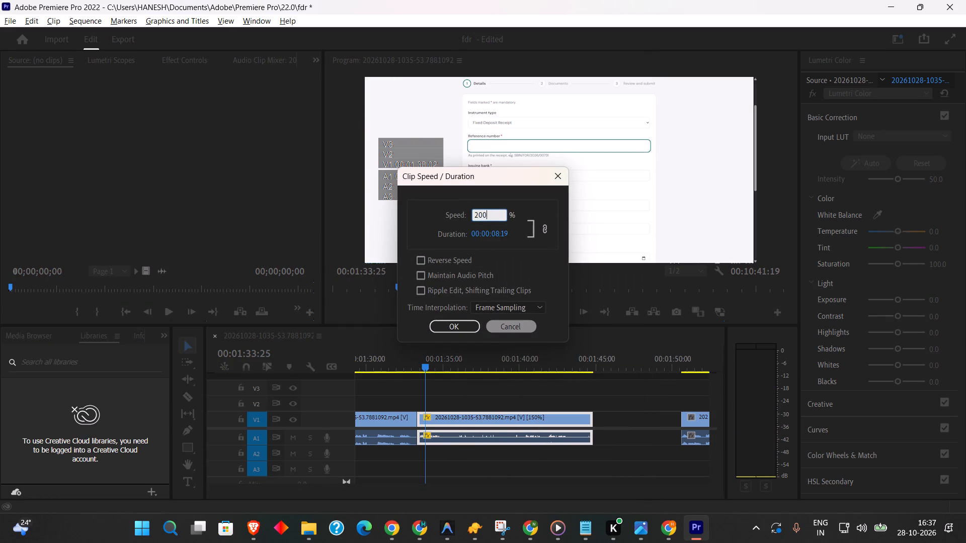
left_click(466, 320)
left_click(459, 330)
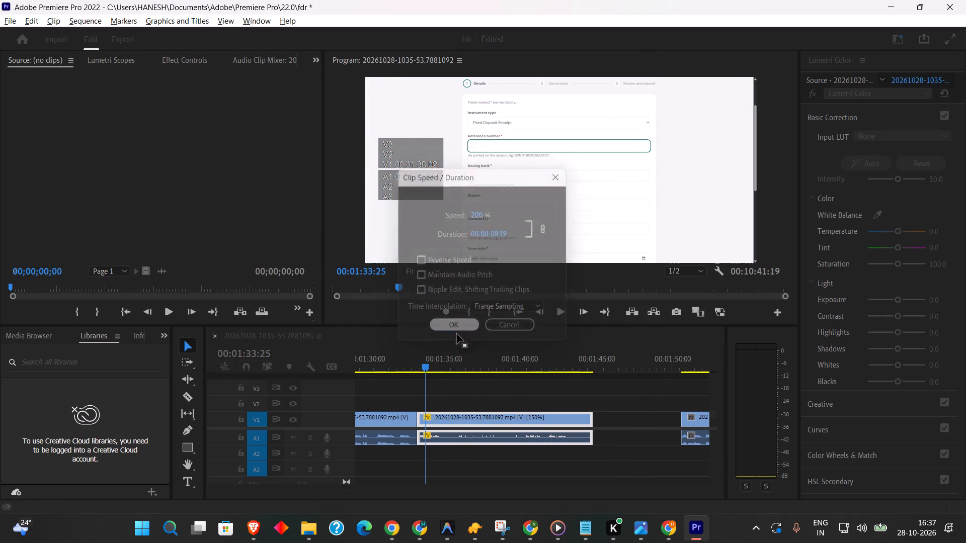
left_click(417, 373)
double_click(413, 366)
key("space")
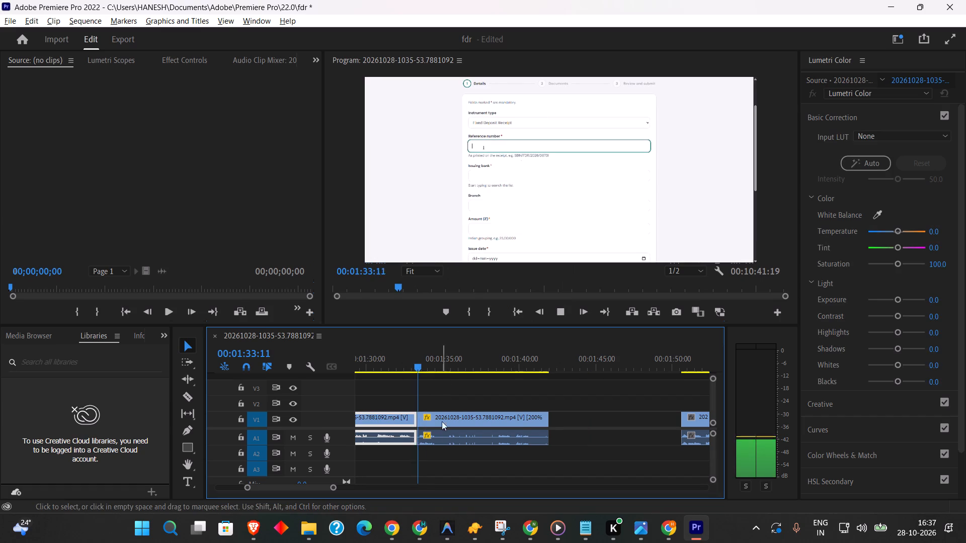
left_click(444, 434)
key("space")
Adjust the audio gain of the sped-up form-filling segment by -100 dB and play it from its start.
left_click(444, 434)
right_click(444, 434)
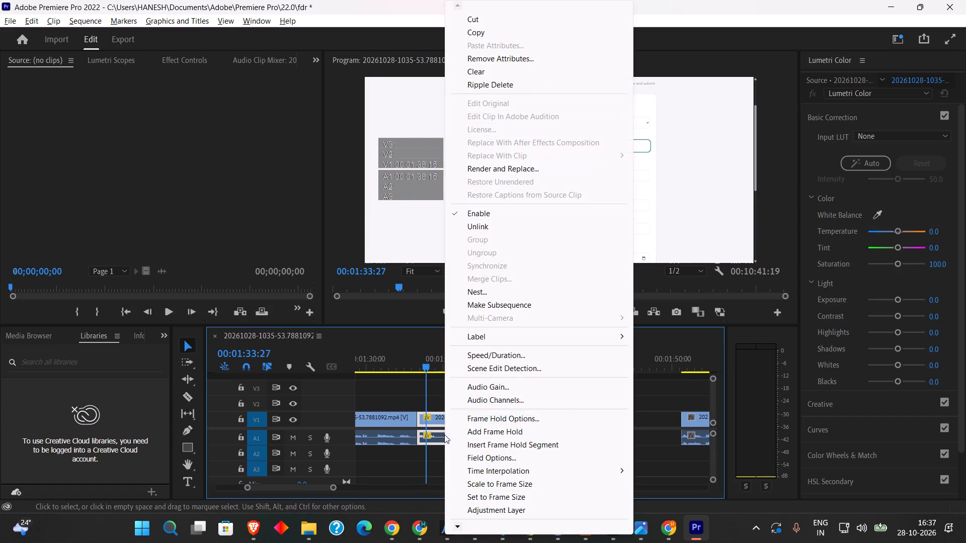
left_click(507, 390)
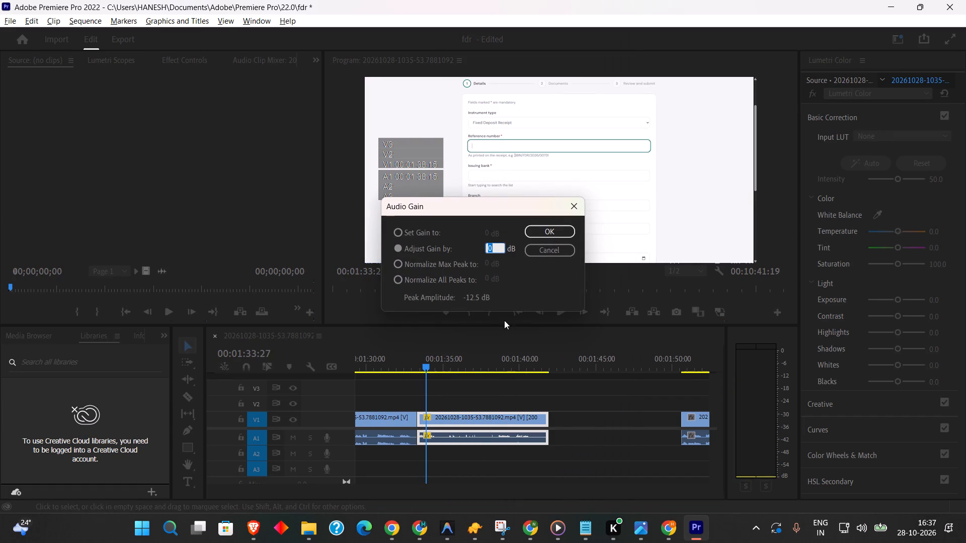
type("-100")
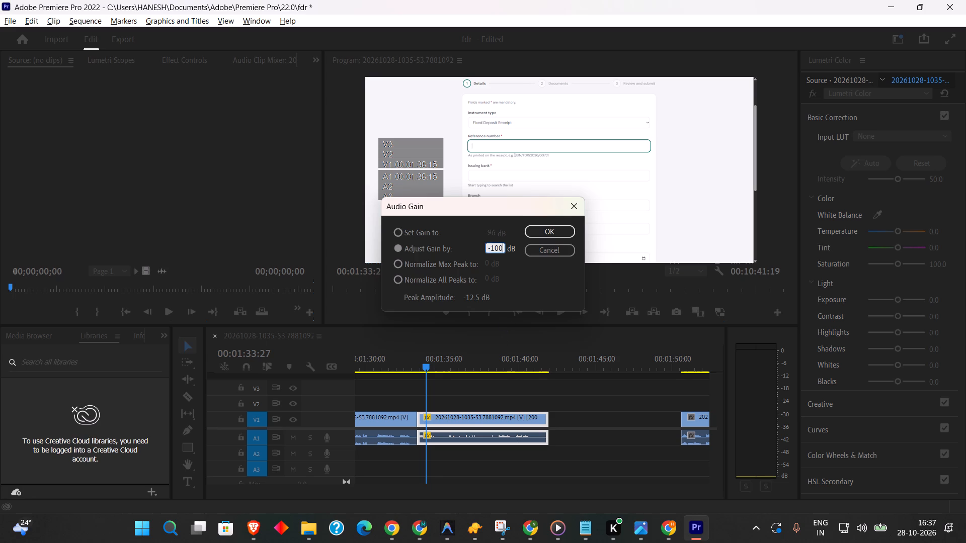
left_click(552, 231)
left_click(416, 364)
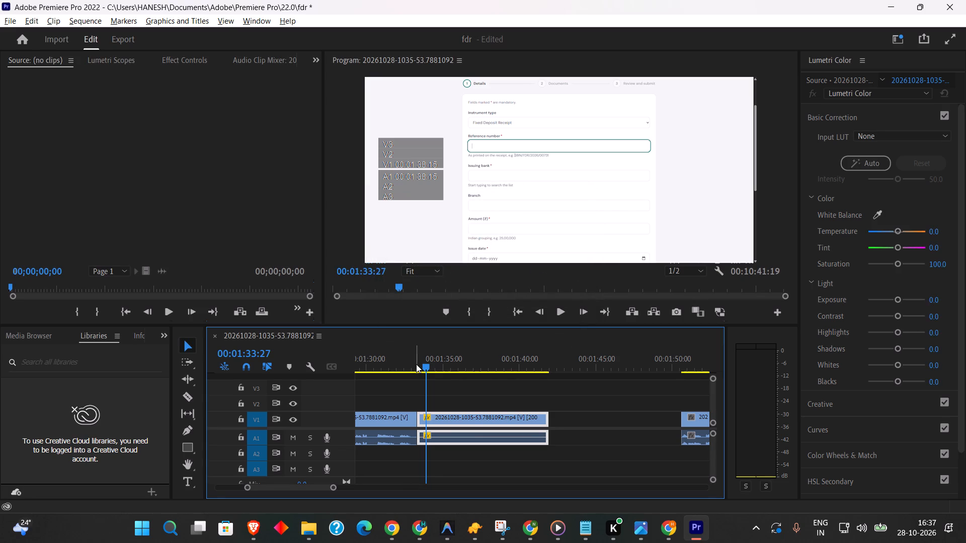
key("space")
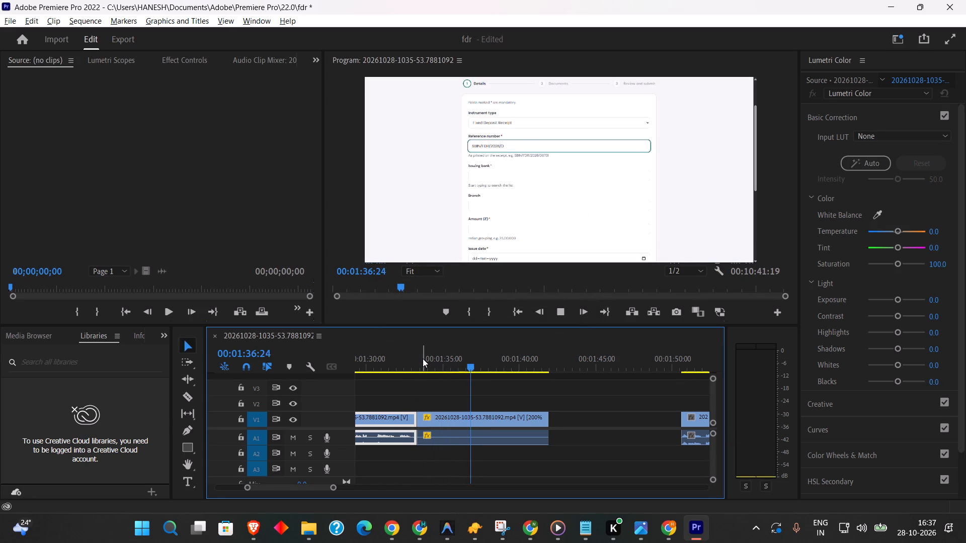
key("space")
Set the speed of the silenced form-filling segment to 250% and play it through to its end.
right_click(437, 418)
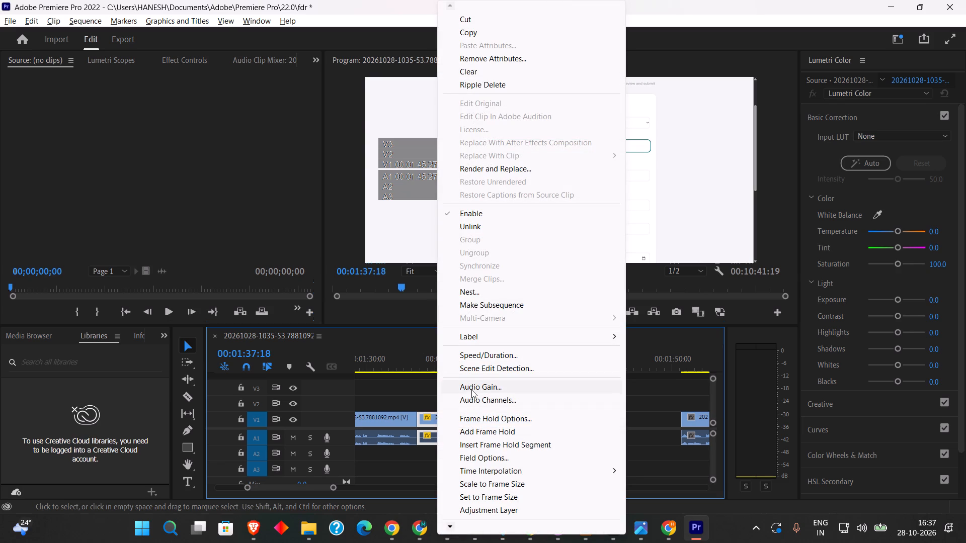
left_click(489, 358)
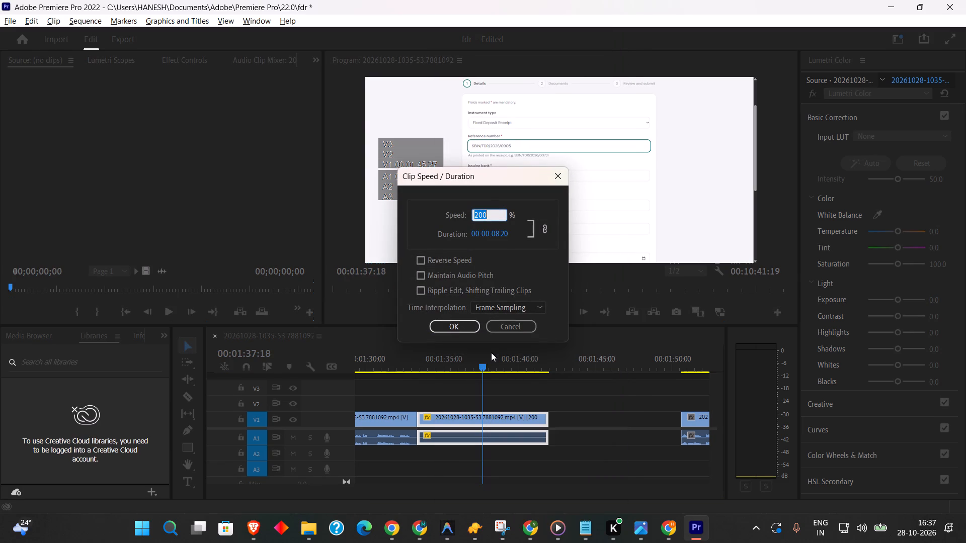
type("250")
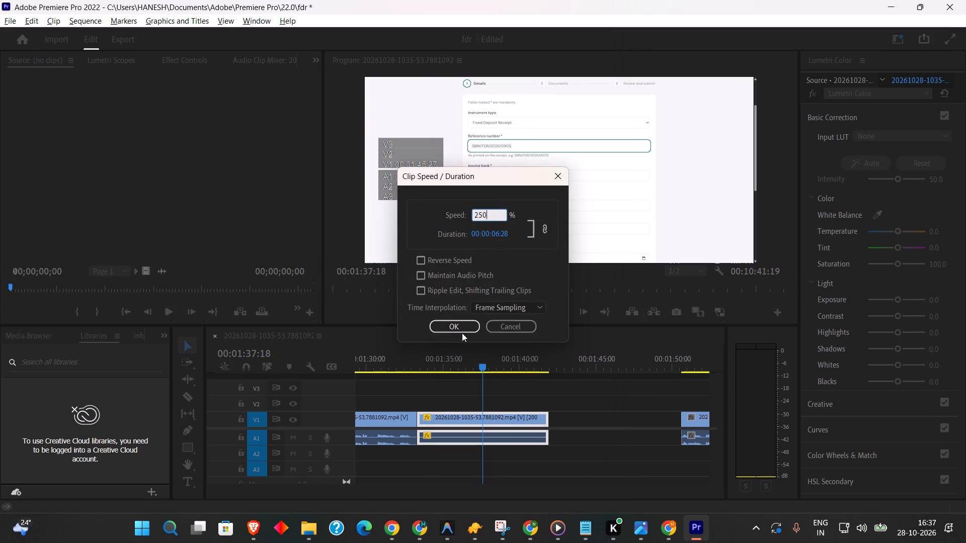
left_click(462, 327)
left_click(406, 369)
key("space")
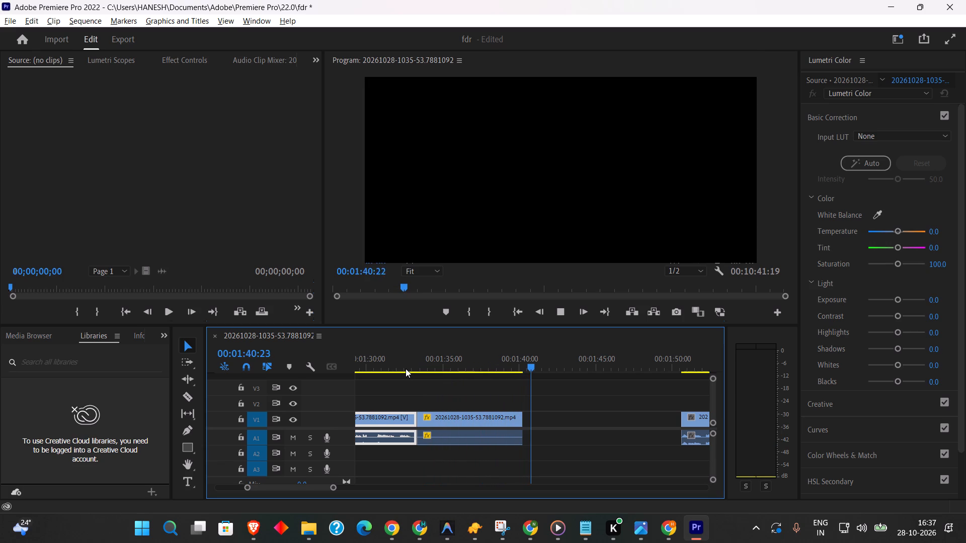
key("space")
Move the following clip back against the end of the 250% segment to close the gap, and play across the join.
left_click(688, 423)
left_click_drag(695, 420, 671, 418)
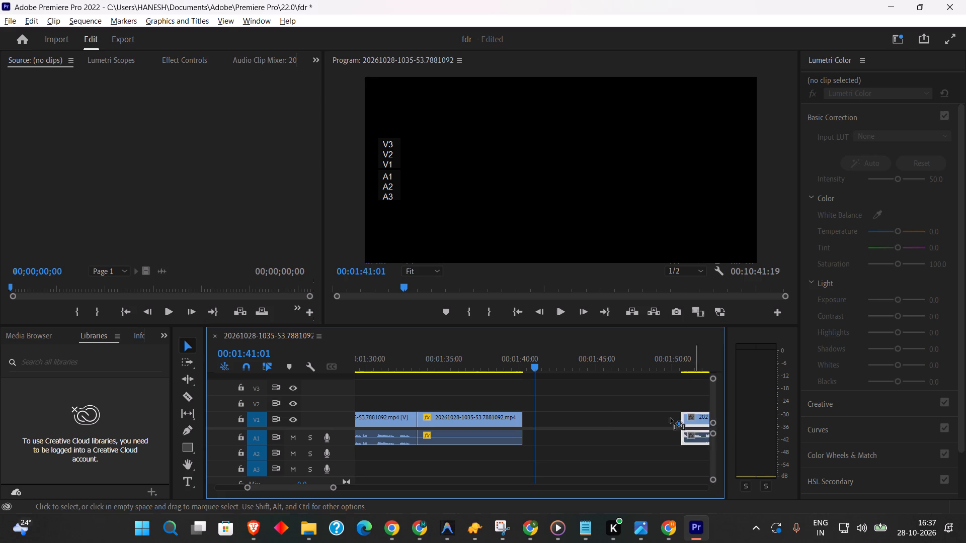
left_click_drag(671, 418, 535, 418)
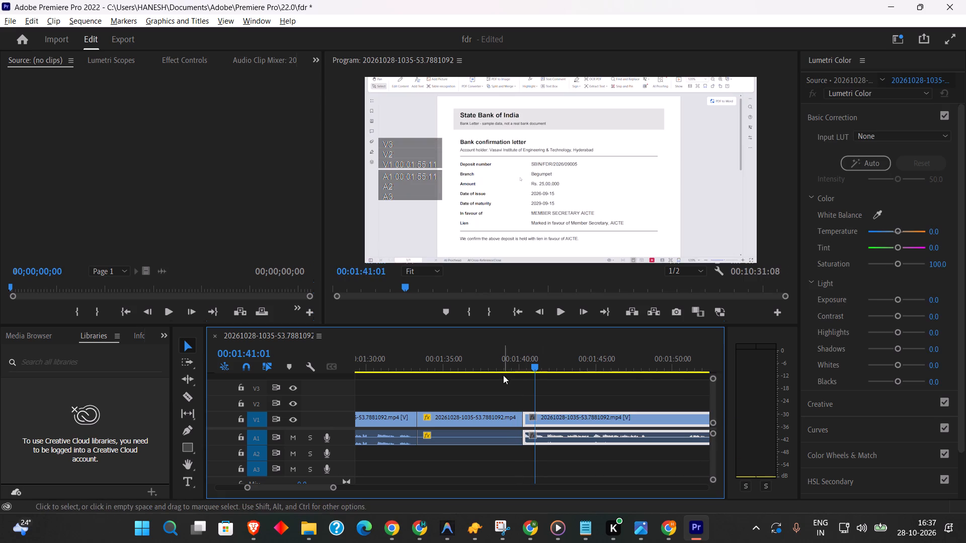
left_click(511, 370)
key("space")
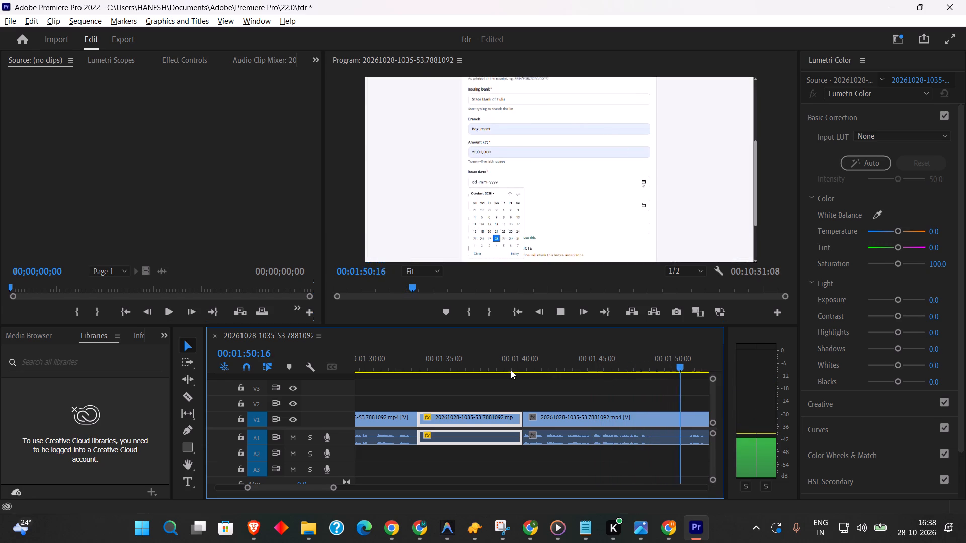
key("space")
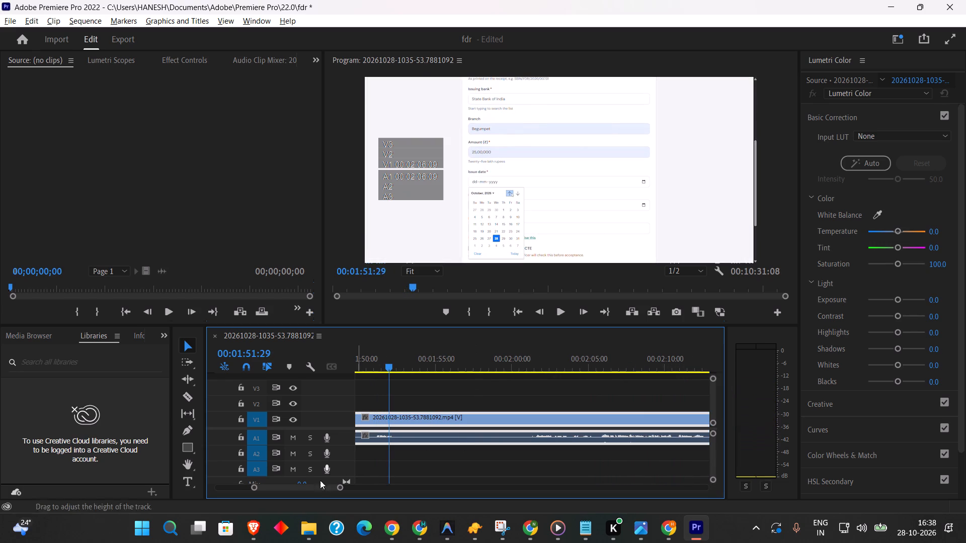
Review the passage after the join and razor the clip at 00:01:48:11, where the amount is entered in the form.
left_click_drag(317, 485, 310, 493)
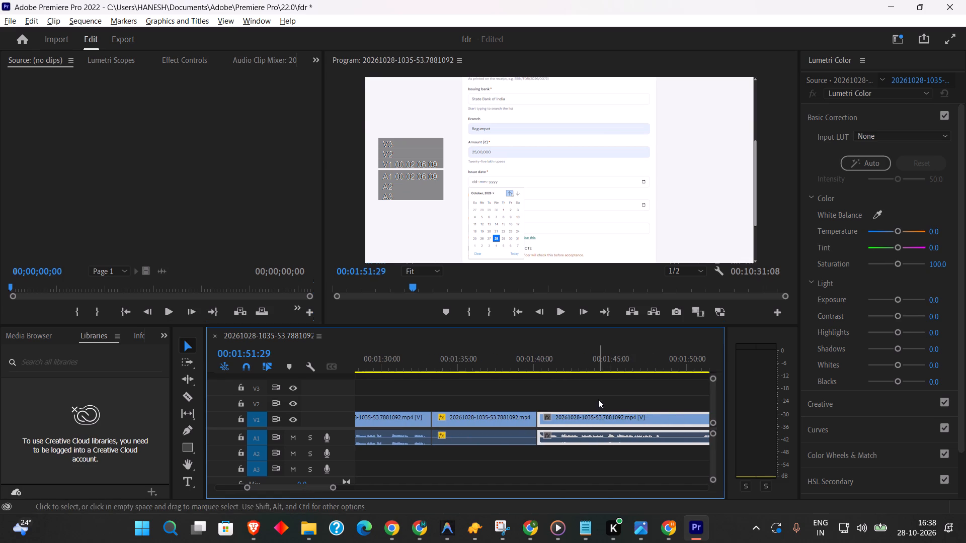
left_click(538, 365)
left_click_drag(541, 366, 565, 368)
left_click_drag(619, 362, 622, 362)
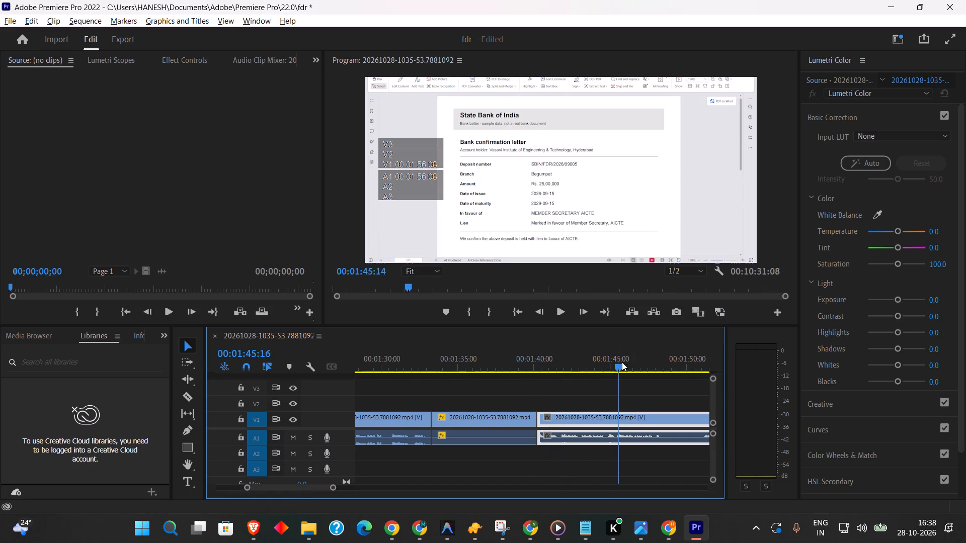
left_click_drag(622, 362, 660, 371)
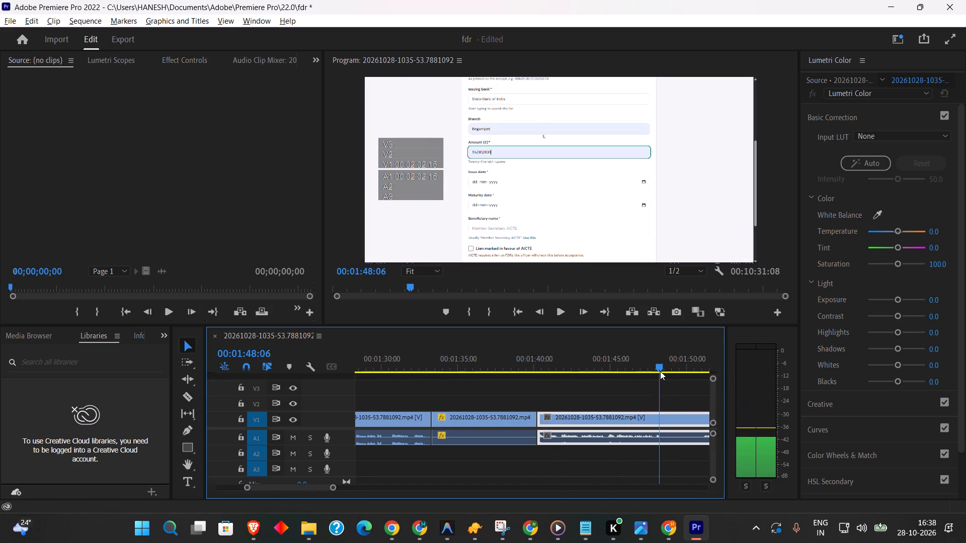
left_click_drag(660, 371, 655, 371)
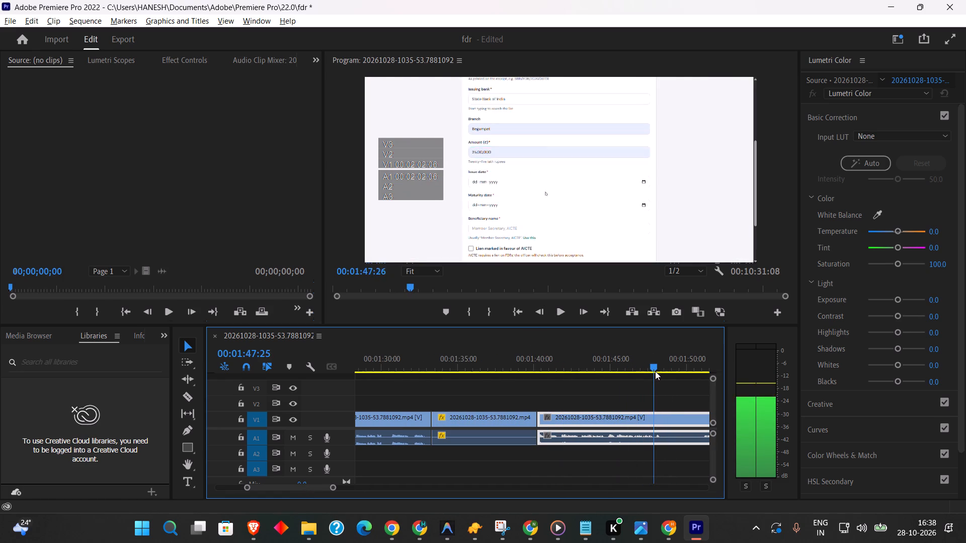
left_click_drag(655, 371, 646, 370)
key("space")
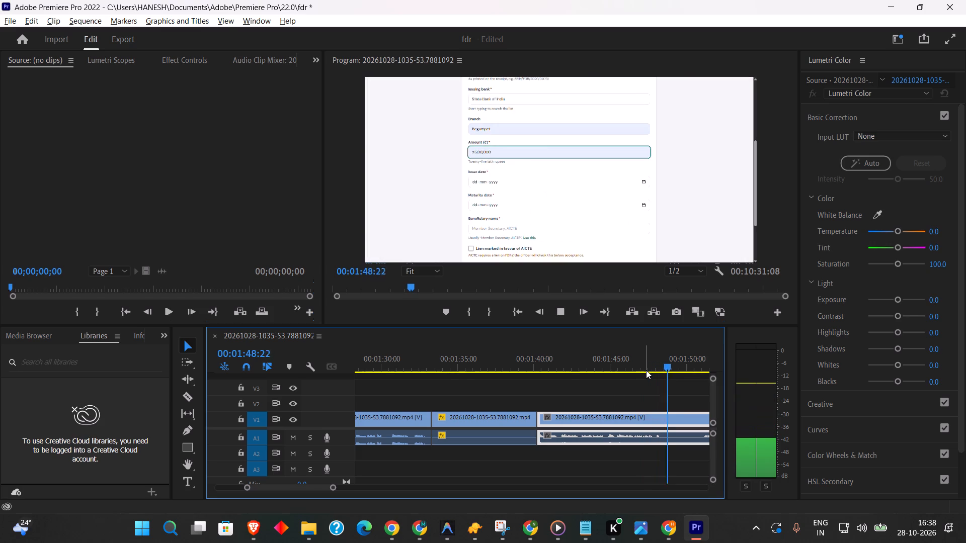
key("space")
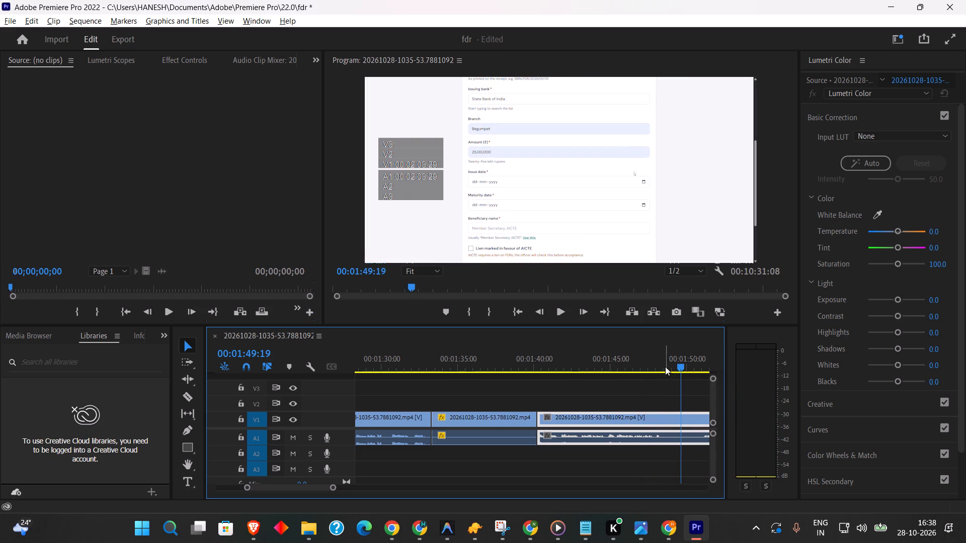
left_click(665, 364)
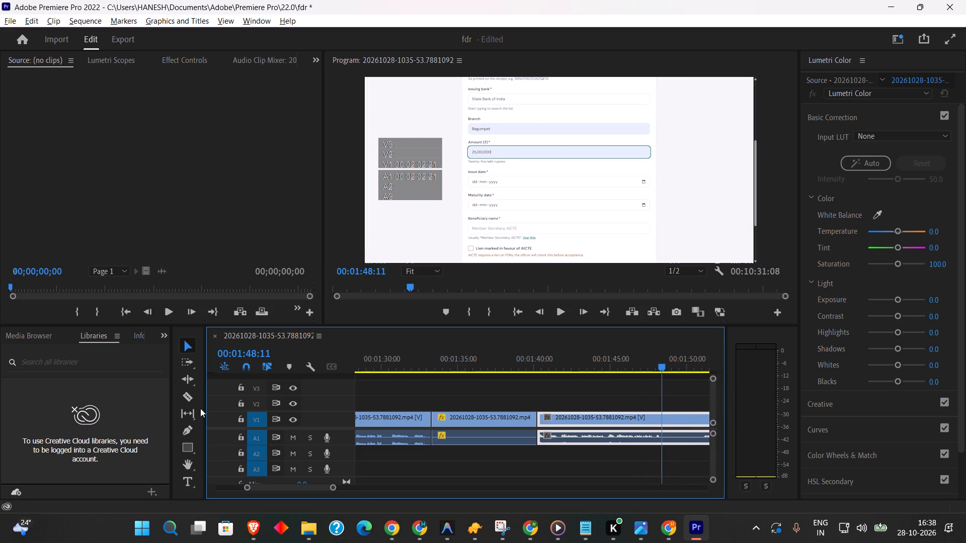
left_click(192, 395)
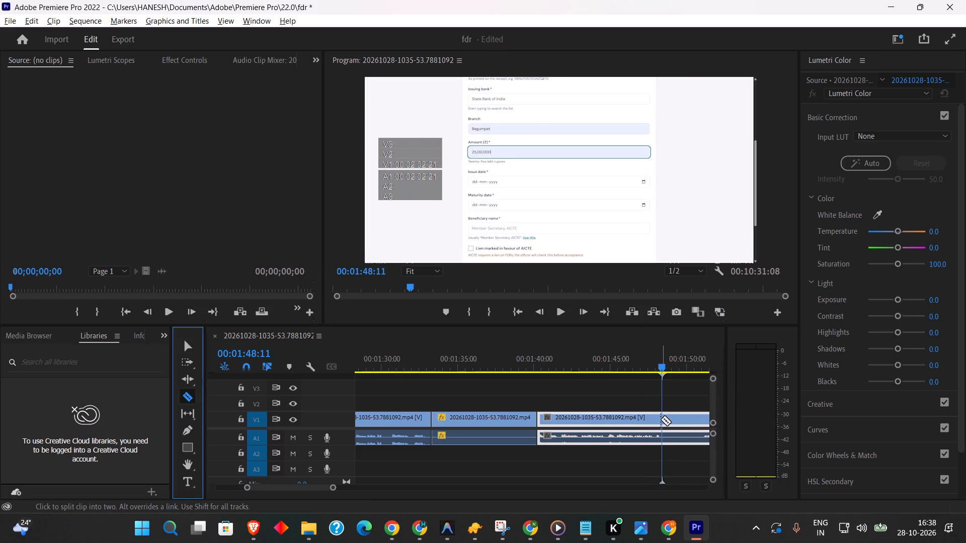
left_click(661, 419)
Review the date-entry passage up to the Documents page and razor the clip at 00:02:01:15, after the maturity date is filled in.
left_click(299, 486)
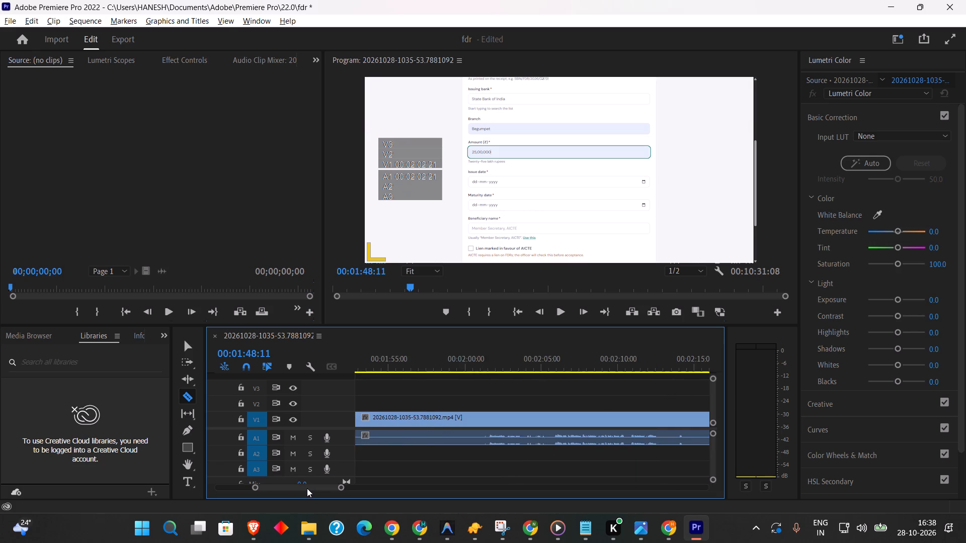
key("space")
left_click(602, 364)
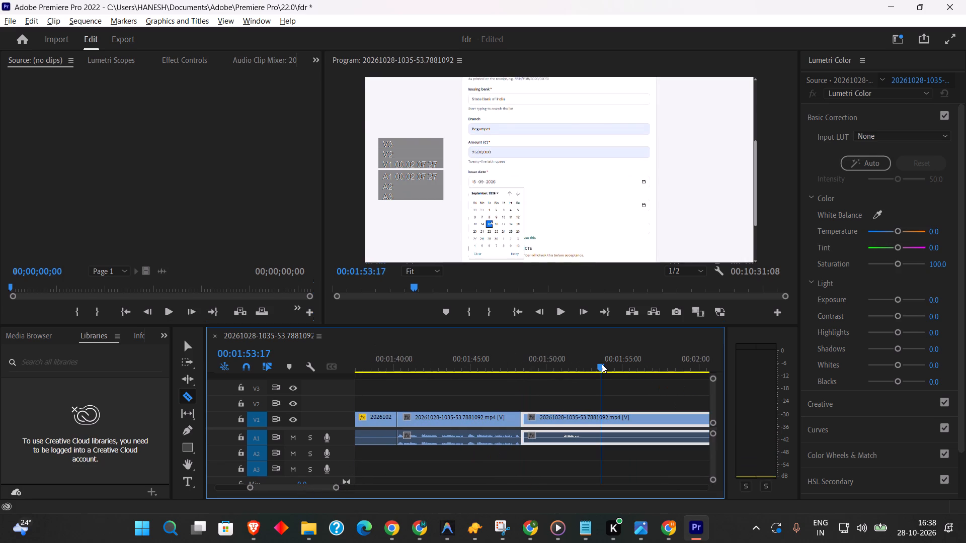
key("space")
left_click(628, 370)
left_click(671, 368)
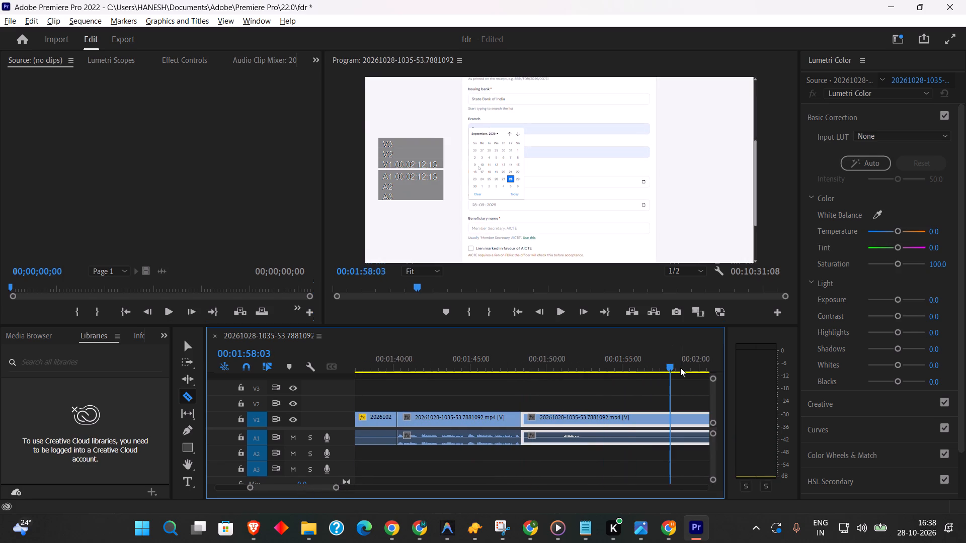
left_click(680, 368)
left_click_drag(689, 368, 712, 370)
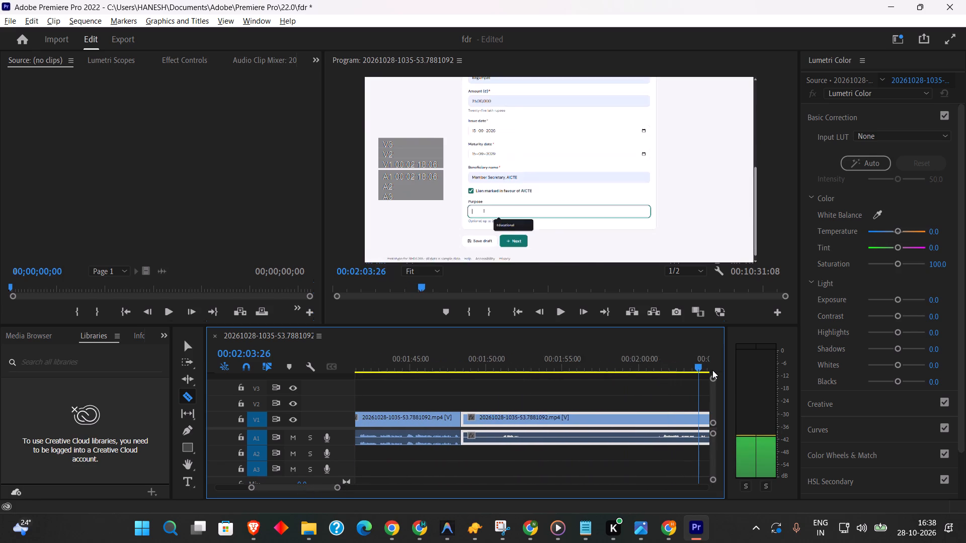
left_click_drag(712, 370, 572, 356)
key("space")
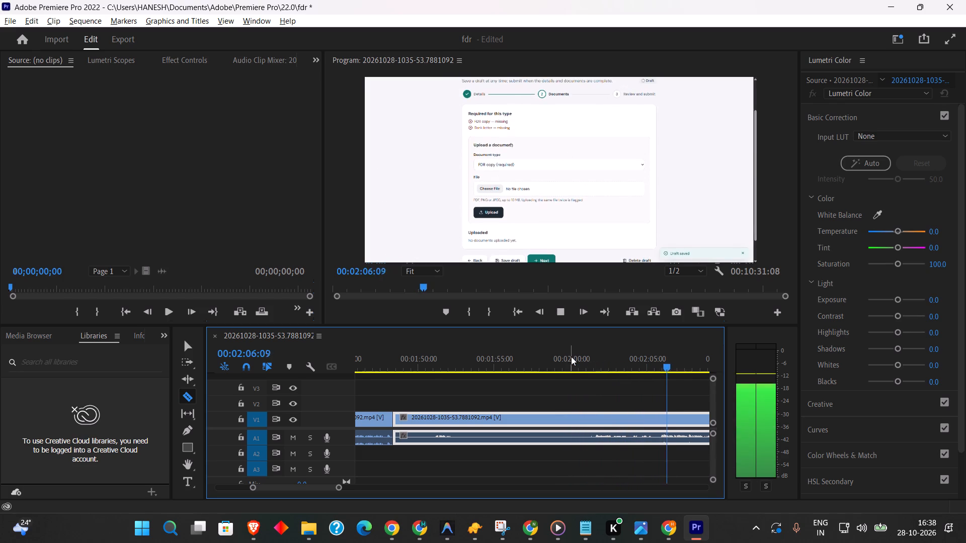
left_click_drag(571, 356, 584, 359)
key("space")
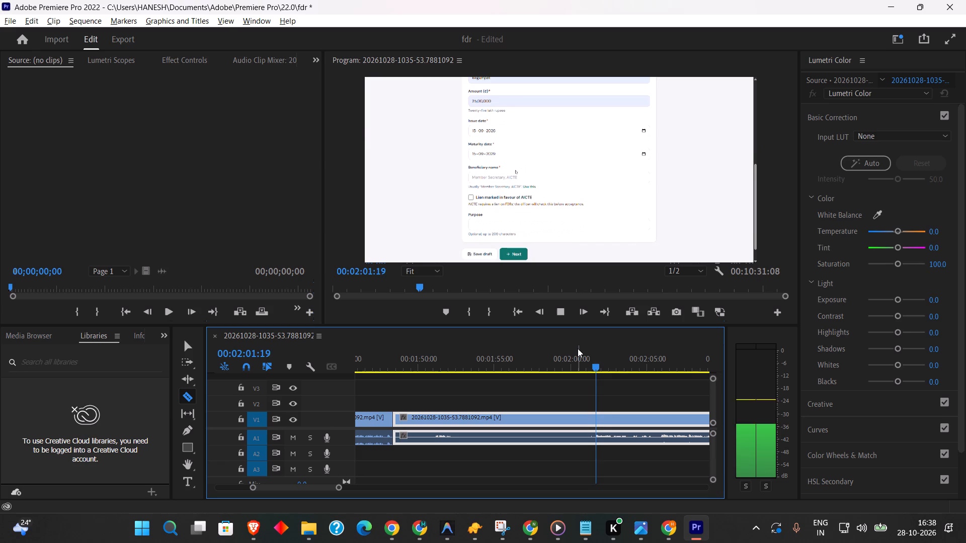
left_click(598, 365)
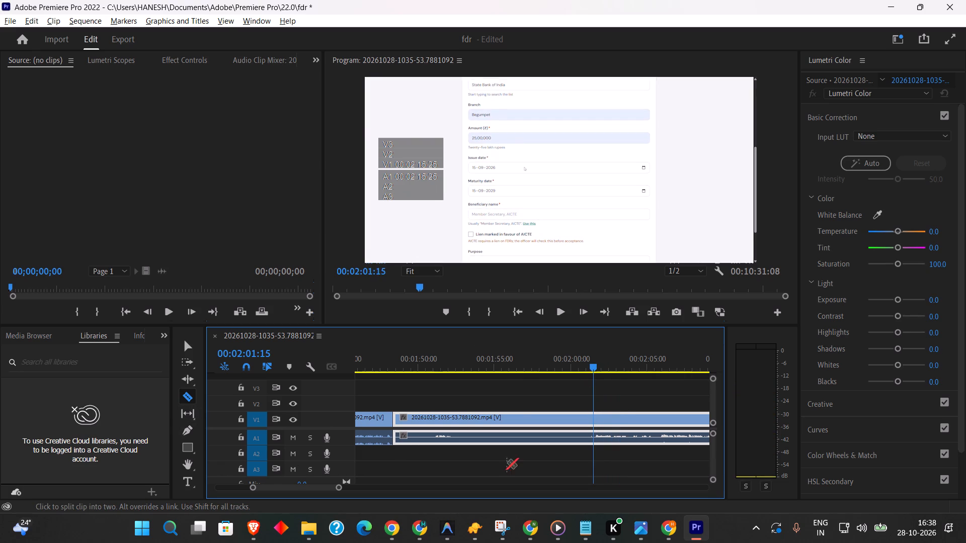
left_click(595, 417)
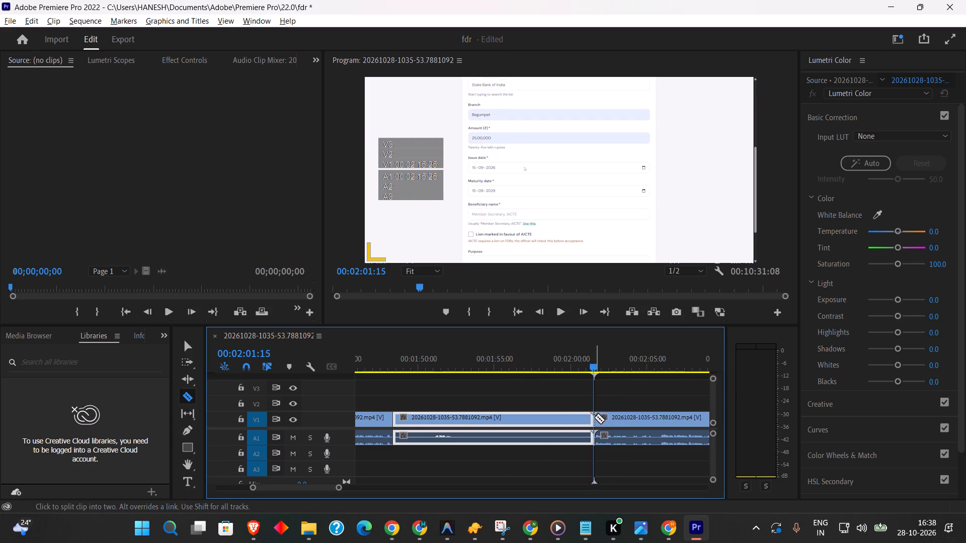
Set the speed of the date-entry segment between the cuts at 00:01:48:11 and 00:02:01:15 to 300%.
left_click(186, 345)
left_click(497, 423)
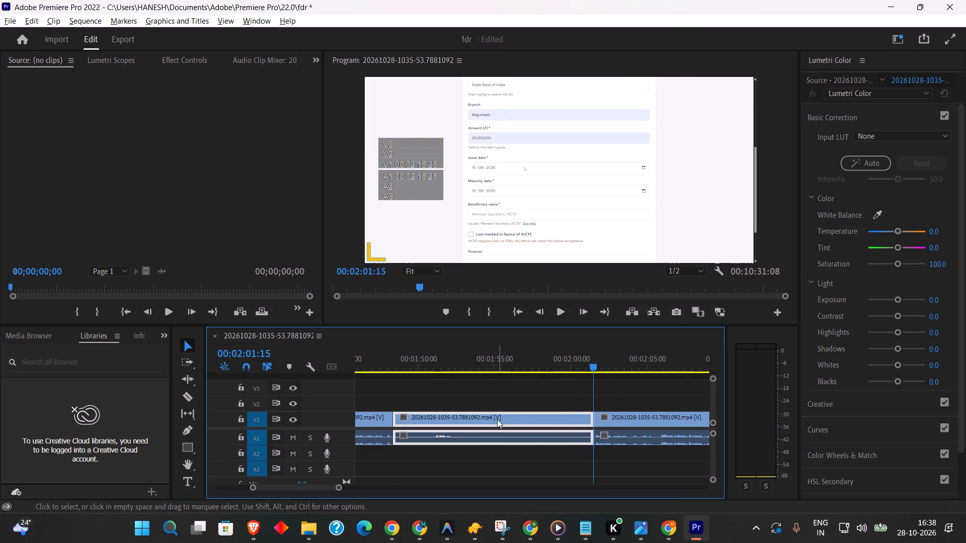
right_click(497, 419)
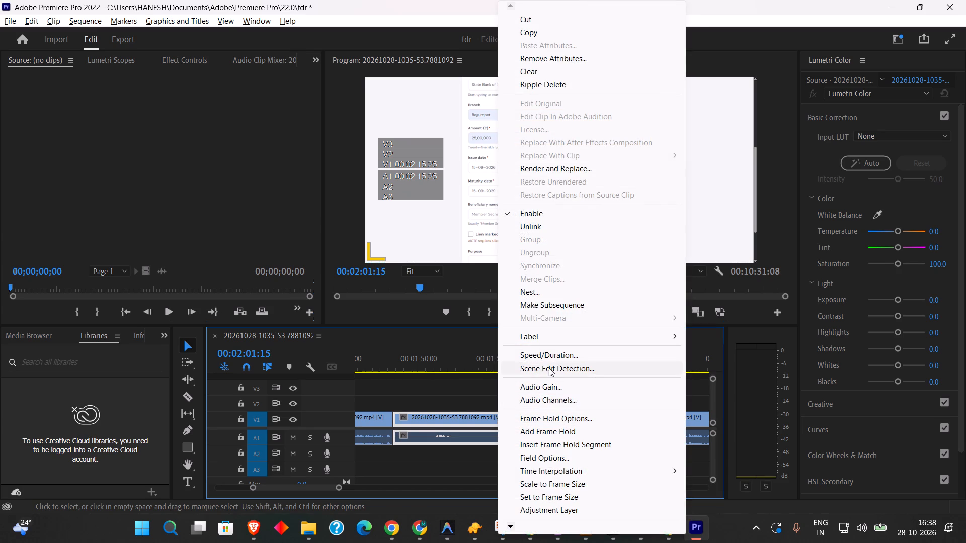
left_click(552, 359)
type("25")
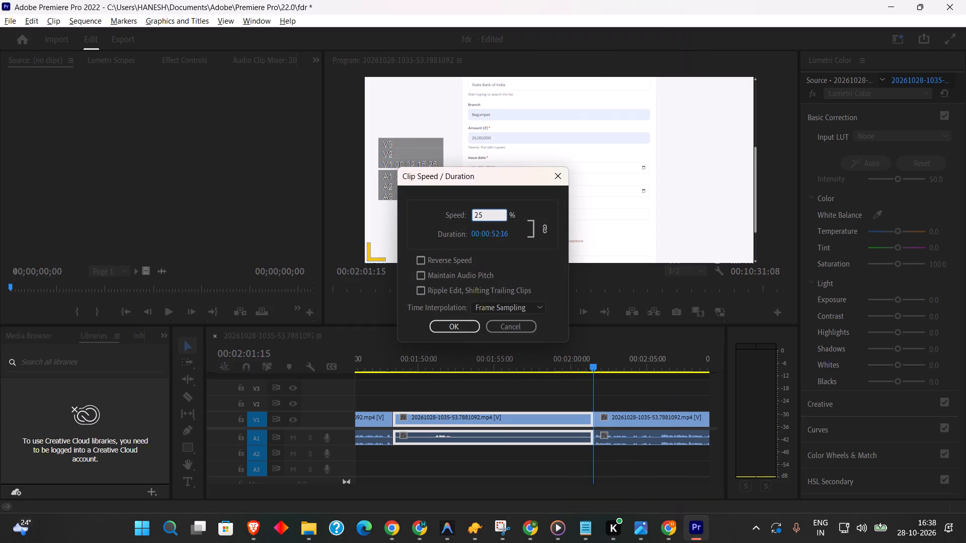
key("BackSpace")
key("BackSpace")
key("BackSpace")
type("300")
left_click(451, 323)
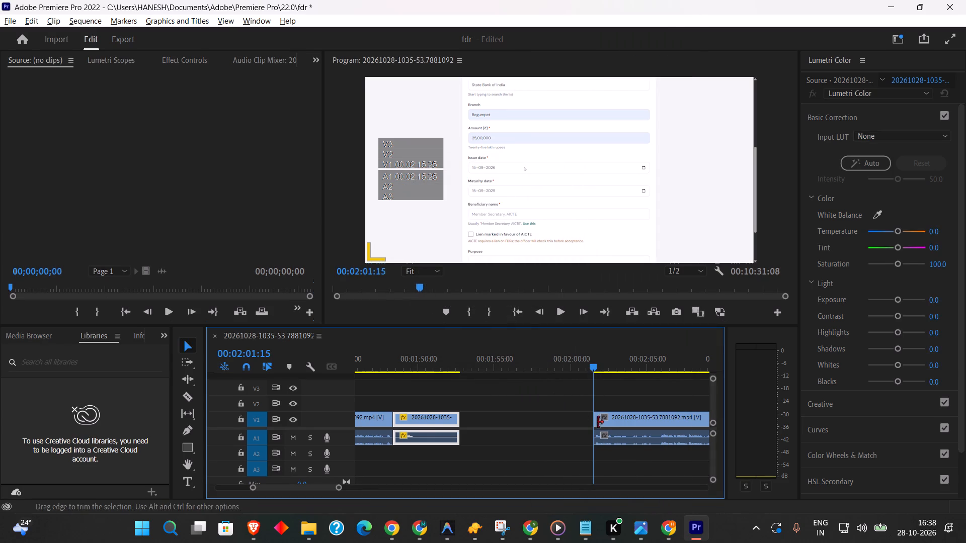
Move the following clip back against the end of the 300% segment to close the gap, and play into the sped-up segment.
left_click_drag(621, 420, 490, 411)
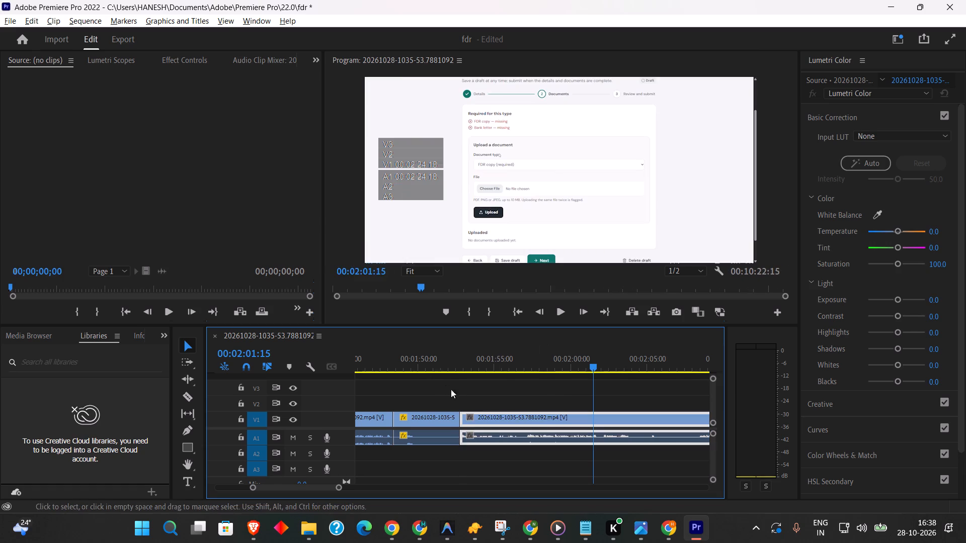
left_click_drag(416, 367, 375, 366)
key("space")
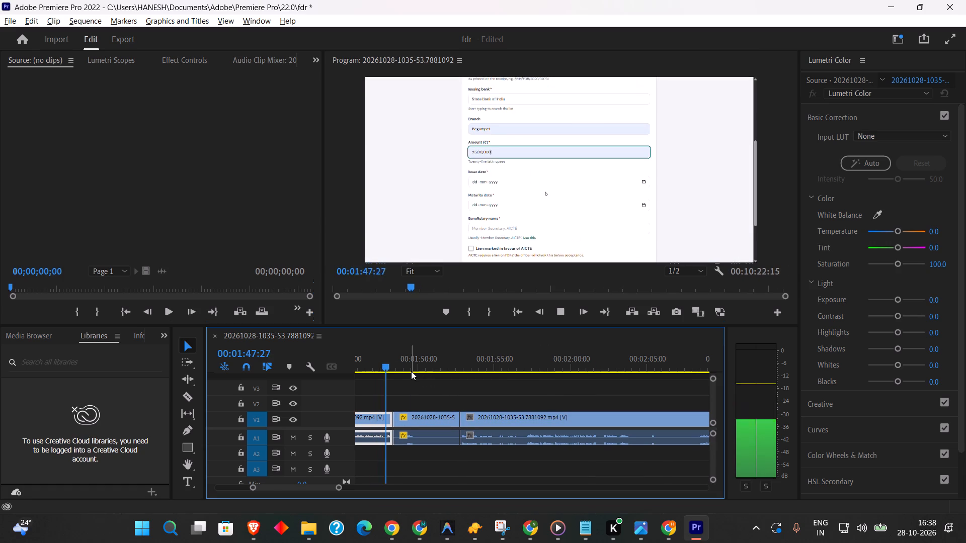
key("space")
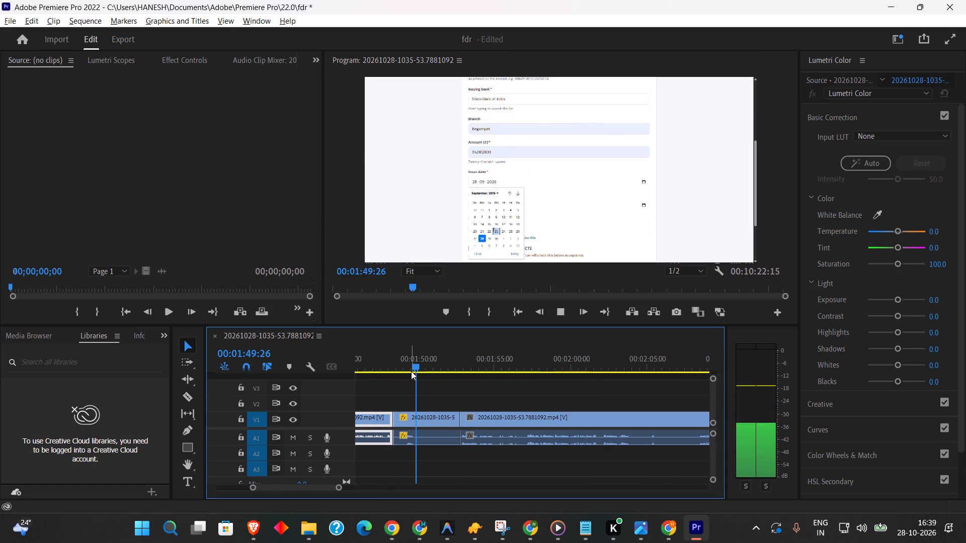
Silence the 300% date-entry segment by adjusting its audio gain by -100 dB.
right_click(415, 440)
left_click(484, 391)
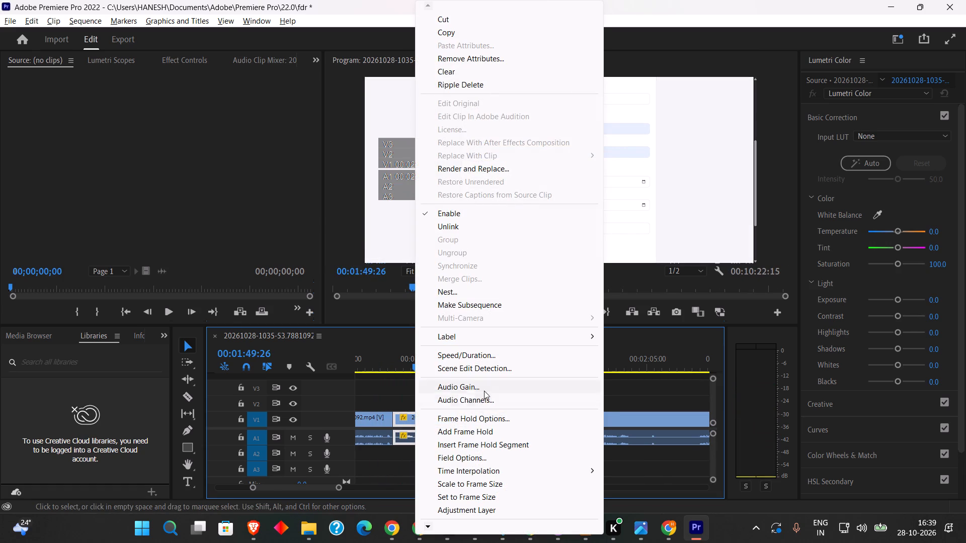
type("-100")
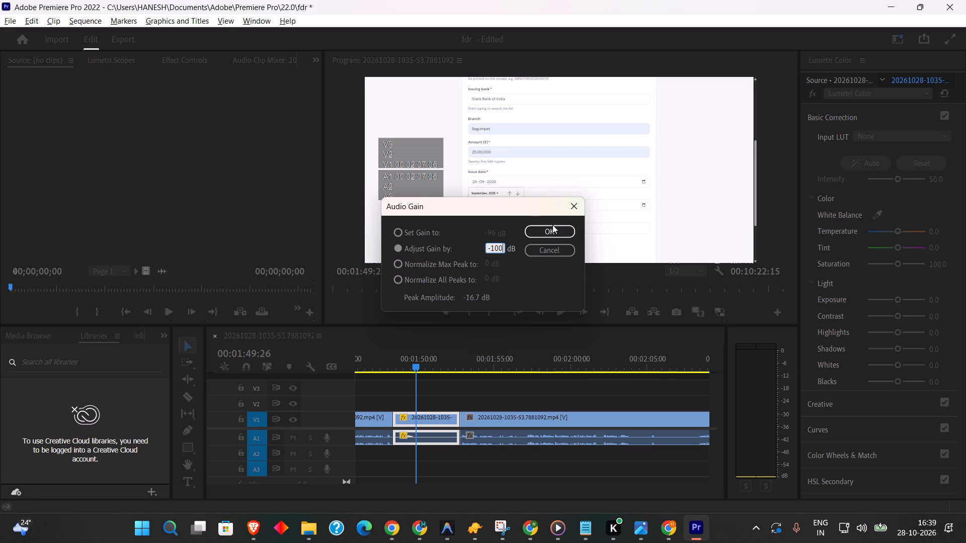
left_click(552, 225)
left_click(557, 233)
Play from just before the silenced 300% segment through to the FDR copy upload on the Documents page.
left_click(392, 365)
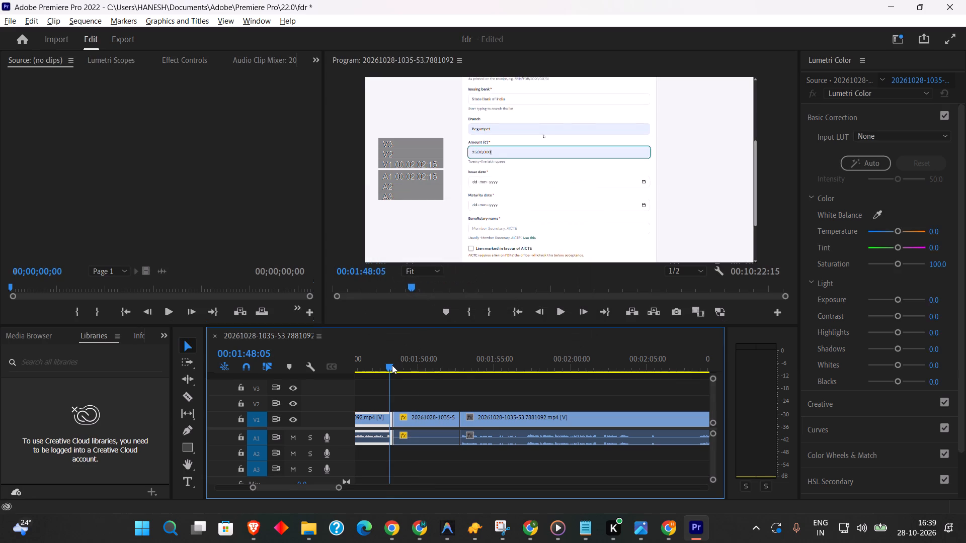
key("space")
left_click_drag(394, 368, 376, 367)
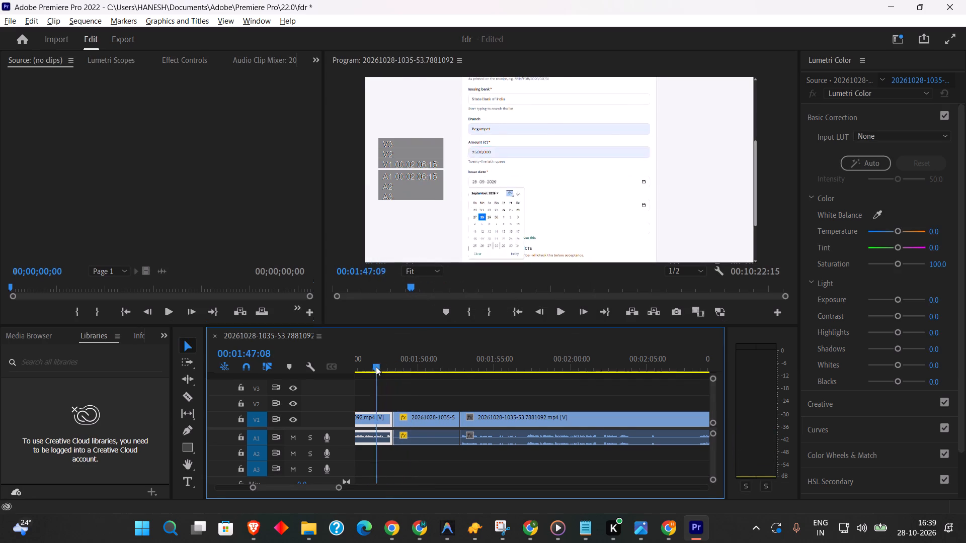
left_click_drag(376, 367, 372, 366)
key("space")
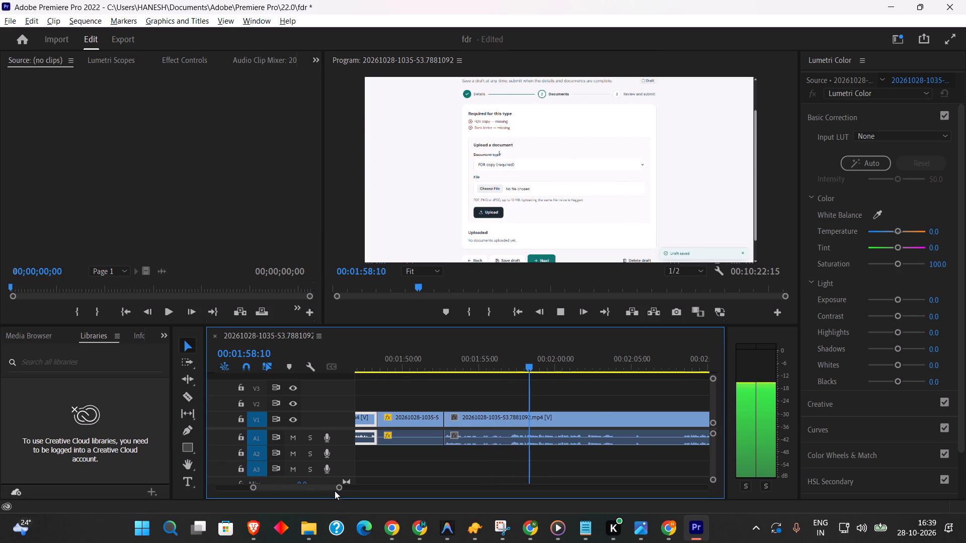
left_click_drag(338, 489, 331, 486)
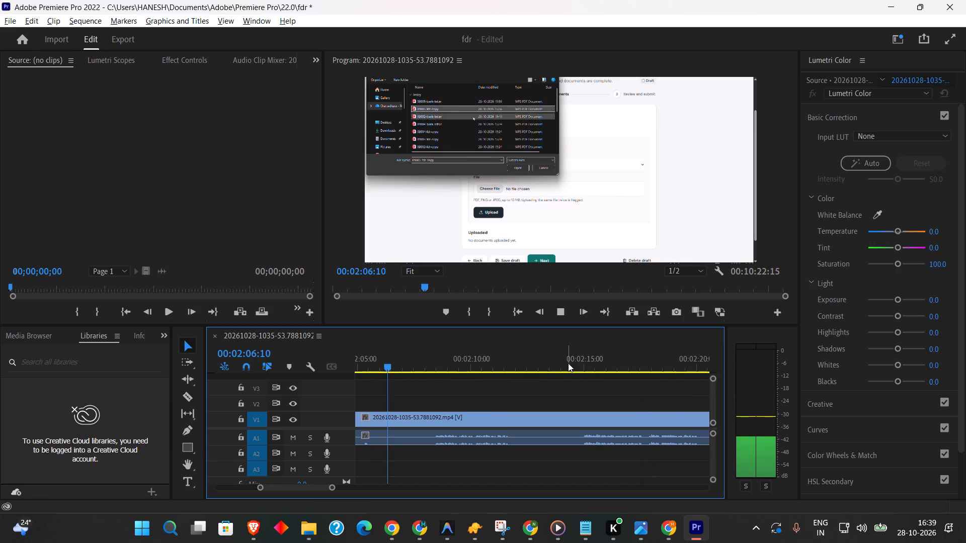
left_click_drag(319, 489, 312, 489)
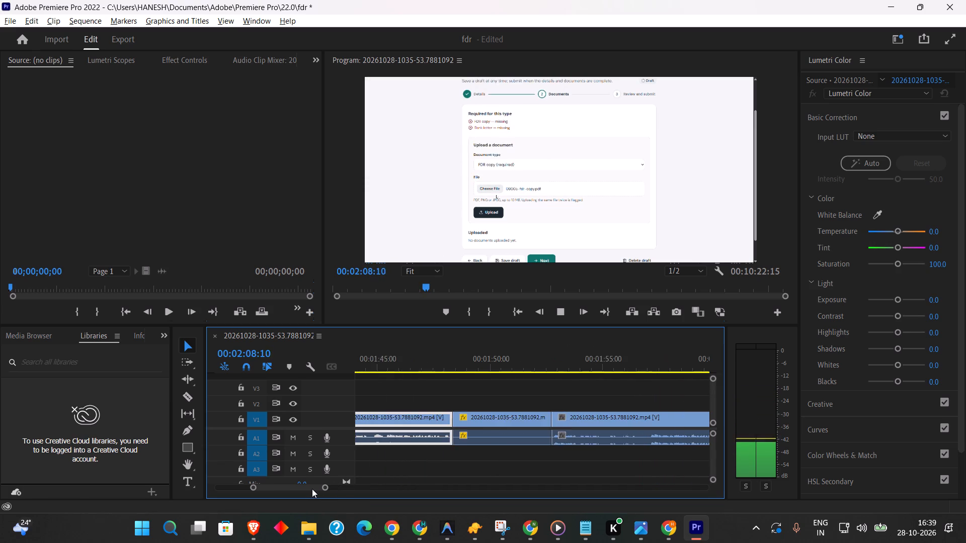
left_click_drag(312, 489, 312, 488)
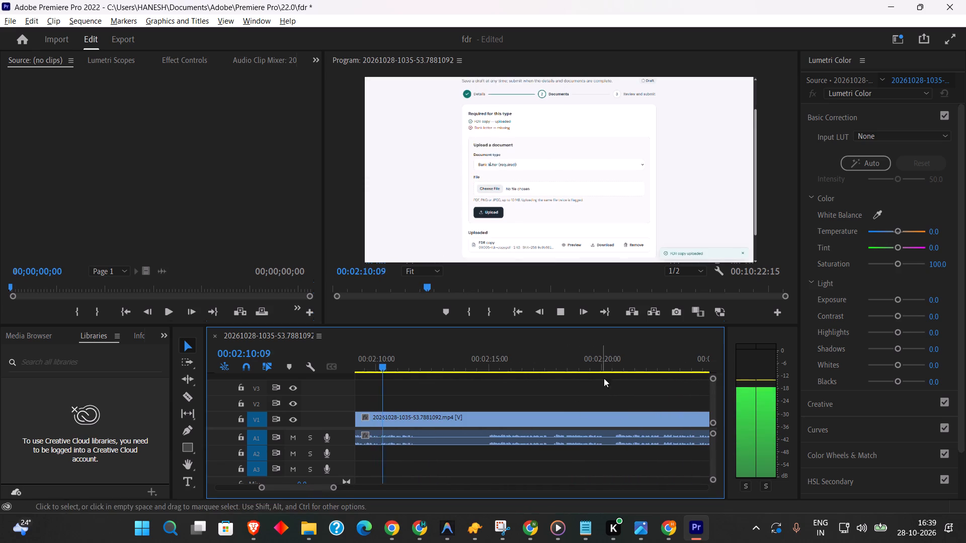
Review the start of the document upload passage and razor the clip at 00:02:03:01, as the file picker opens.
left_click_drag(578, 369, 347, 354)
key("space")
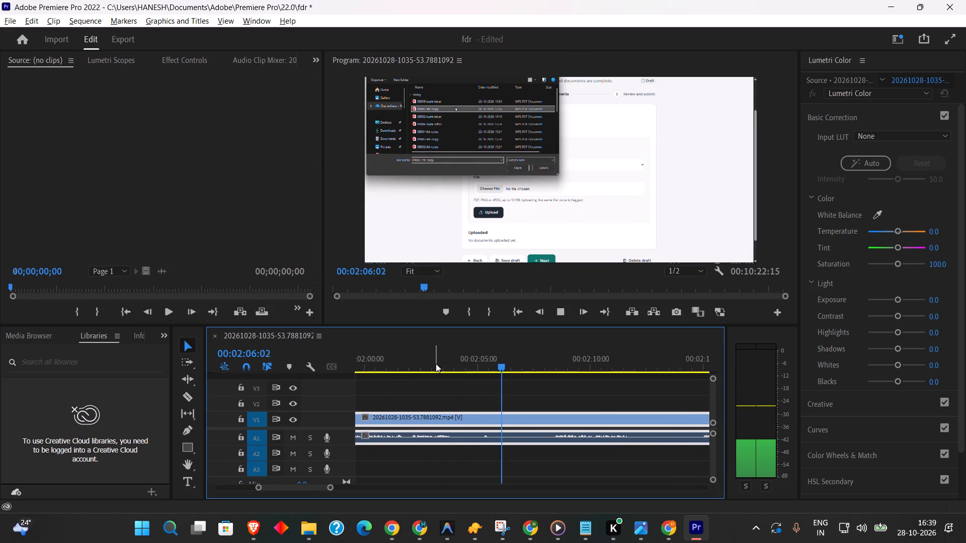
left_click(436, 364)
left_click(412, 361)
key("space")
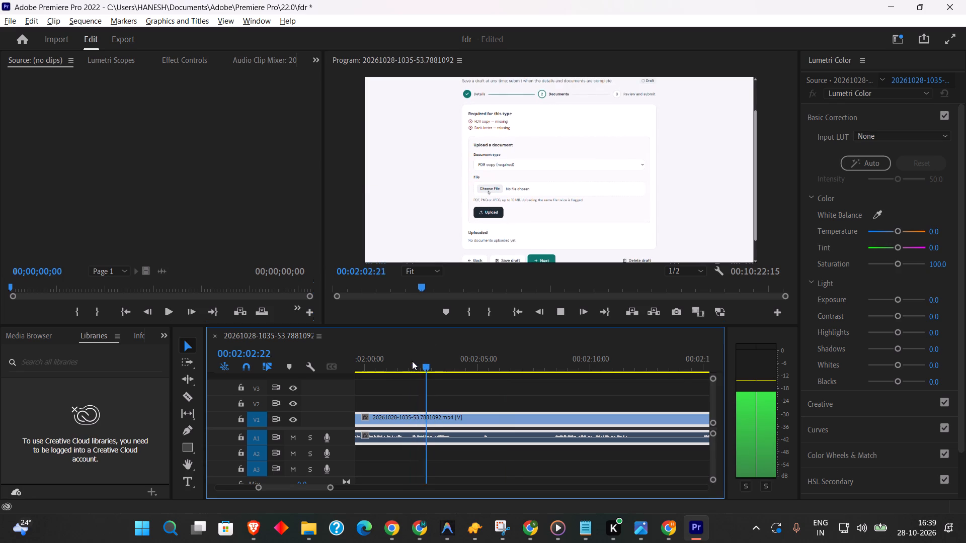
key("space")
left_click(412, 361)
key("space")
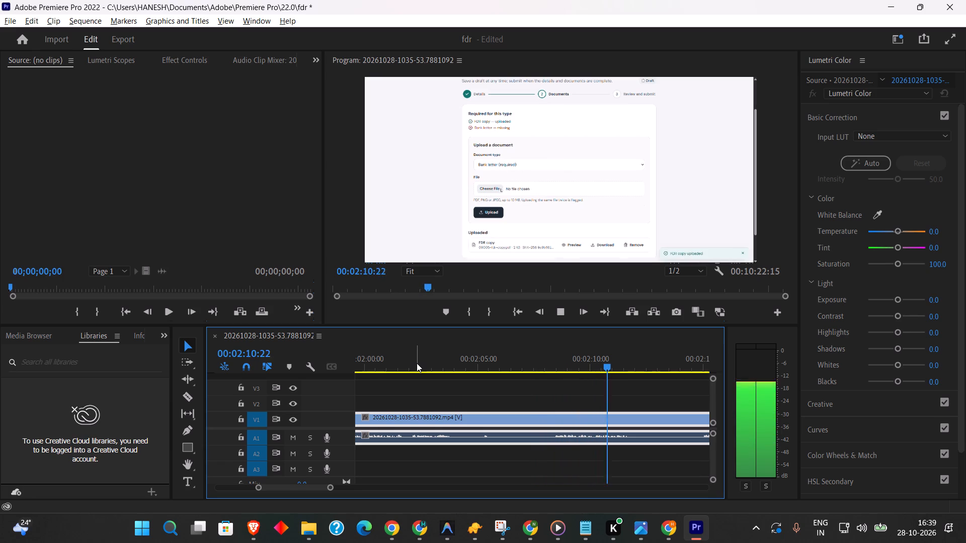
left_click_drag(417, 363, 389, 368)
key("space")
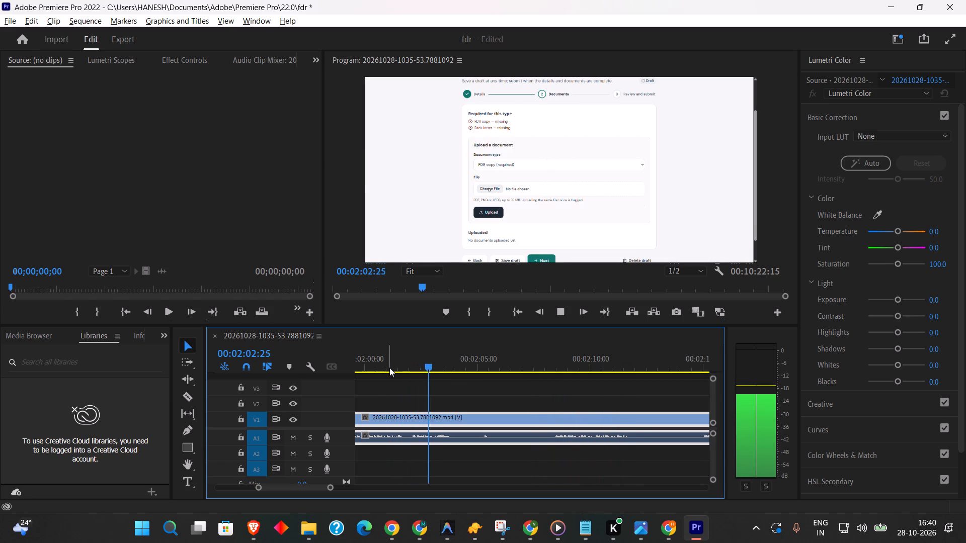
key("space")
key("space")
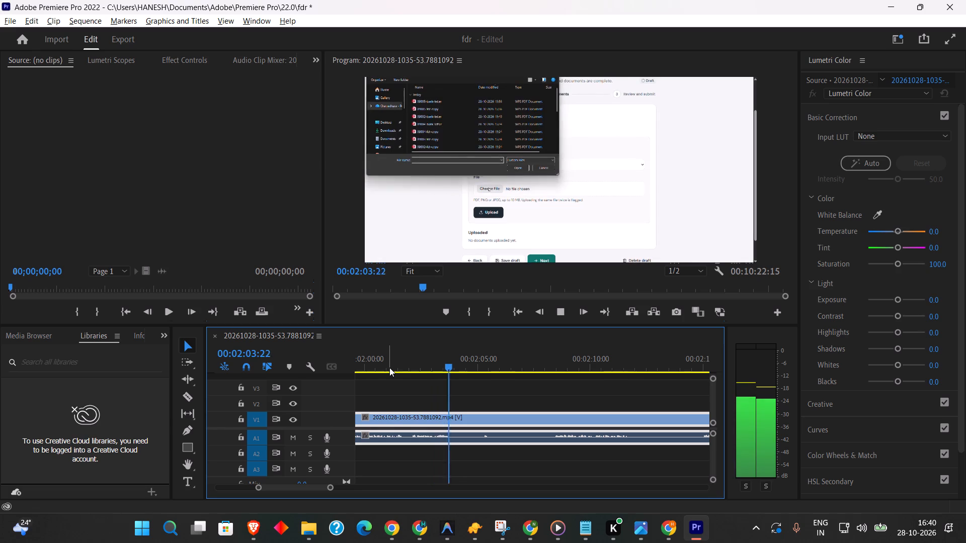
left_click(400, 365)
key("space")
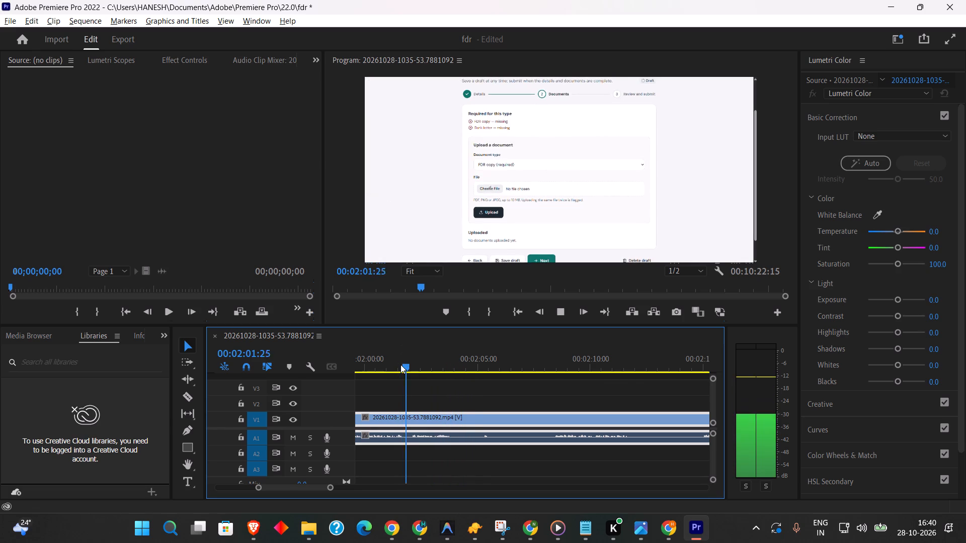
left_click(400, 365)
left_click(394, 364)
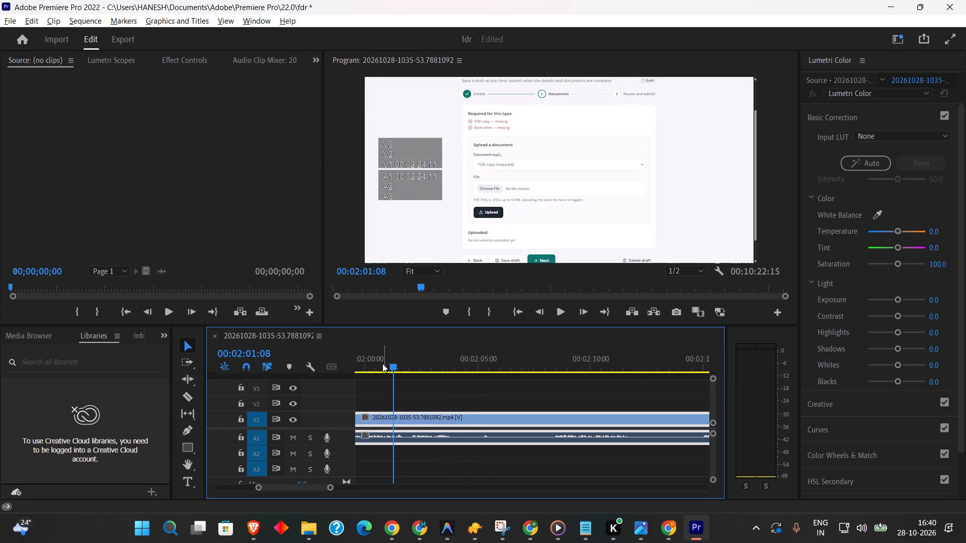
left_click(382, 364)
key("space")
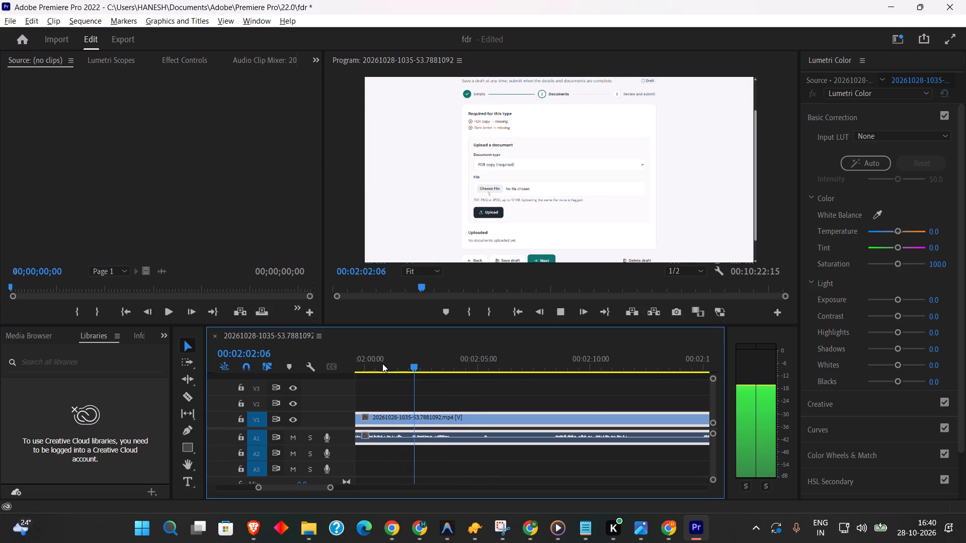
left_click(399, 368)
key("space")
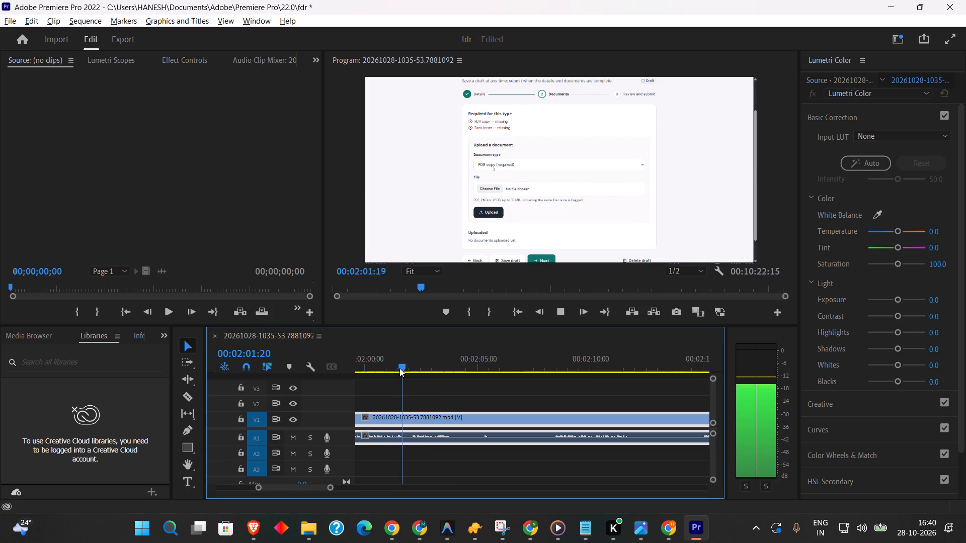
key("space")
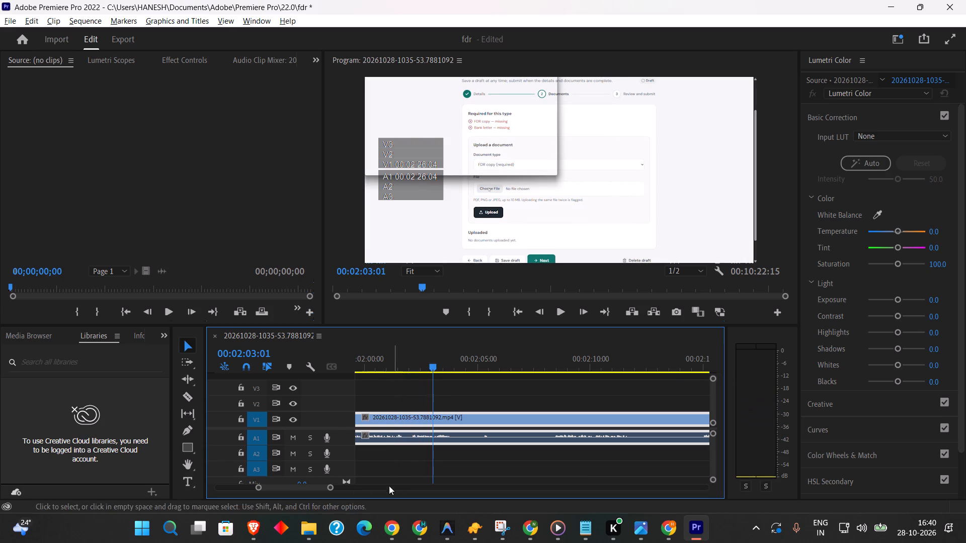
left_click(184, 401)
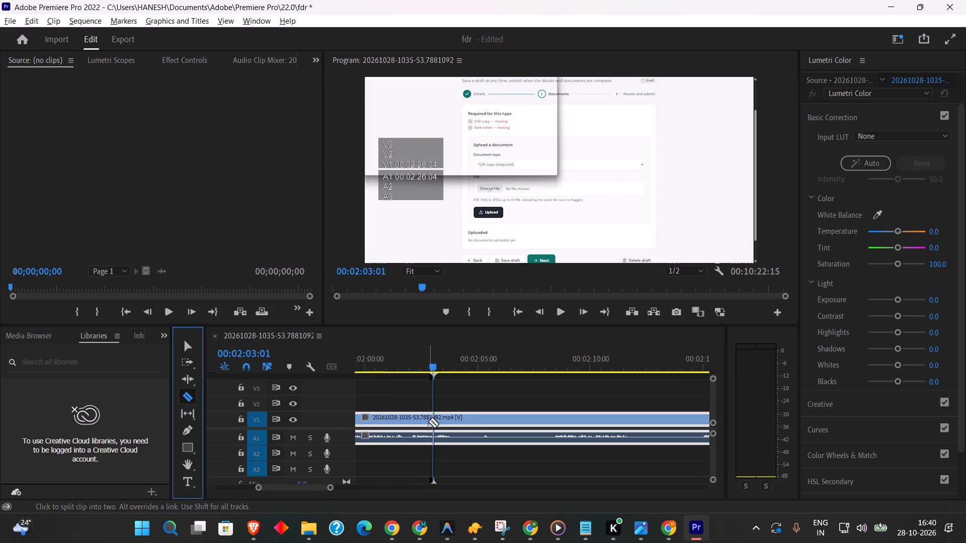
left_click(433, 420)
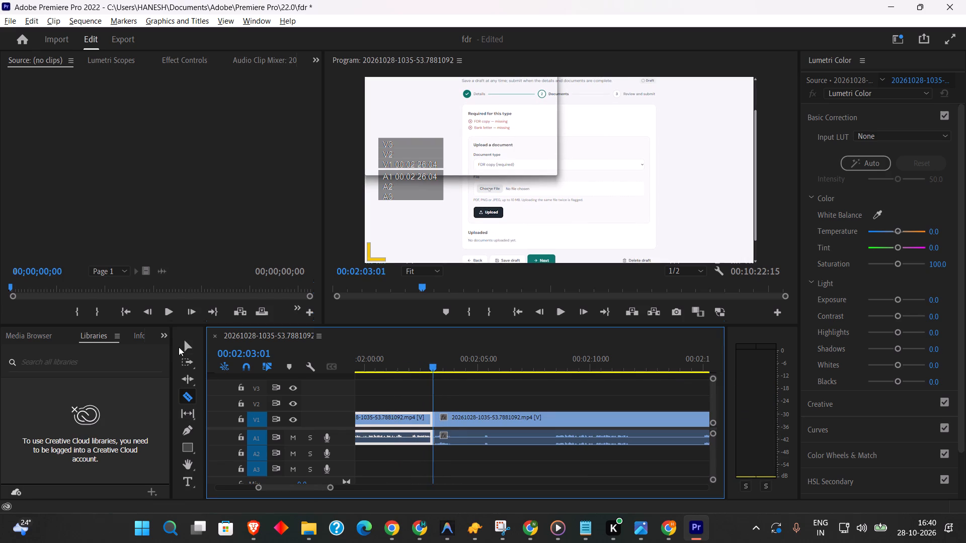
Review the file selection passage and razor the clip at 00:02:08:14, after the FDR copy file is chosen and before it is uploaded.
left_click(194, 344)
key("space")
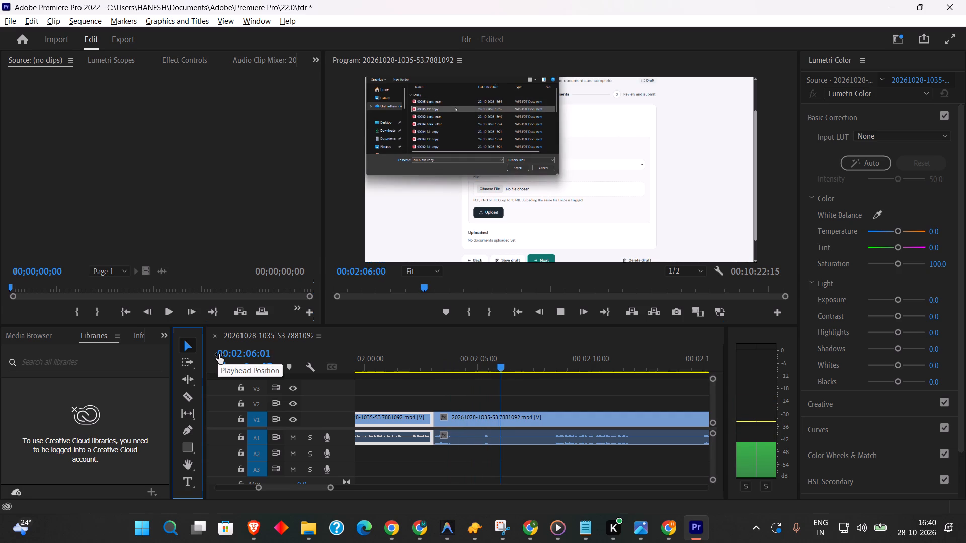
left_click_drag(330, 489, 340, 489)
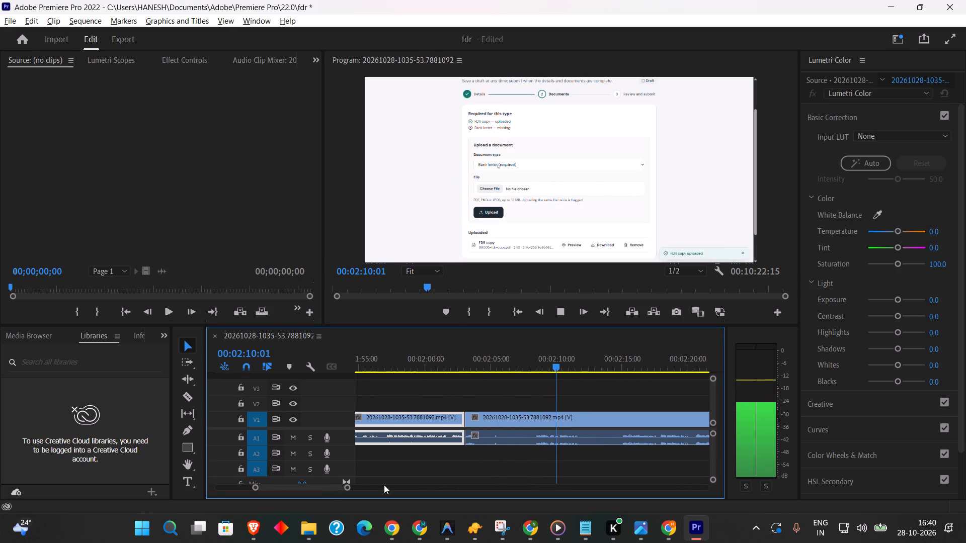
left_click_drag(525, 365, 503, 367)
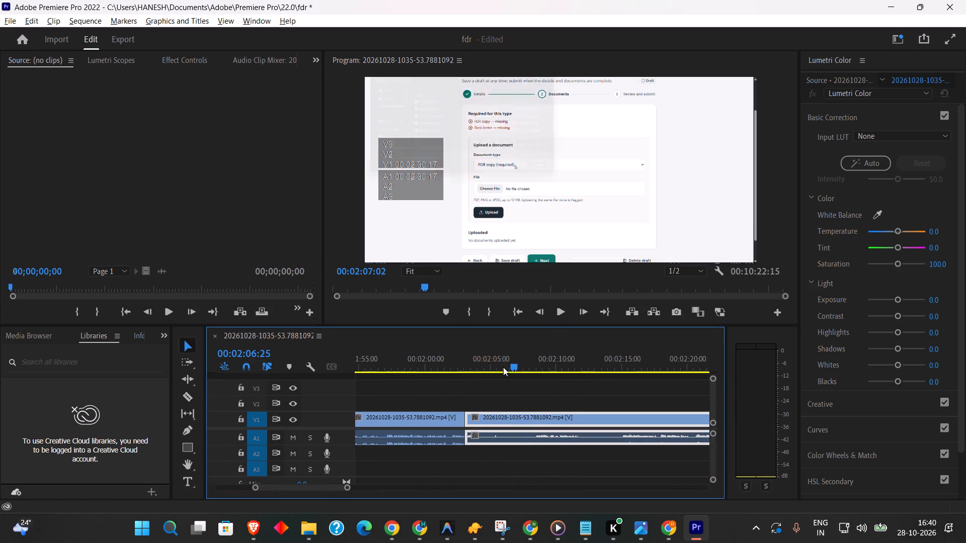
left_click_drag(503, 367, 453, 368)
key("space")
key("space")
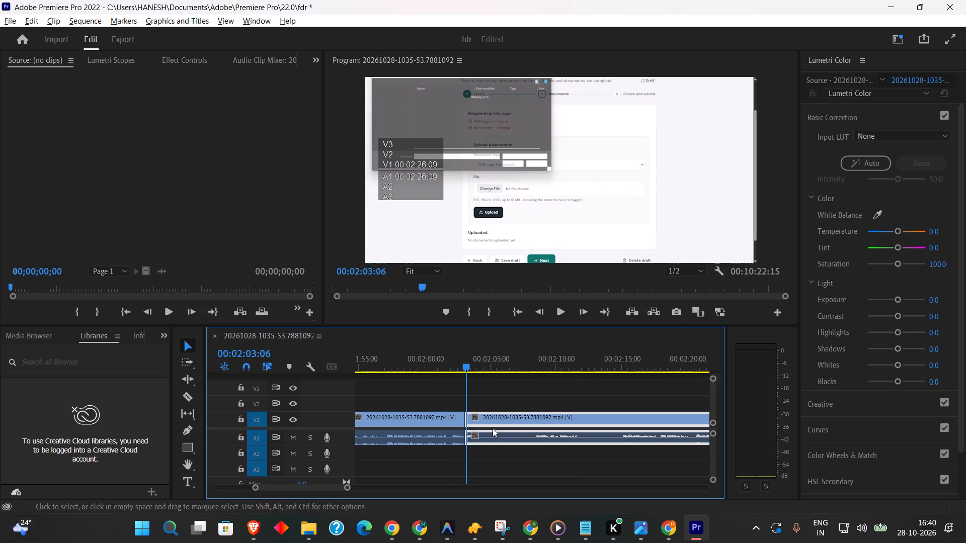
left_click_drag(535, 367, 456, 370)
key("space")
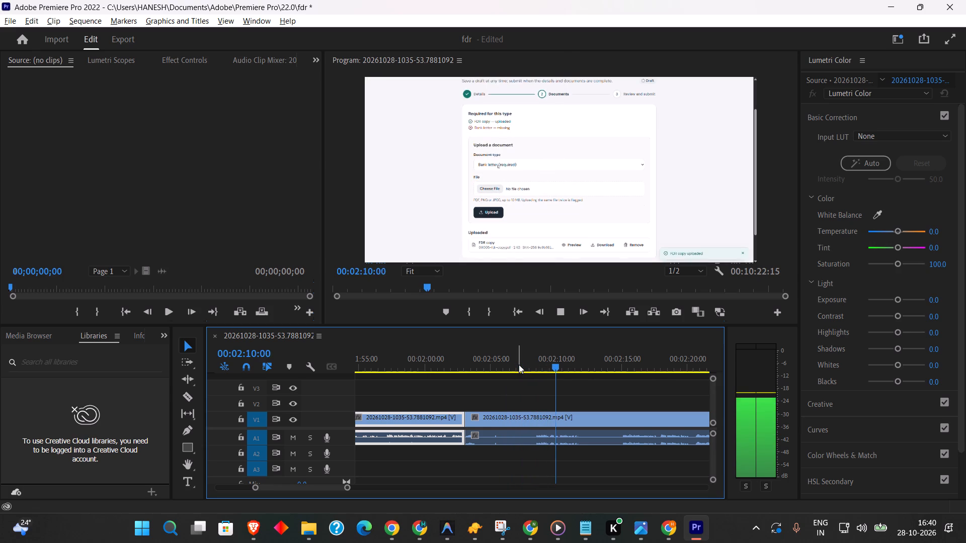
left_click_drag(520, 365, 522, 365)
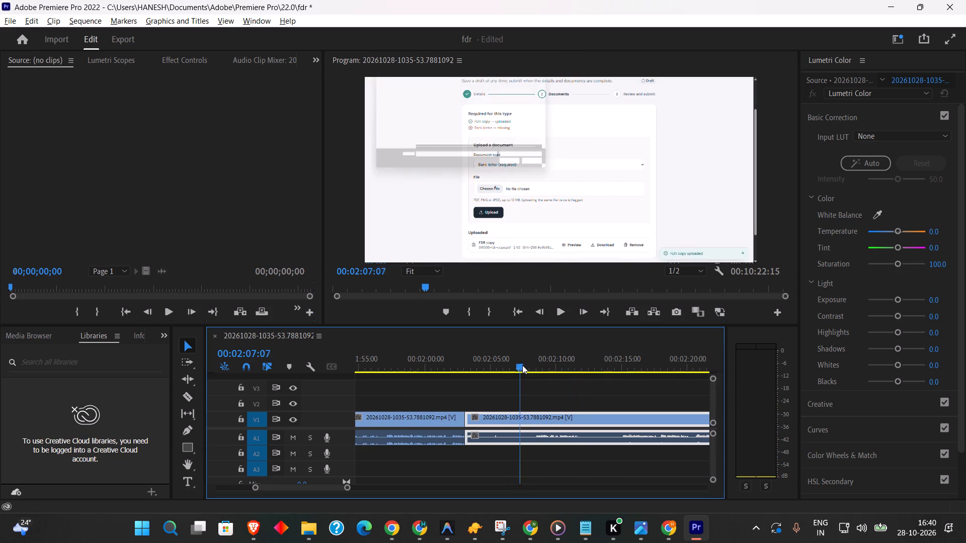
left_click_drag(522, 365, 537, 371)
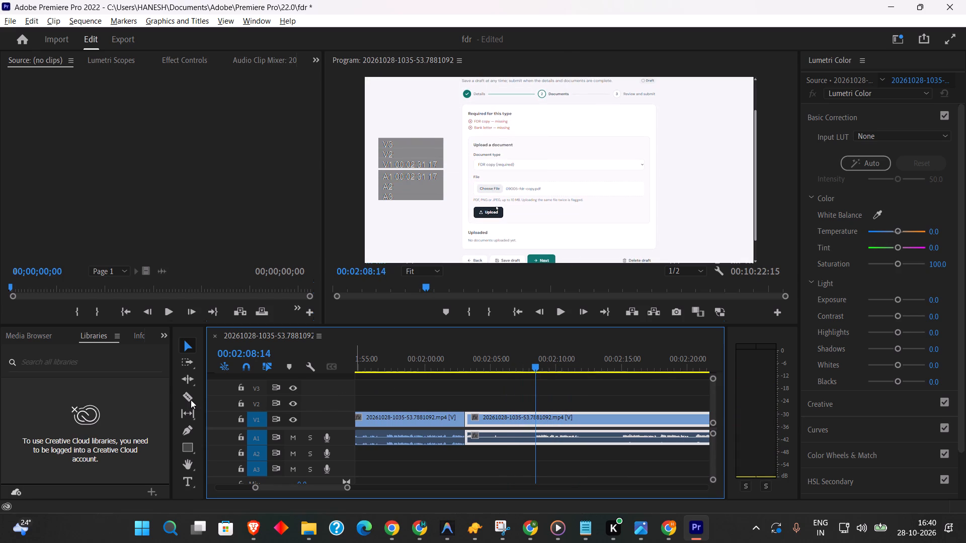
left_click(191, 399)
left_click(536, 416)
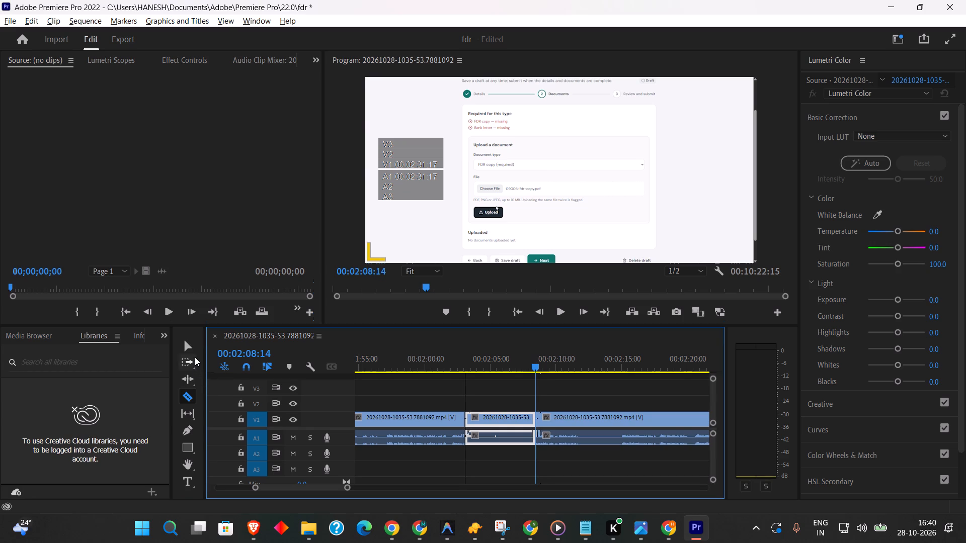
Set the speed of the FDR copy file selection segment, starting at 00:02:03:01, to 300%.
left_click(193, 348)
right_click(503, 417)
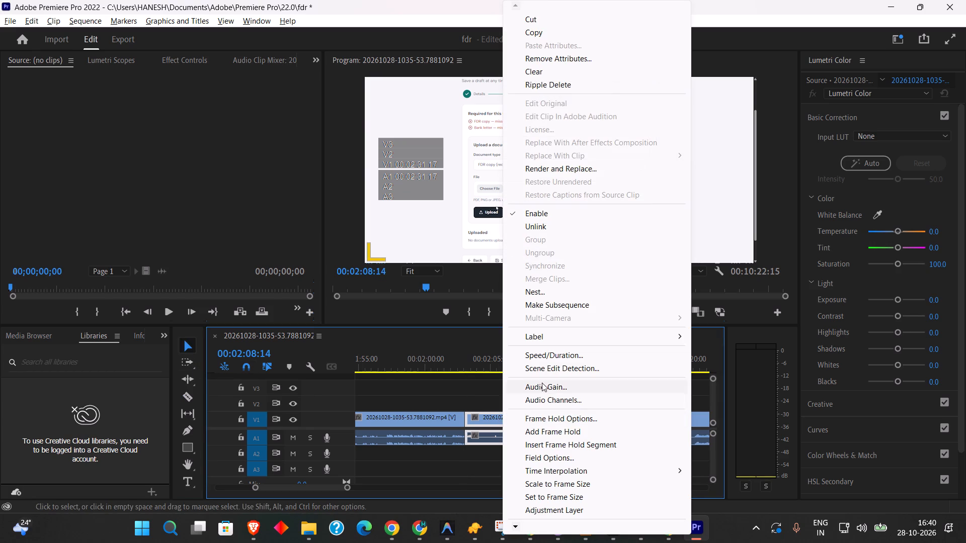
left_click(552, 357)
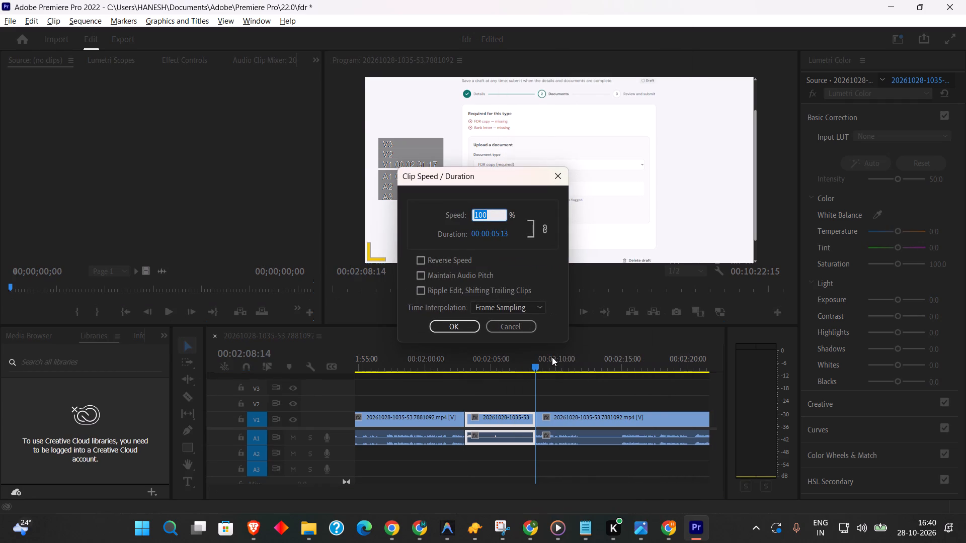
type("300")
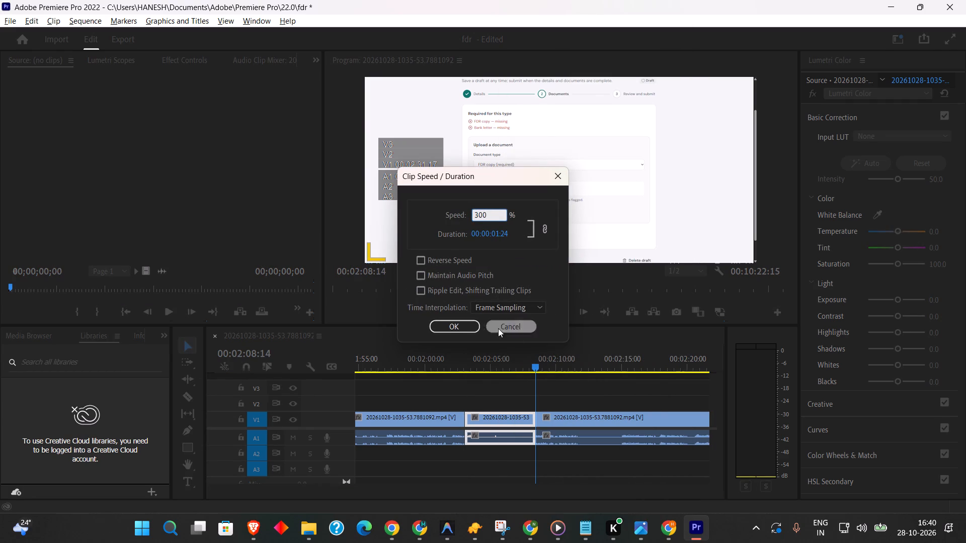
left_click(468, 327)
Silence the sped-up FDR copy file selection segment by adjusting its audio gain by -100 dB.
left_click(464, 350)
key("space")
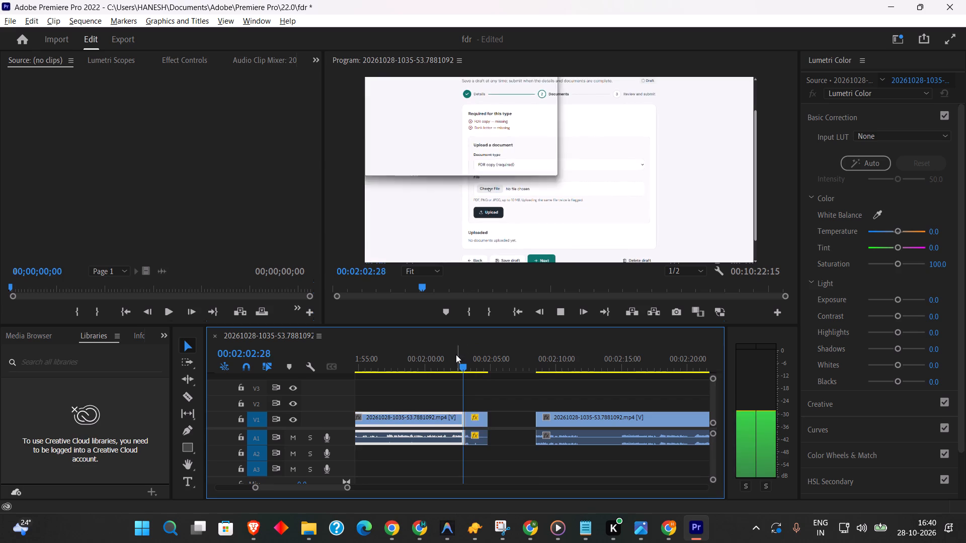
left_click(446, 355)
left_click(473, 443)
right_click(473, 442)
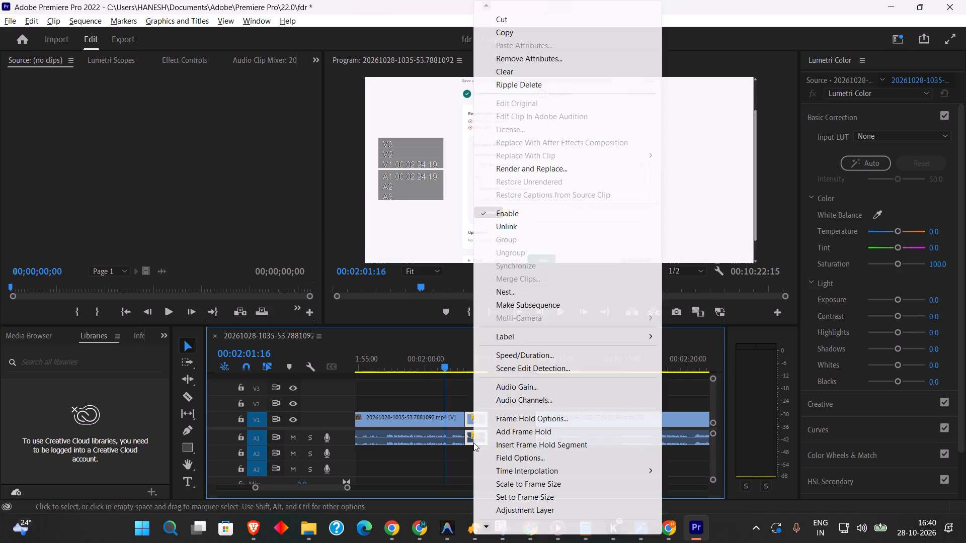
left_click(529, 385)
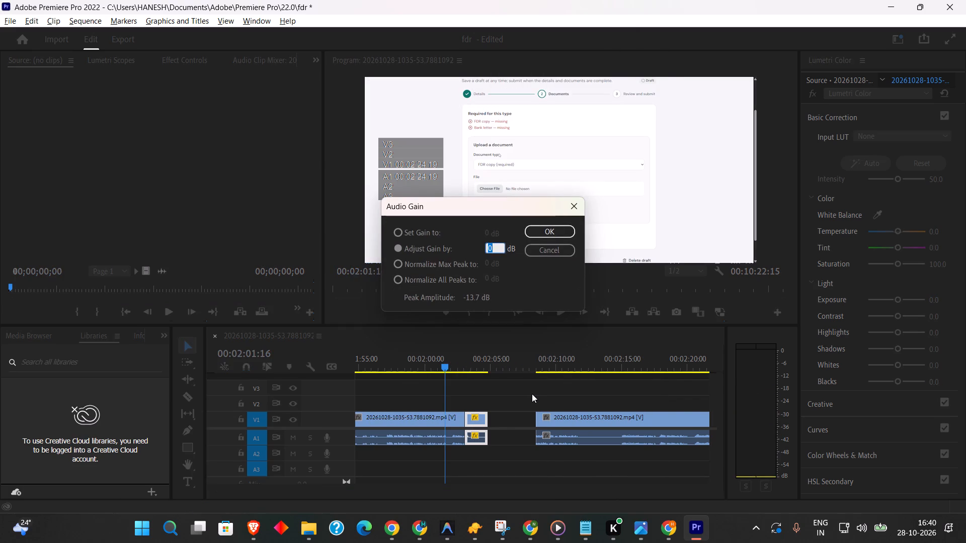
type("-100")
left_click(549, 232)
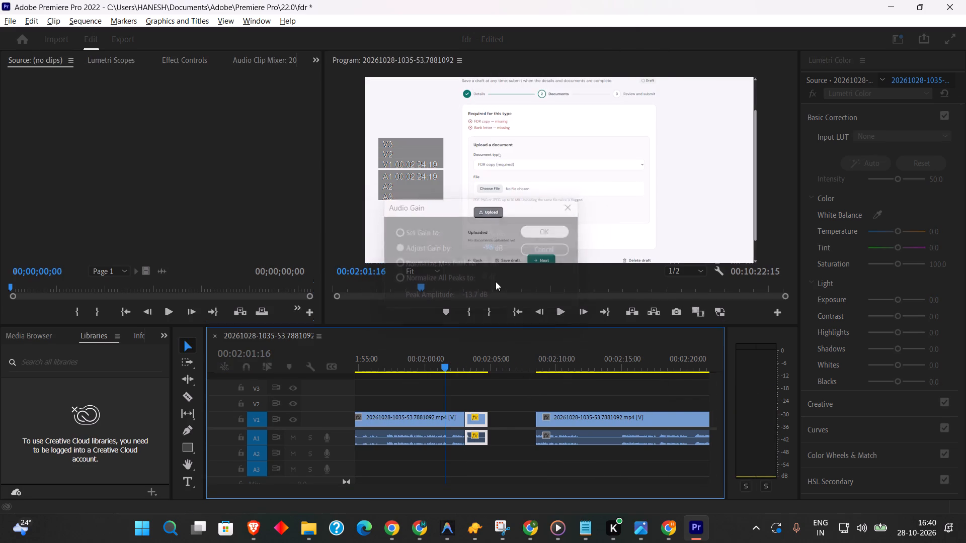
Close the gap after the silenced file selection segment by moving the following footage against it, and play across the join.
key("space")
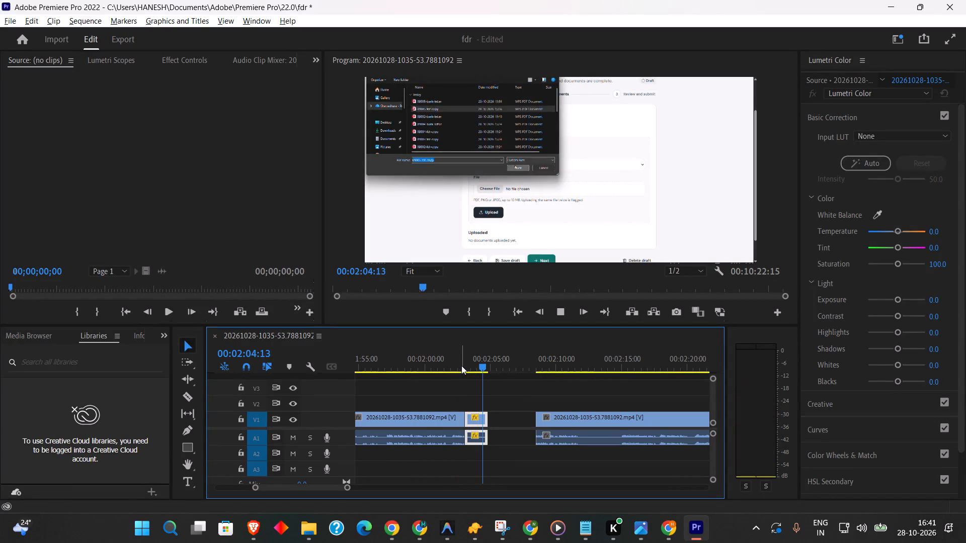
left_click_drag(571, 414, 525, 416)
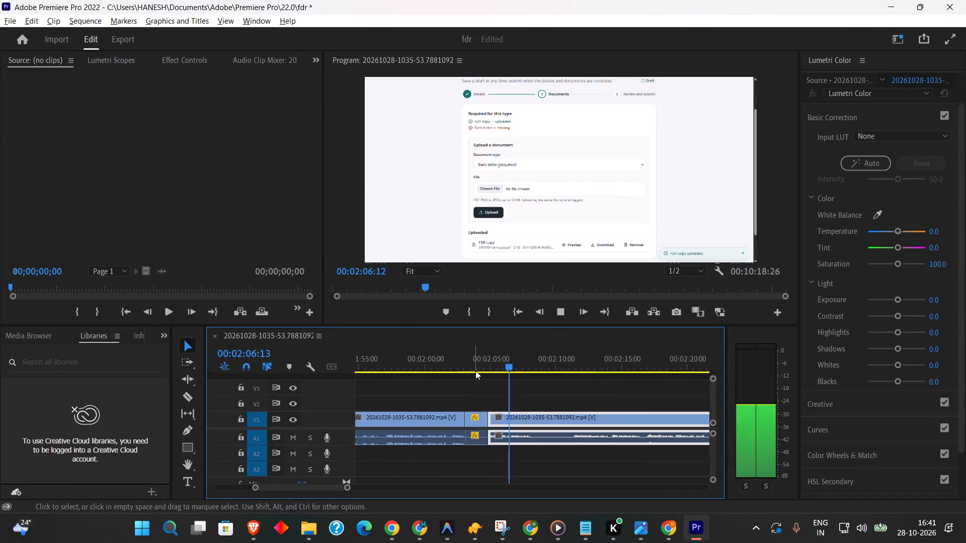
left_click(476, 371)
key("space")
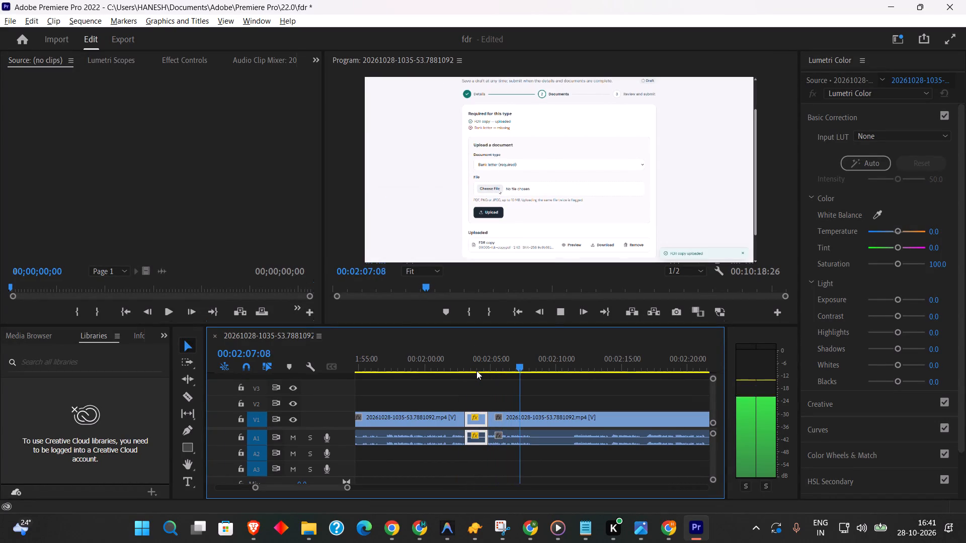
Isolate the bank letter file selection passage by razoring the clip at 00:02:08:05 and again about 3 seconds further on.
key("space")
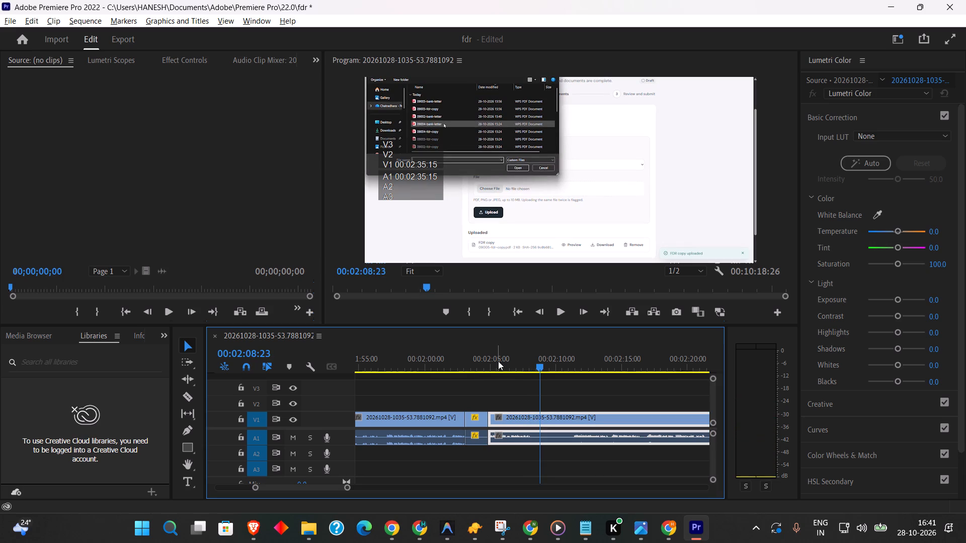
left_click(523, 369)
key("space")
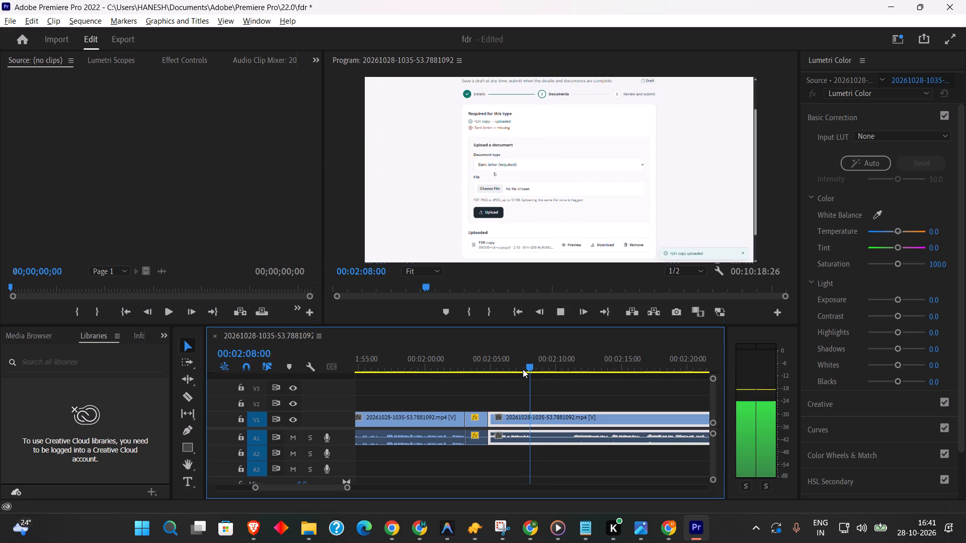
key("space")
left_click(192, 397)
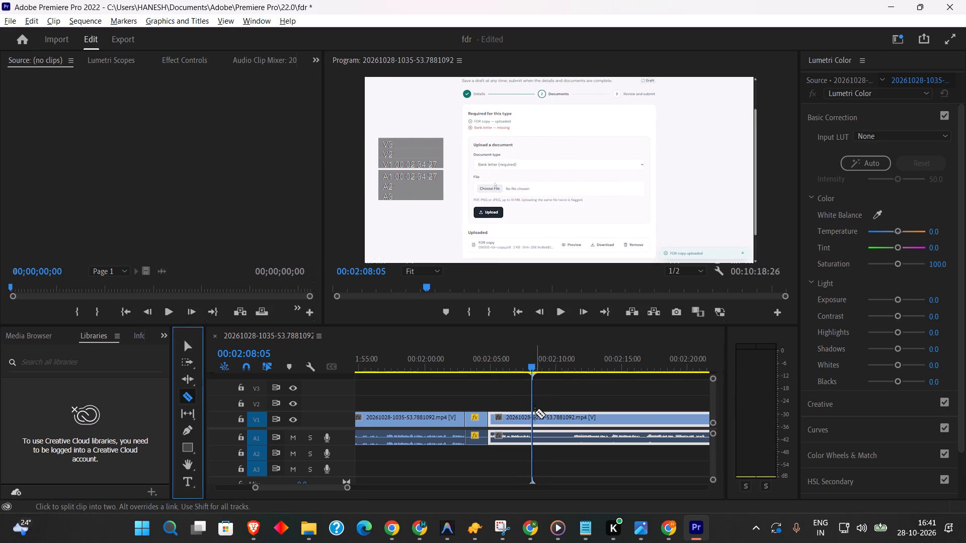
left_click(533, 419)
left_click(573, 419)
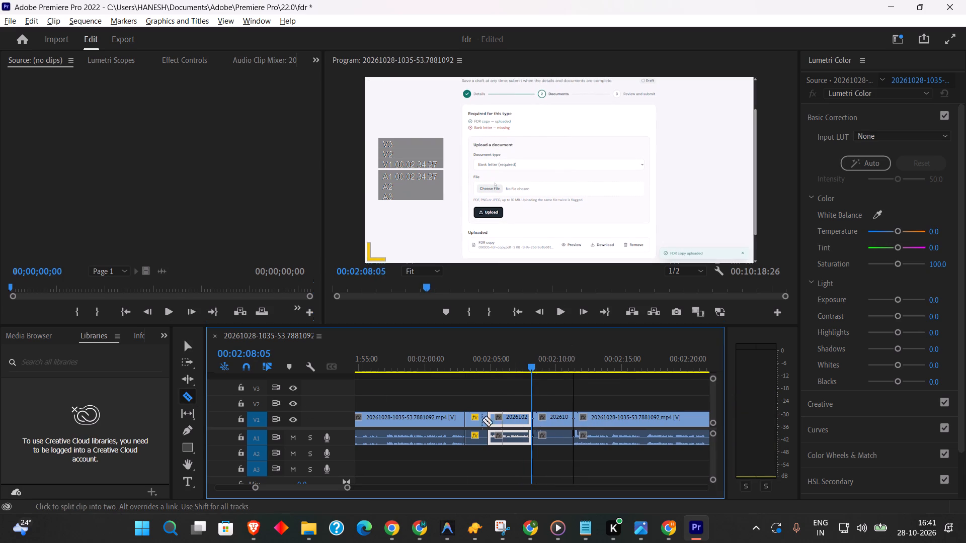
Set the speed of the isolated bank letter file selection segment to 300%.
left_click(185, 346)
left_click(561, 418)
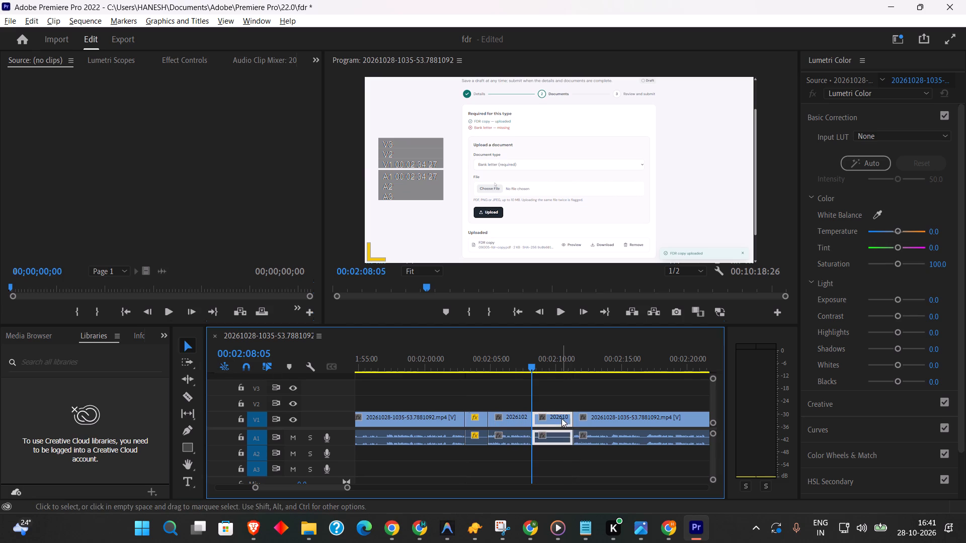
right_click(538, 417)
left_click(555, 410)
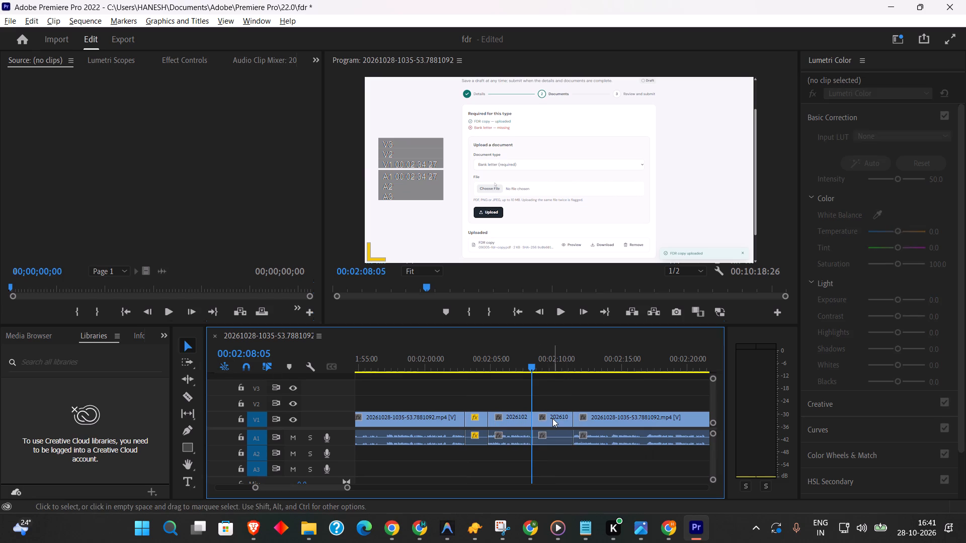
right_click(552, 418)
left_click(617, 352)
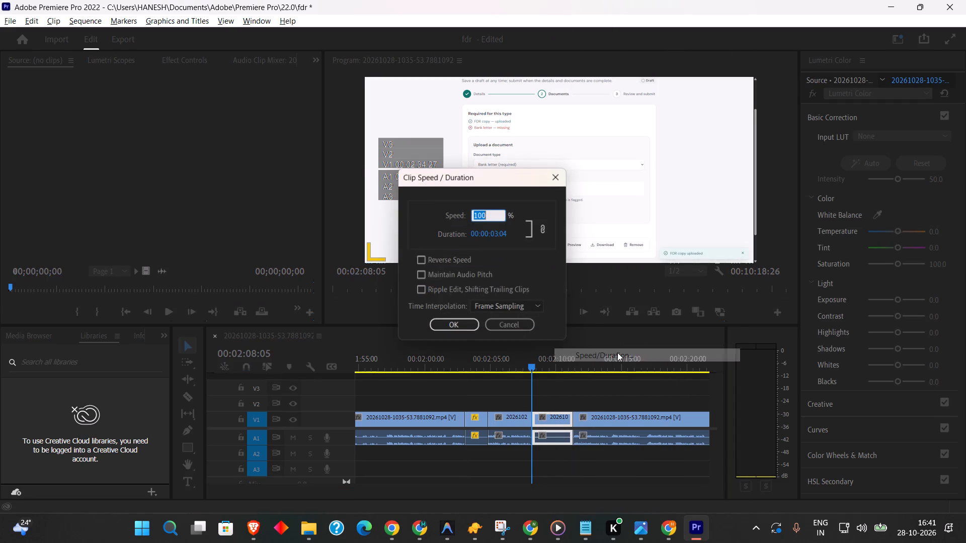
type("300")
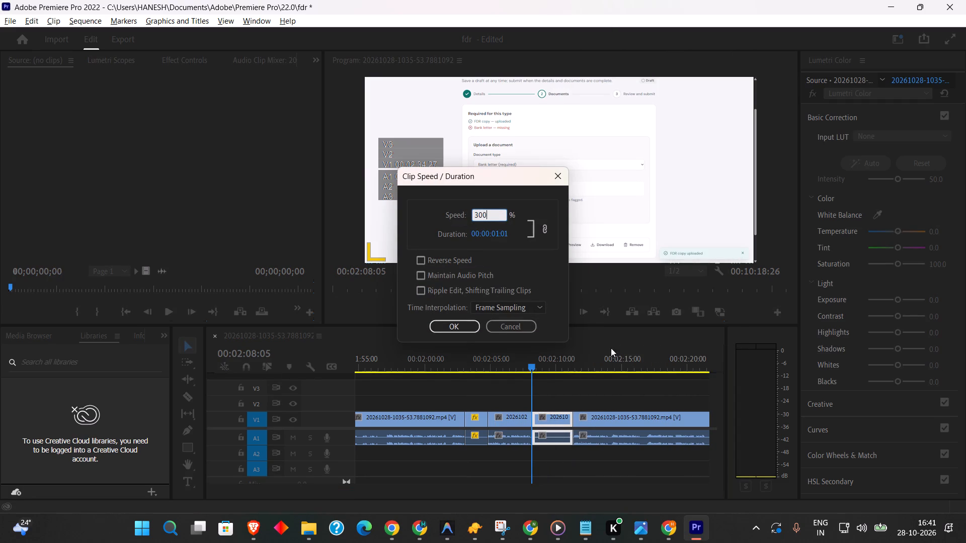
left_click(446, 327)
Close the gap after the sped-up bank letter segment by moving the following footage back against it.
left_click_drag(623, 416, 596, 417)
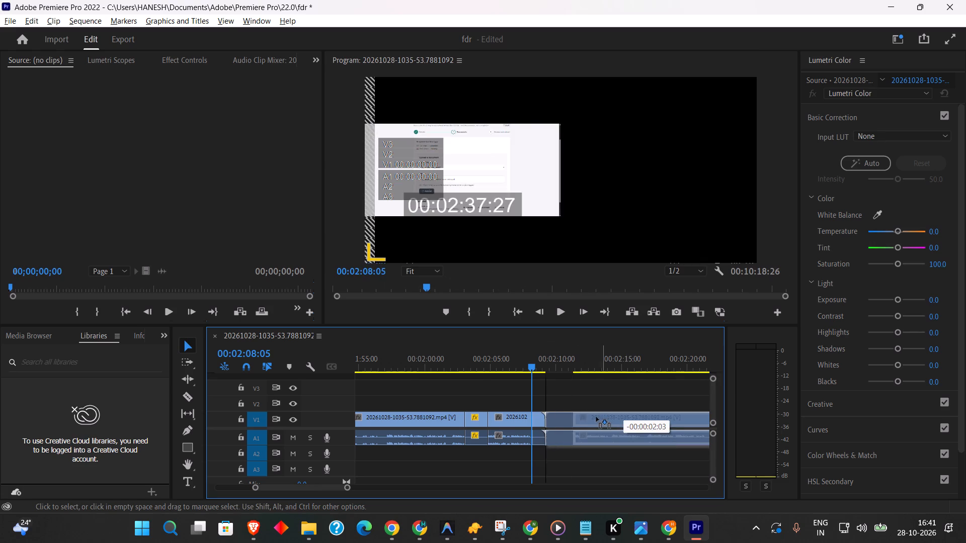
left_click_drag(596, 417, 596, 416)
Play from just before the sped-up bank letter segment through the deposit's submission to the portal sign-in page, rechecking the transition to sign-in.
left_click(513, 369)
key("space")
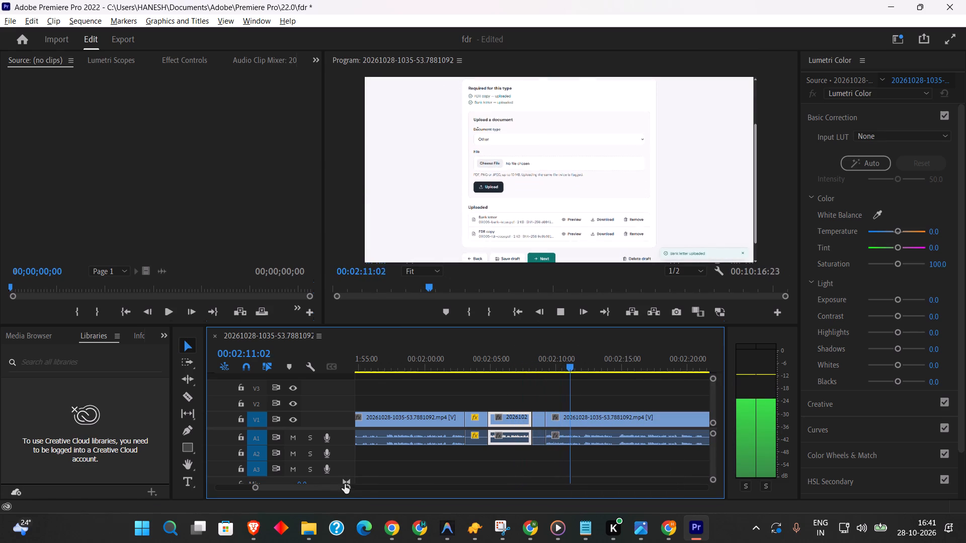
left_click_drag(349, 486, 355, 491)
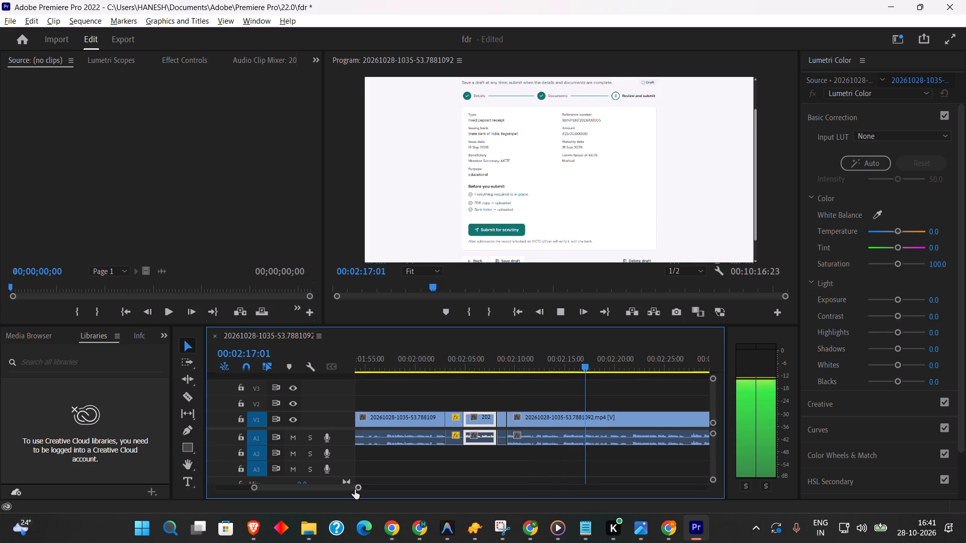
left_click(358, 485)
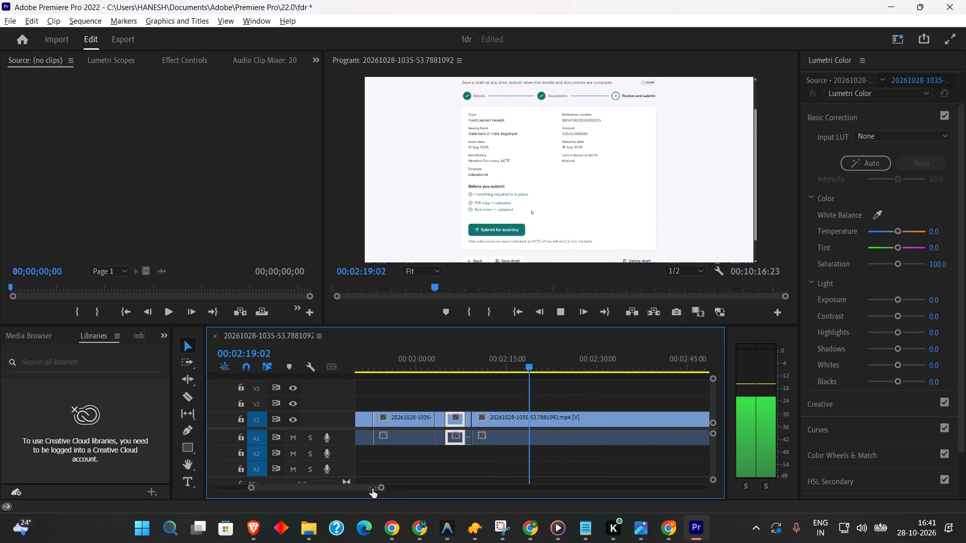
left_click(333, 487)
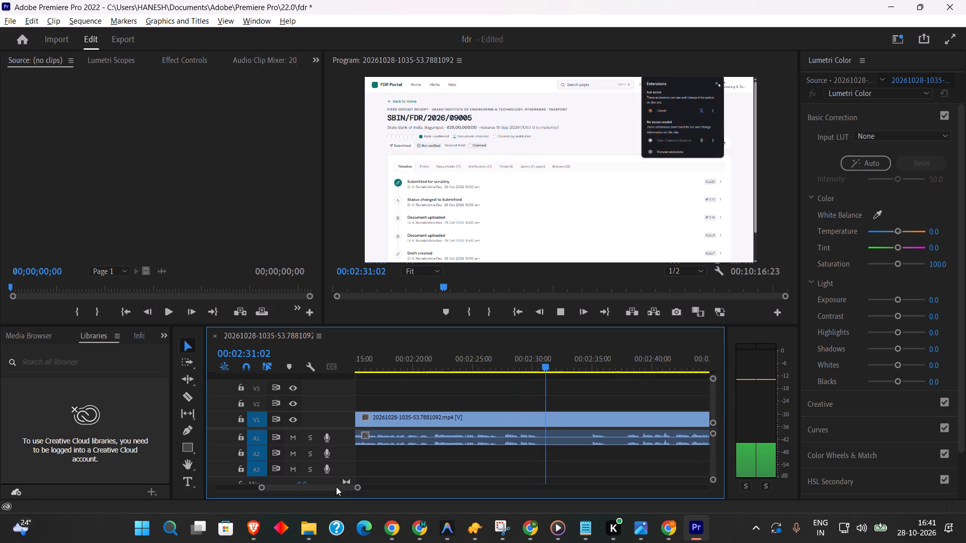
left_click(536, 371)
key("space")
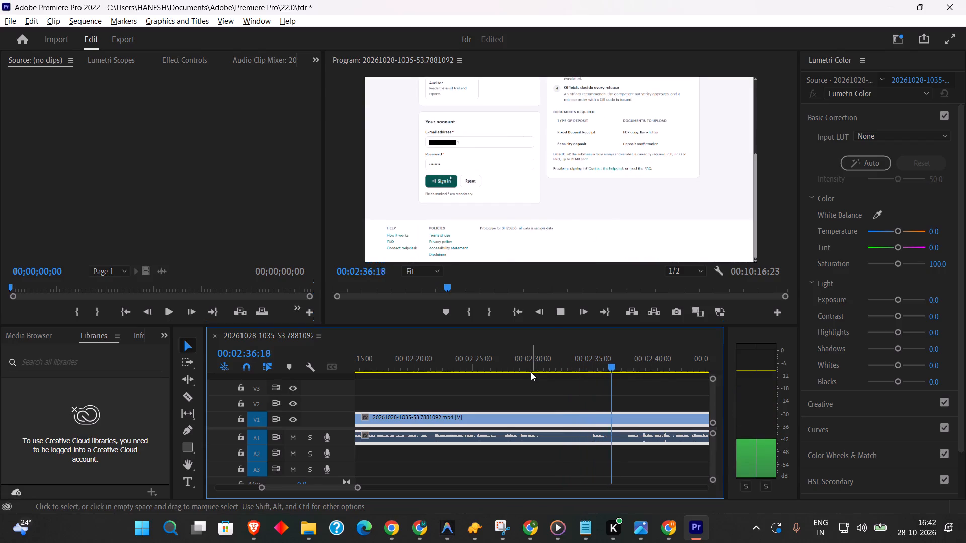
left_click_drag(526, 367, 482, 368)
key("space")
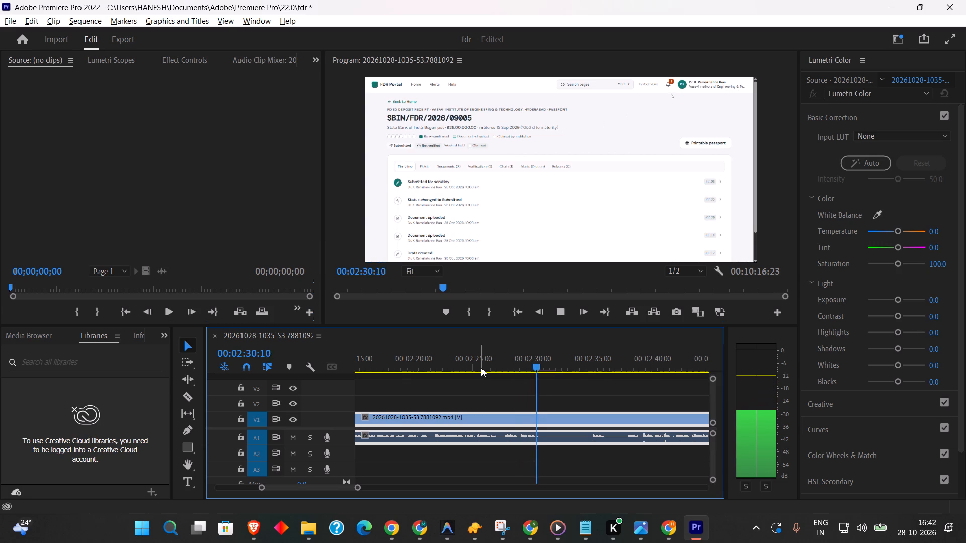
key("space")
key("space")
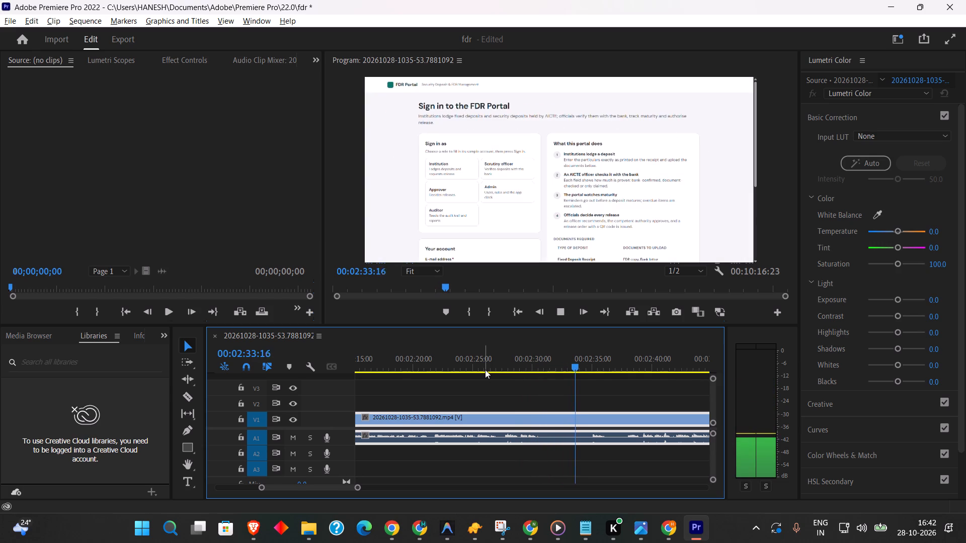
Find the end of the submitted deposit's page view and razor the clip at 00:02:30:14, just before the Extensions popup opens.
left_click(485, 370)
left_click_drag(523, 358, 533, 363)
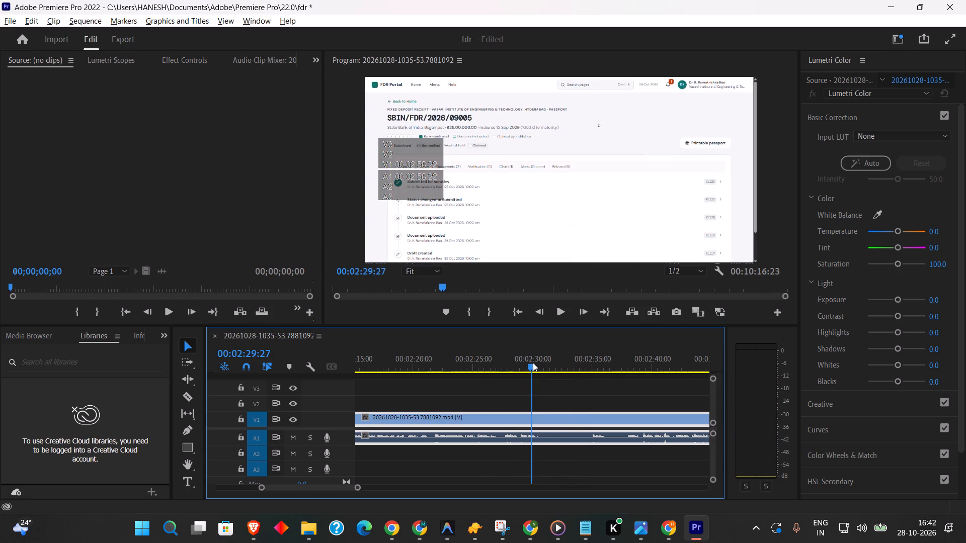
left_click_drag(533, 363, 583, 372)
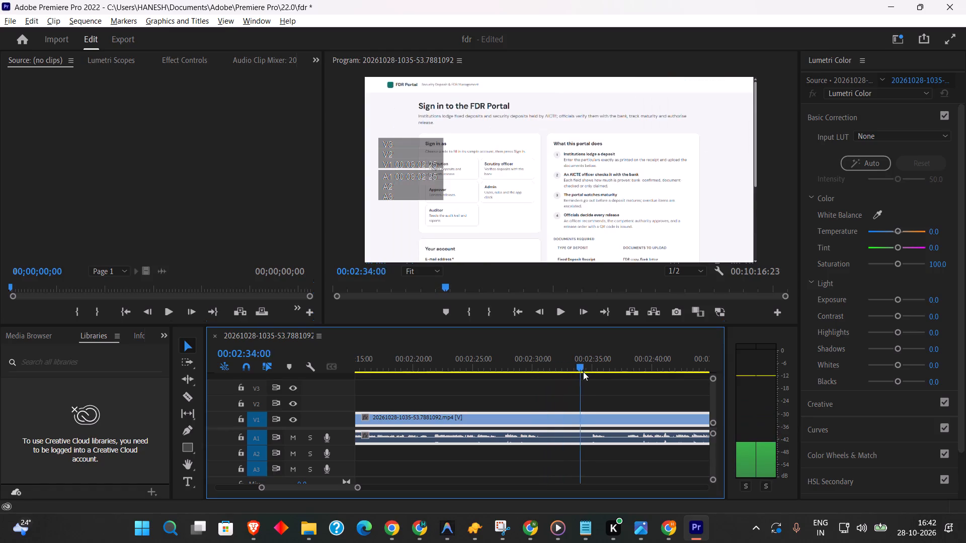
left_click_drag(583, 372, 579, 374)
key("space")
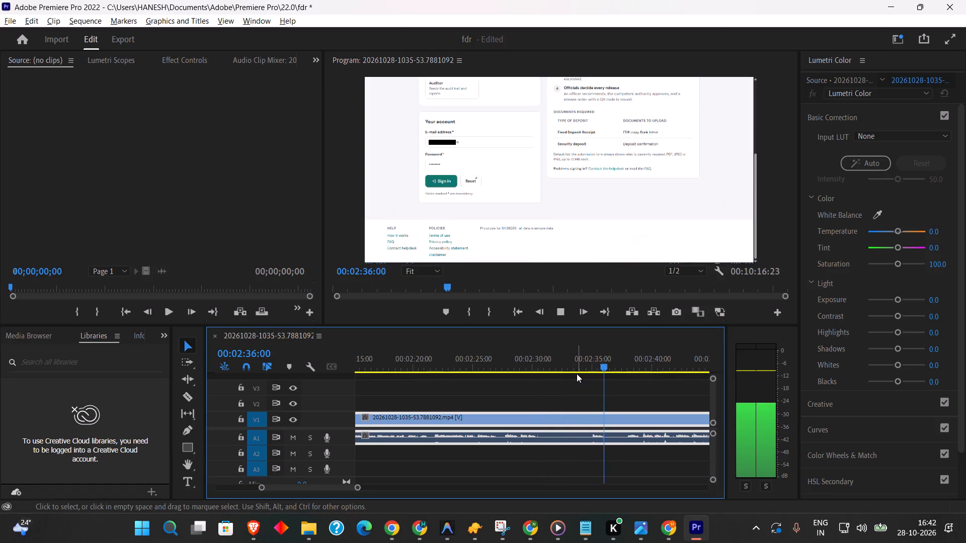
left_click_drag(568, 369, 523, 368)
key("space")
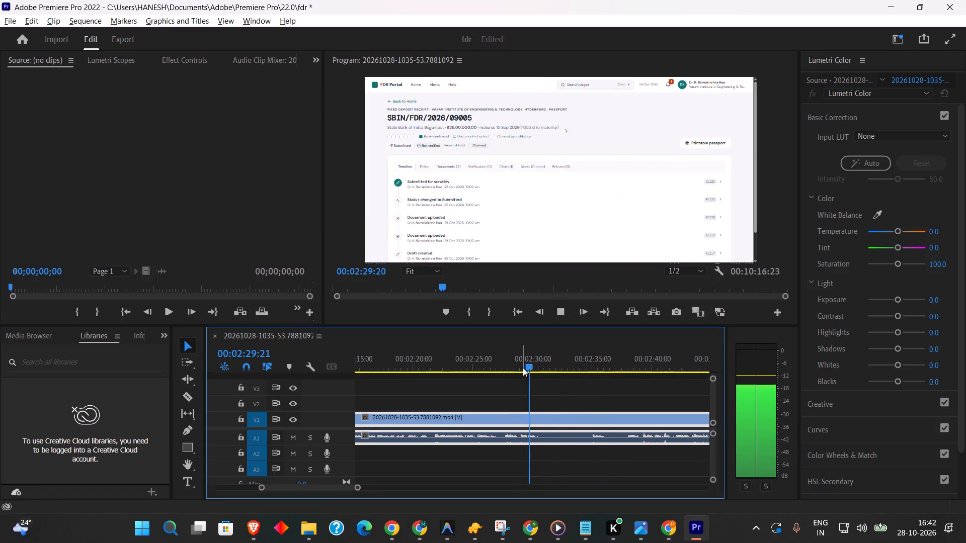
key("space")
left_click(542, 366)
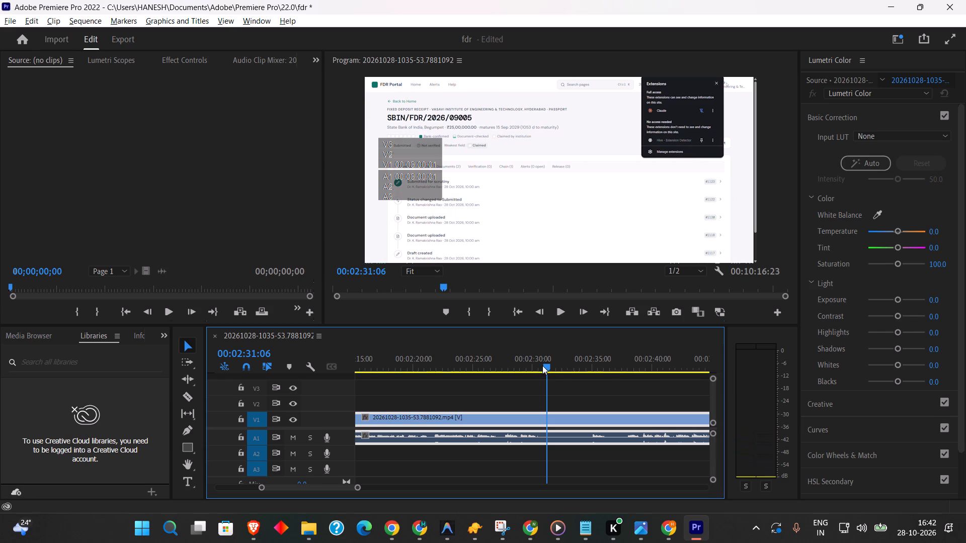
left_click_drag(535, 365, 541, 366)
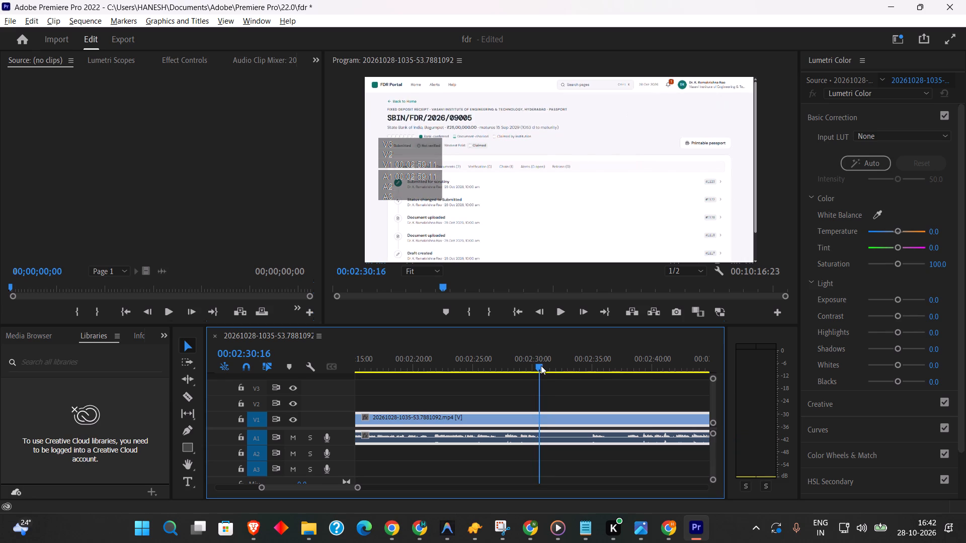
left_click_drag(541, 366, 542, 367)
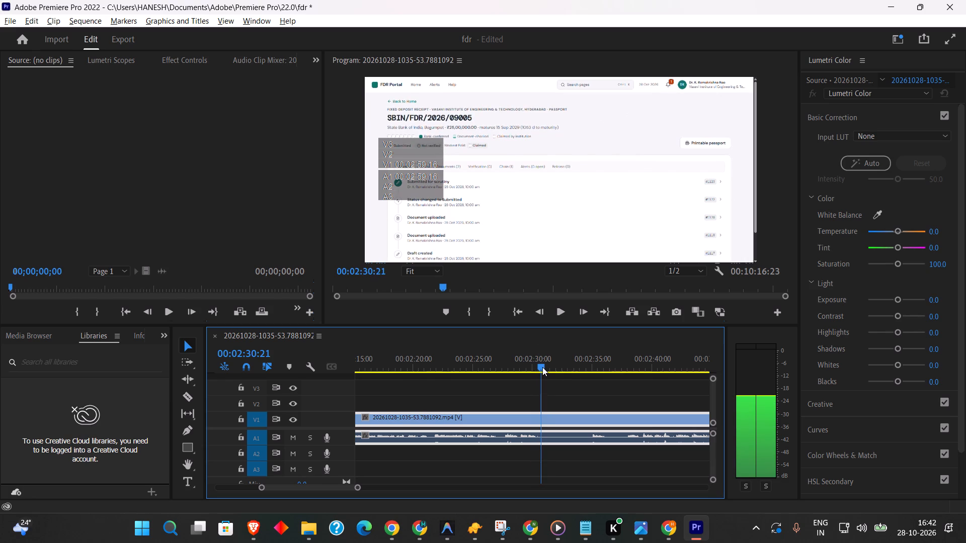
left_click_drag(542, 367, 540, 368)
left_click(193, 394)
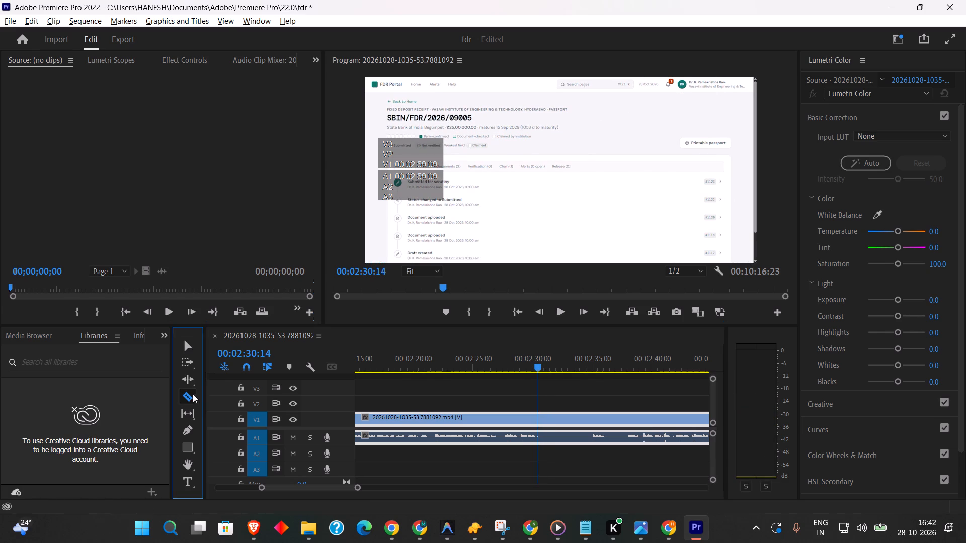
left_click(536, 416)
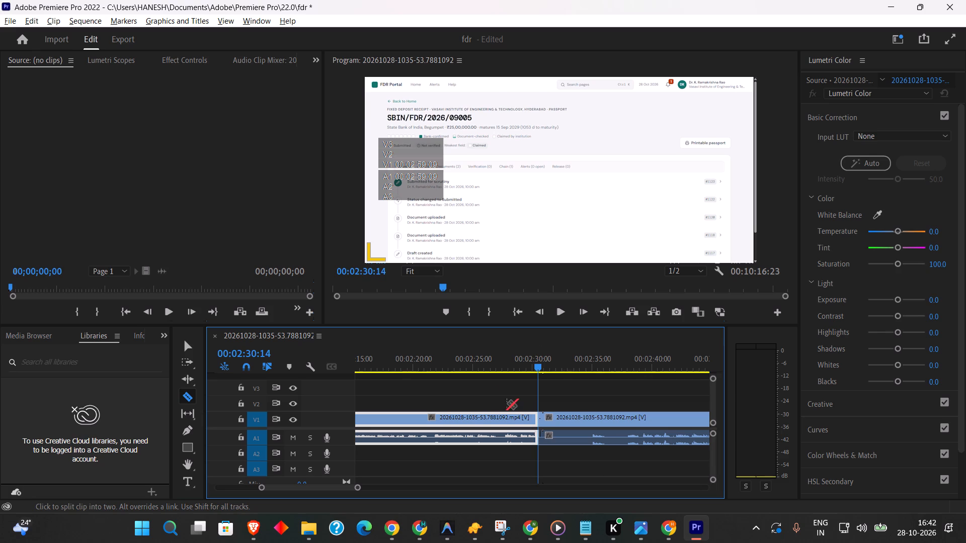
Find where the Extensions popup has gone from the submitted deposit page and razor the clip at 00:02:31:16.
left_click_drag(537, 364, 543, 364)
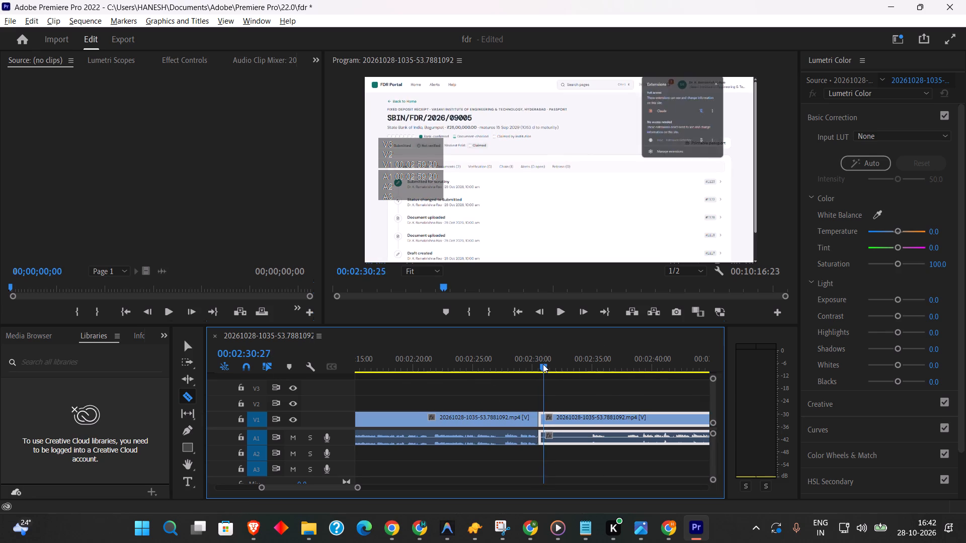
left_click_drag(543, 364, 553, 366)
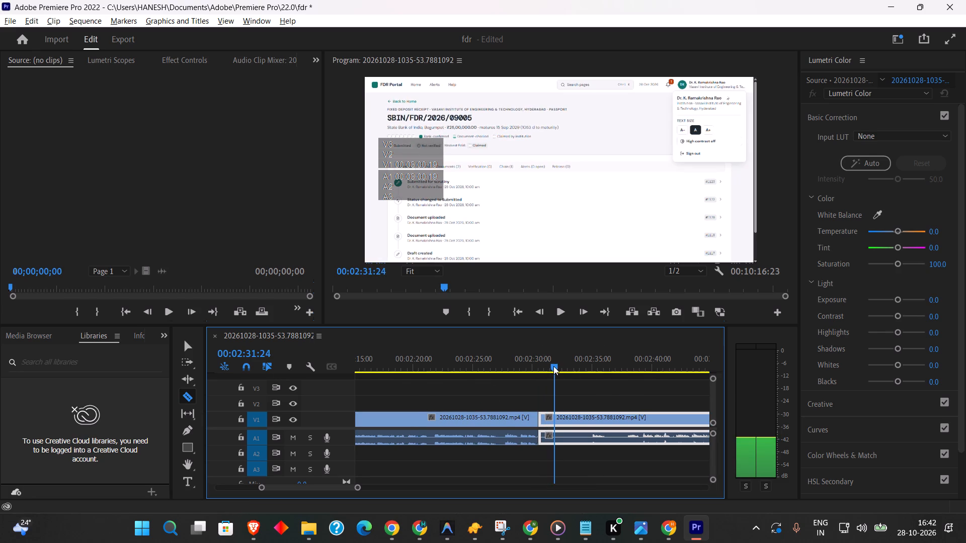
left_click_drag(553, 366, 547, 365)
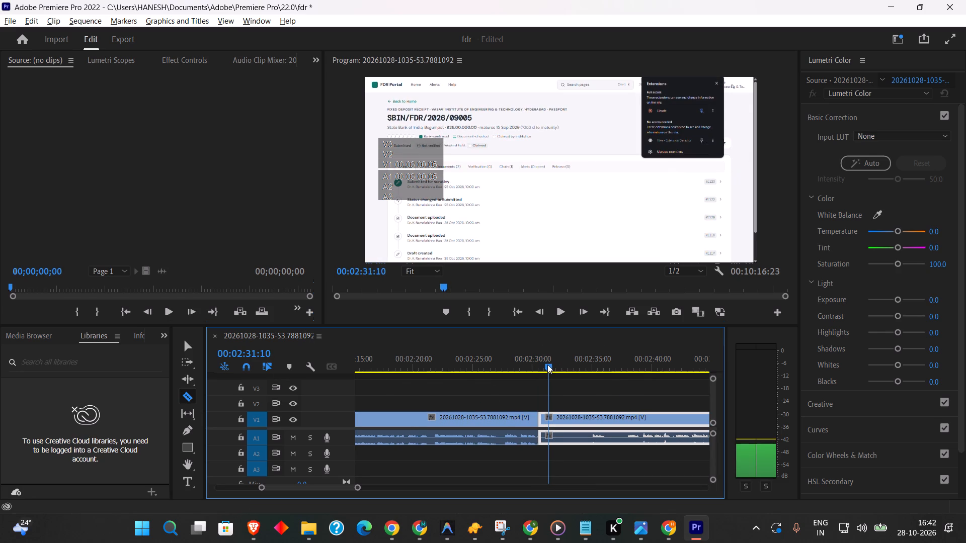
left_click_drag(547, 365, 550, 365)
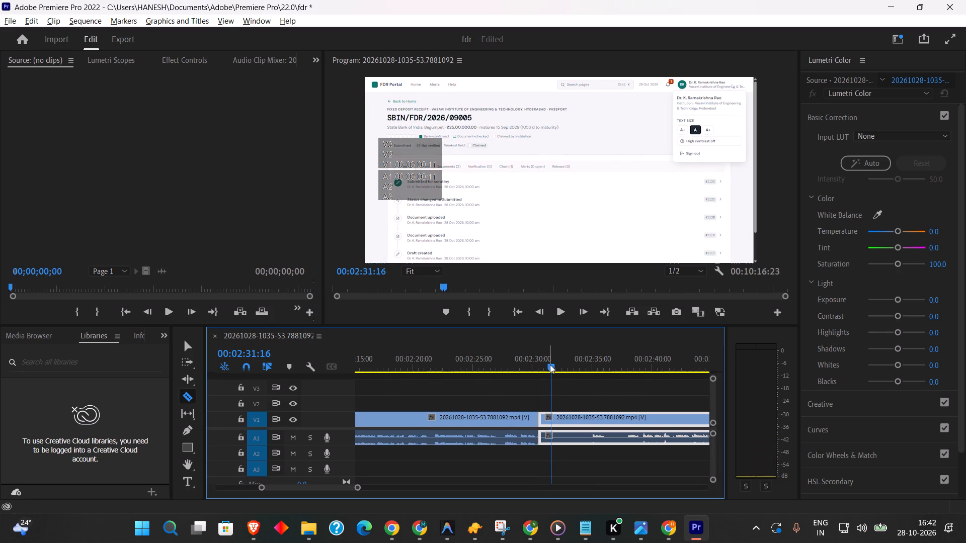
left_click(549, 416)
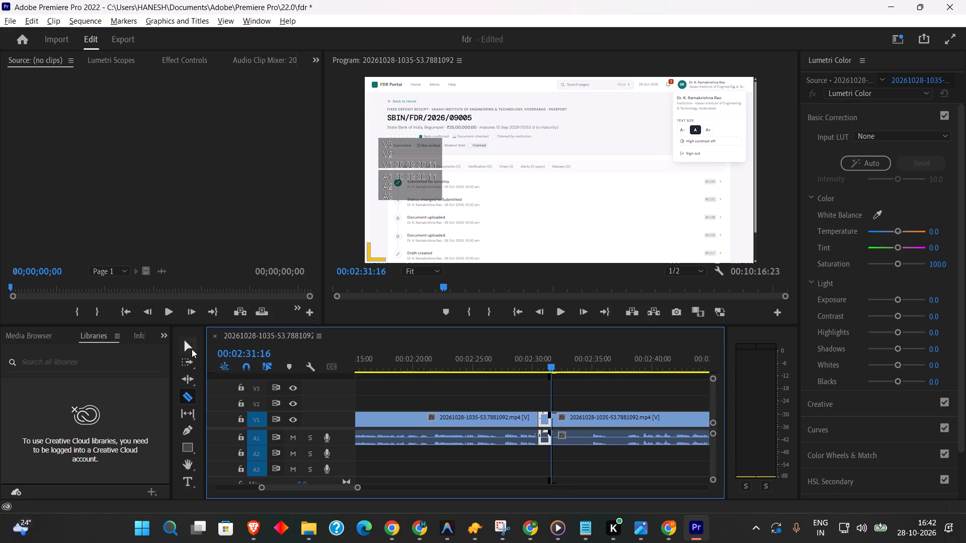
Delete the short Extensions popup segment and move the following footage back against the preceding clip to close the gap.
left_click(192, 349)
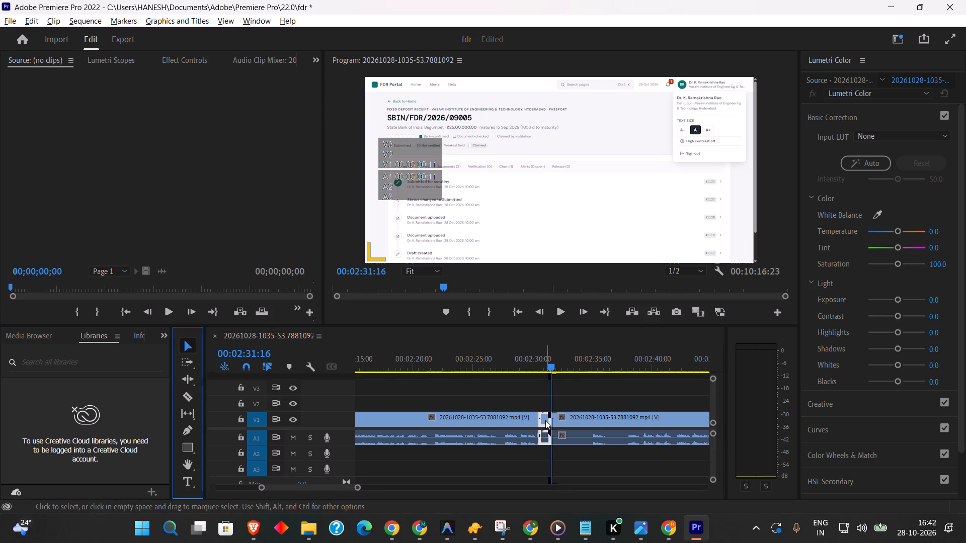
left_click(544, 419)
key("BackSpace")
left_click_drag(564, 422, 554, 420)
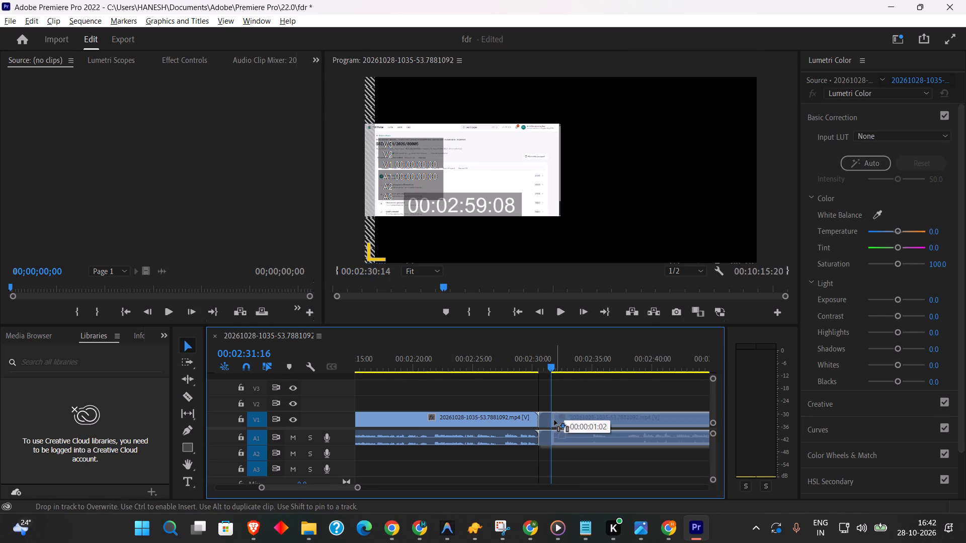
left_click_drag(554, 420, 553, 420)
Play across the new join from the submitted deposit page into the sign-in page to check the transition.
left_click(520, 364)
key("space")
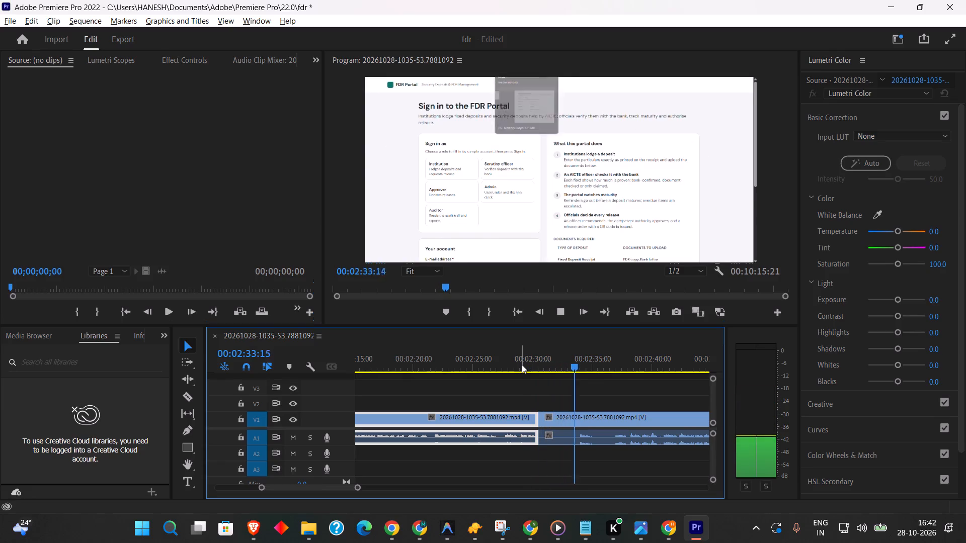
left_click_drag(548, 367, 539, 367)
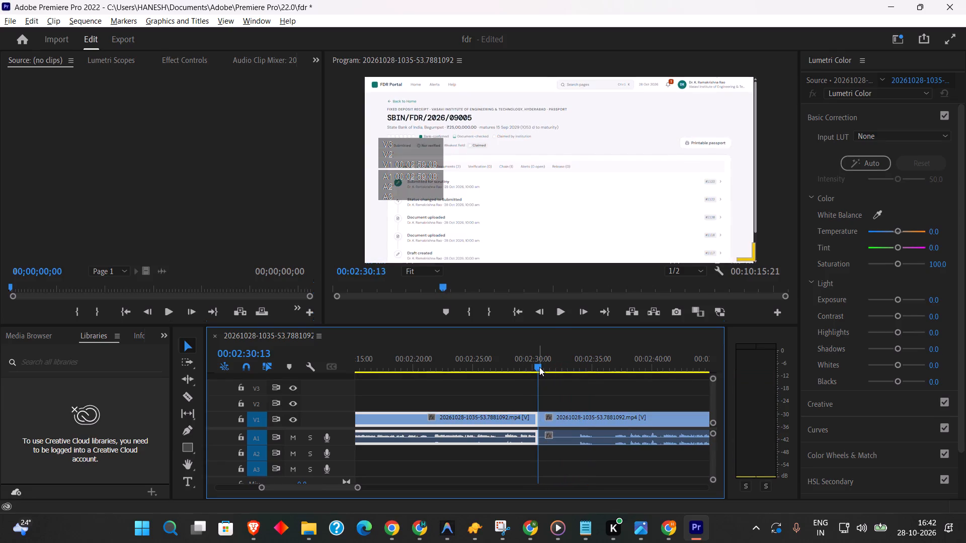
key("space")
key("space")
key("space")
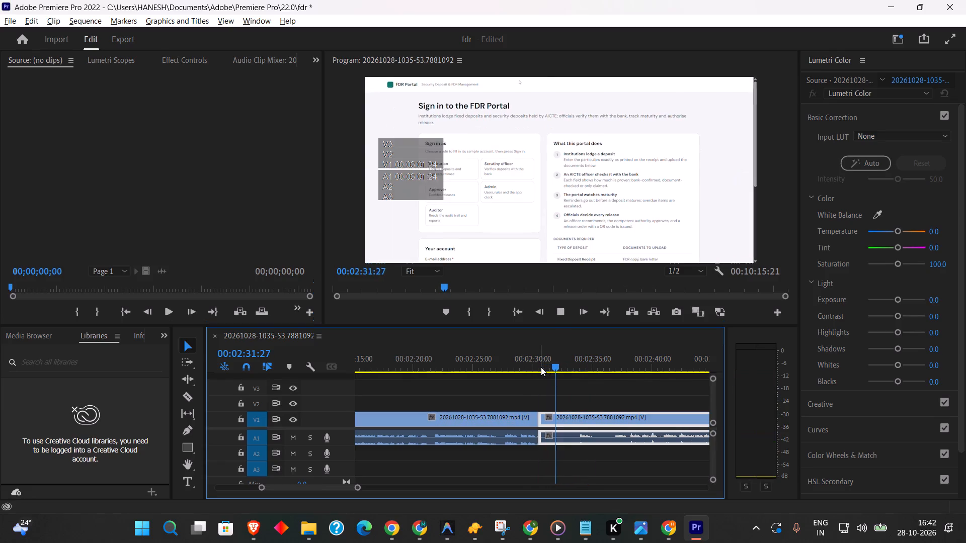
key("space")
key("space")
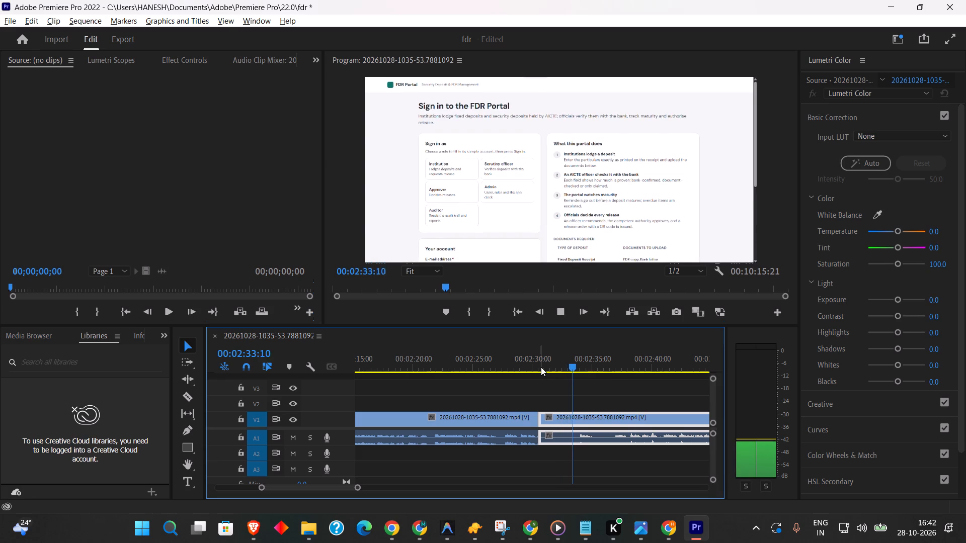
key("space")
Find the point on the sign-in page just before it scrolls down and razor the clip at 00:02:33:05.
left_click_drag(569, 366, 566, 366)
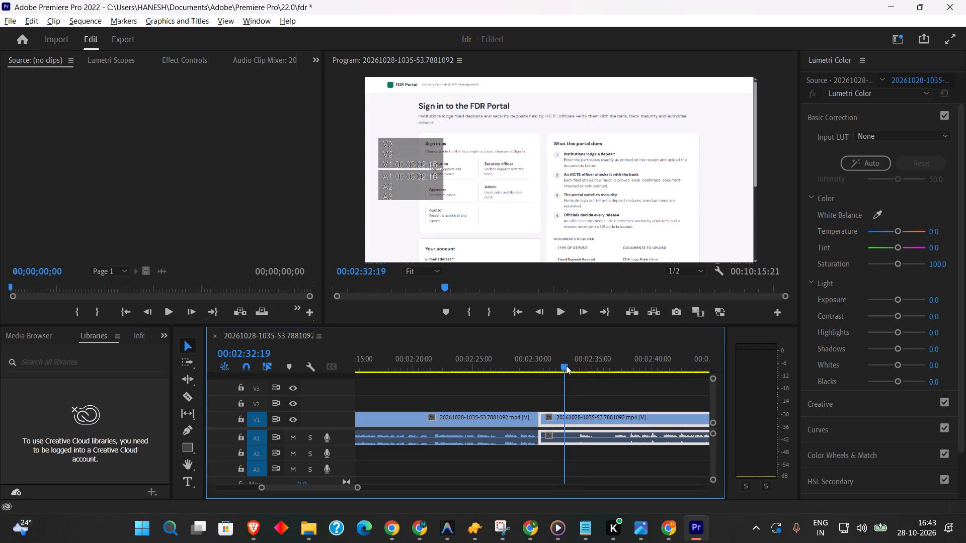
left_click_drag(566, 366, 573, 368)
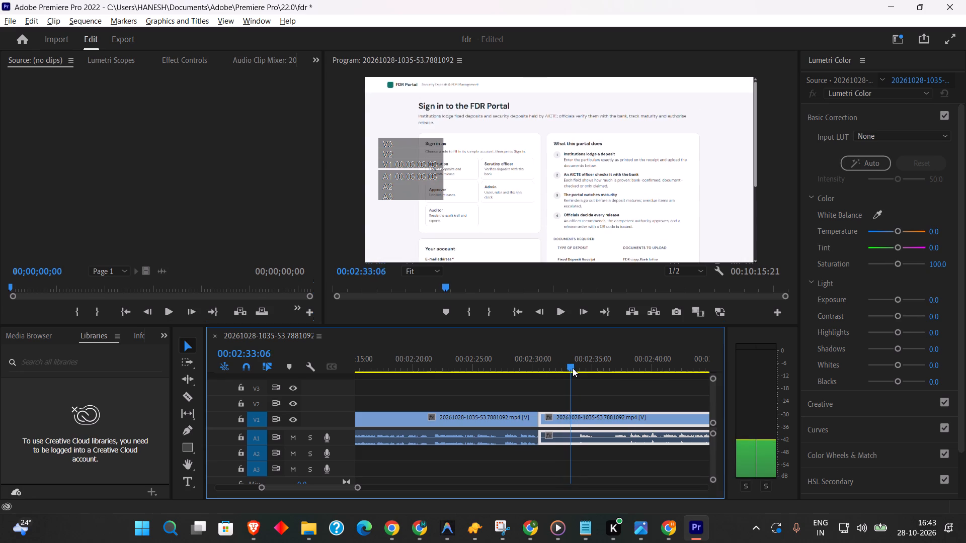
left_click_drag(573, 368, 578, 370)
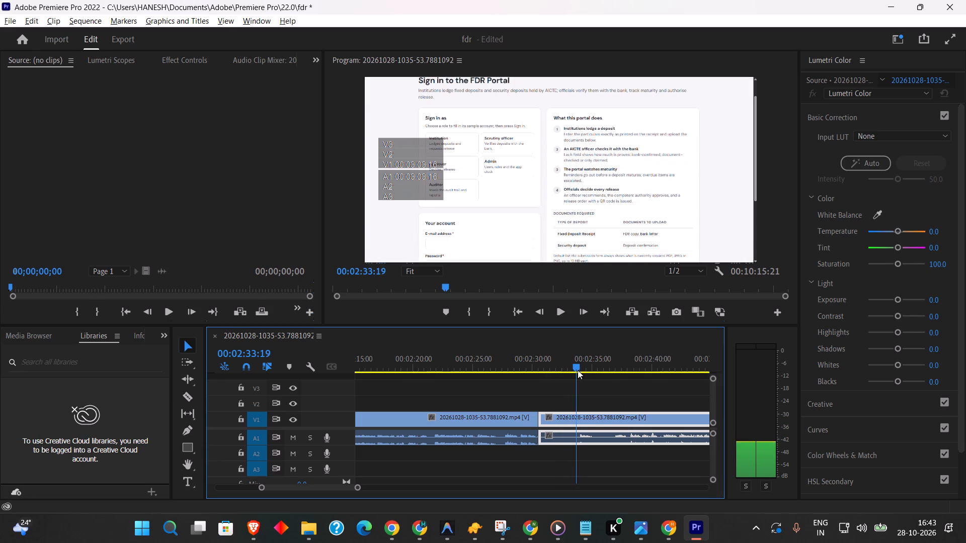
left_click_drag(578, 370, 572, 371)
left_click(192, 397)
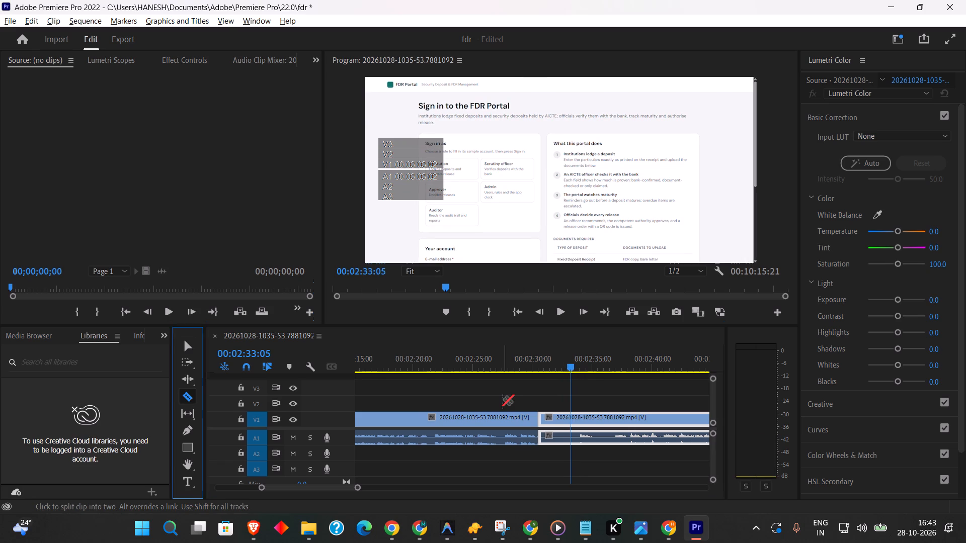
left_click(570, 421)
Delete the segment between the join and the new sign-in page cut, and close the gap with the following footage.
left_click(186, 347)
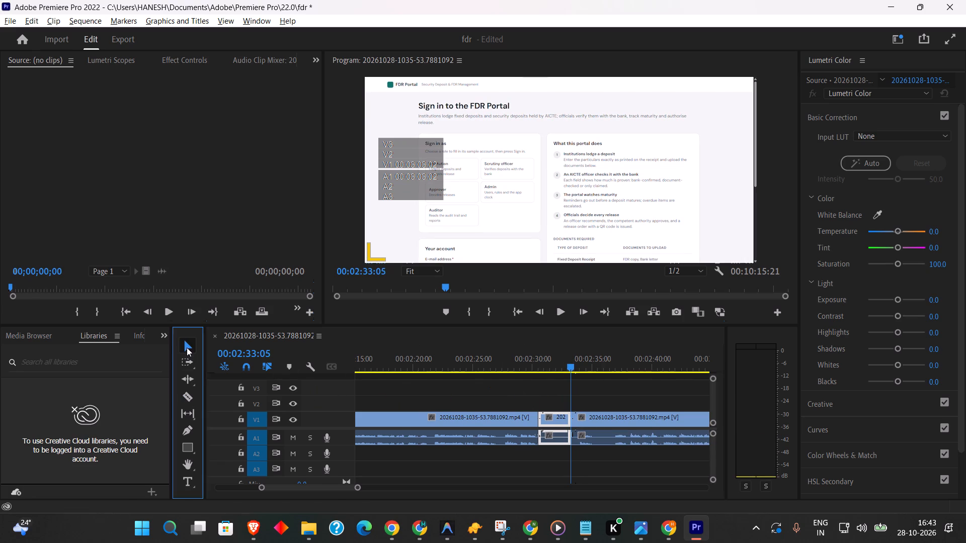
left_click(555, 420)
key("BackSpace")
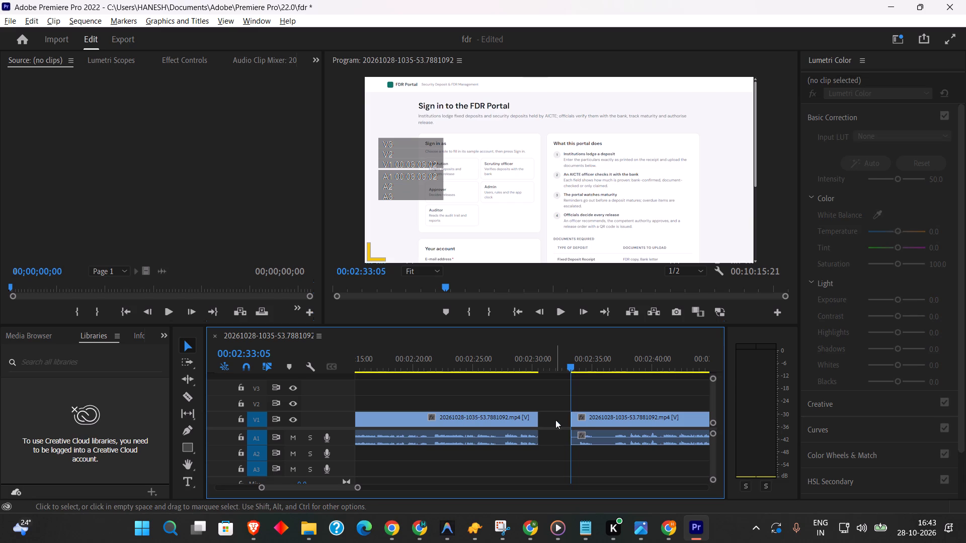
left_click_drag(588, 419, 559, 413)
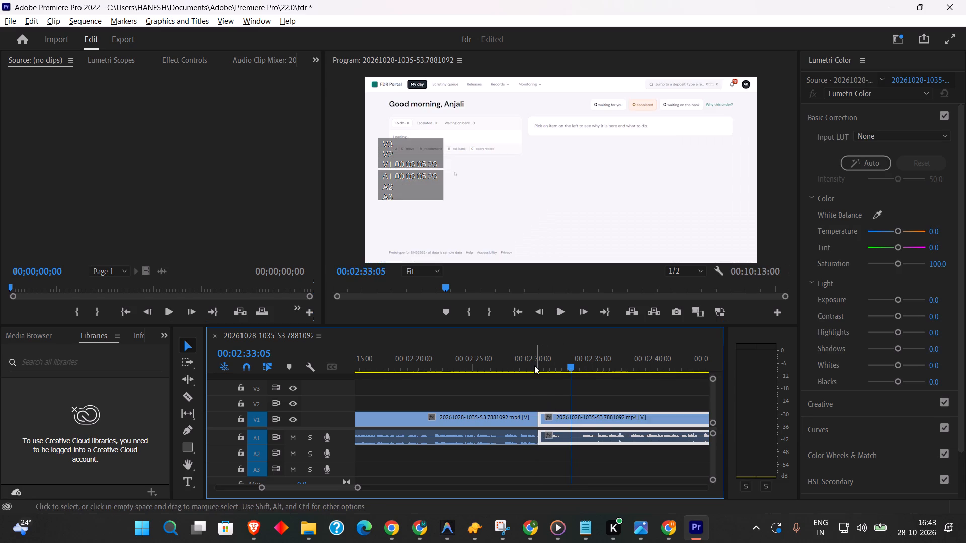
Replay the join between the submitted deposit page and the sign-in page to check for leftover unwanted frames.
left_click(534, 365)
key("space")
key("space")
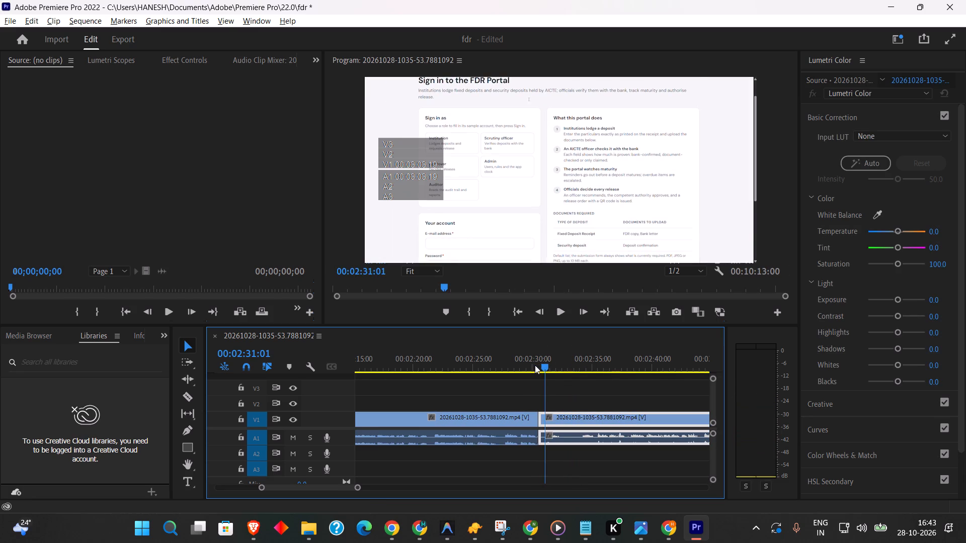
left_click(535, 365)
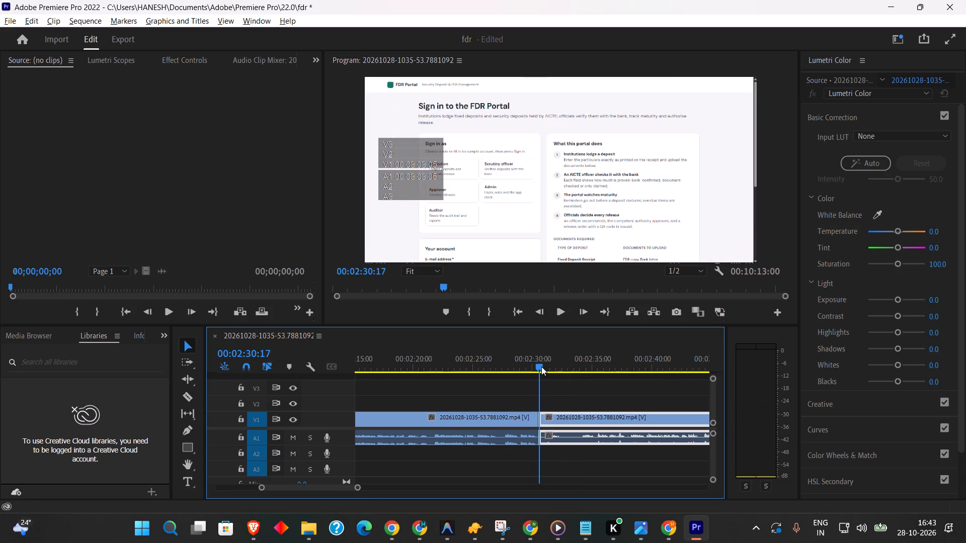
left_click_drag(359, 487, 369, 488)
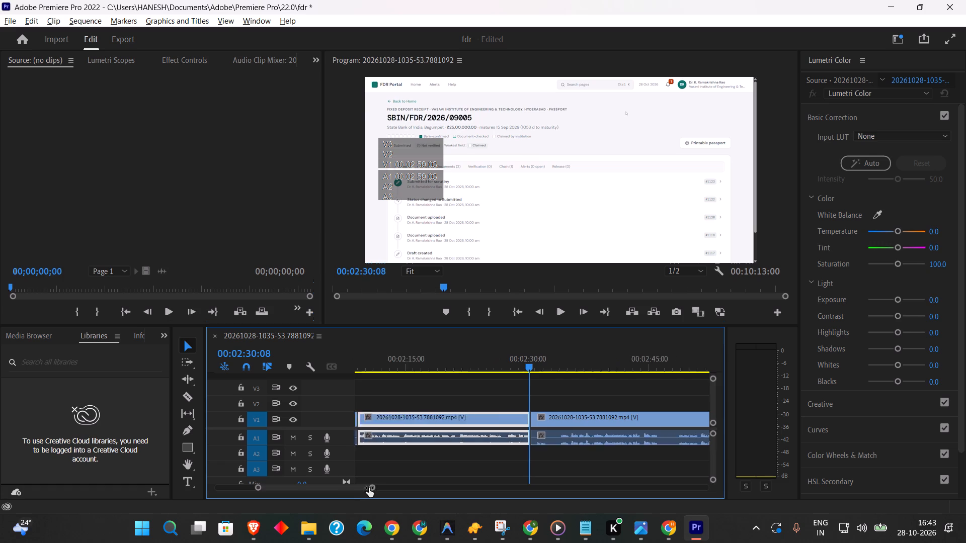
left_click_drag(369, 488, 343, 485)
left_click(526, 366)
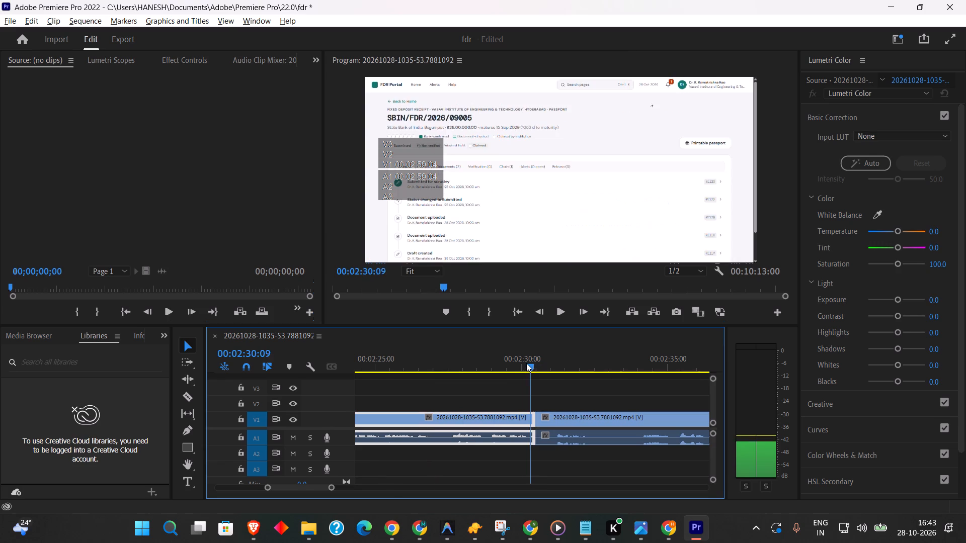
key("space")
Razor the sign-in page clip at 00:02:30:21, just before the dark window preview pops up over the page.
left_click_drag(524, 363, 537, 365)
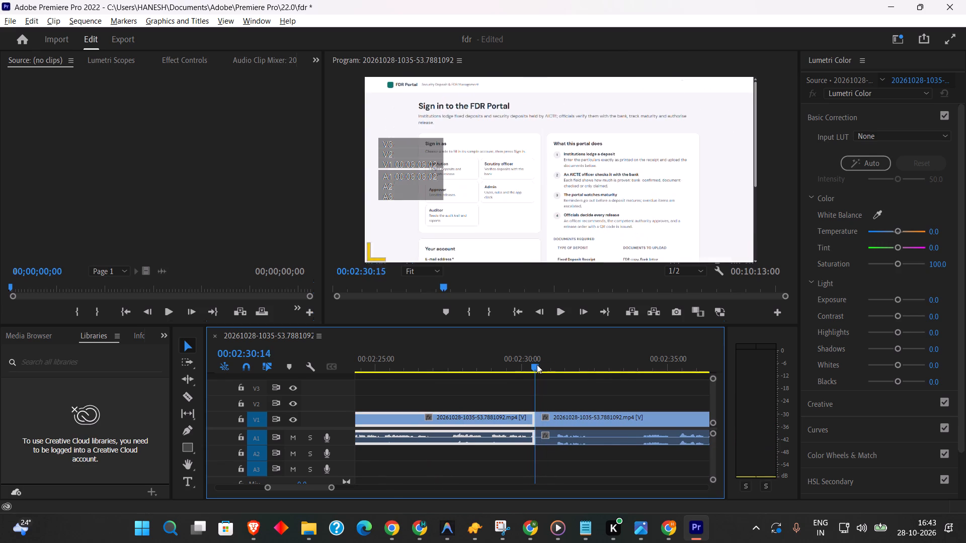
left_click_drag(537, 365, 546, 366)
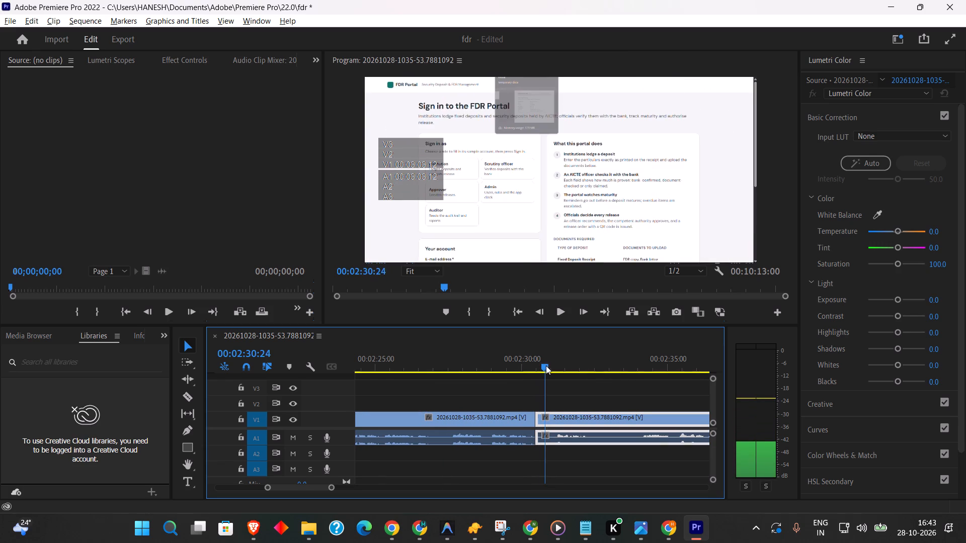
left_click_drag(546, 366, 543, 365)
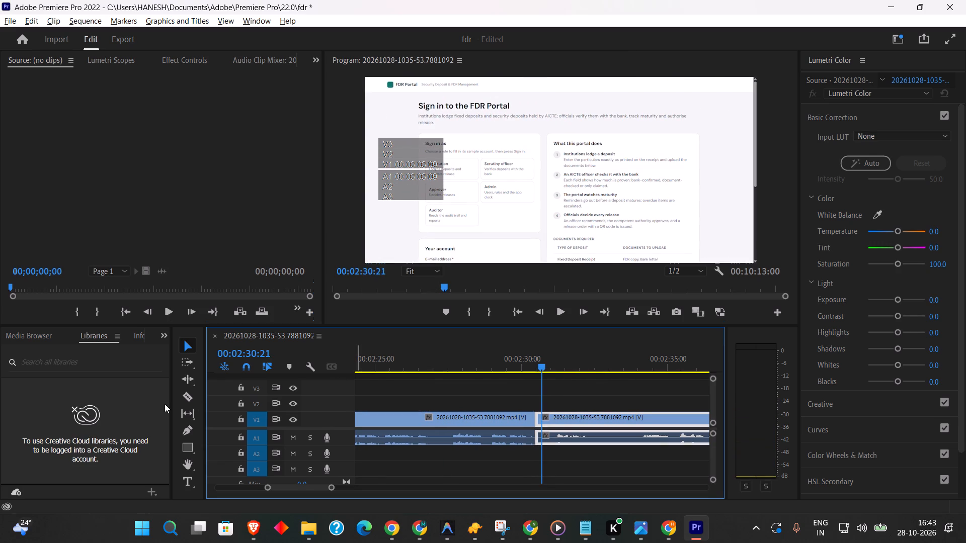
left_click(179, 398)
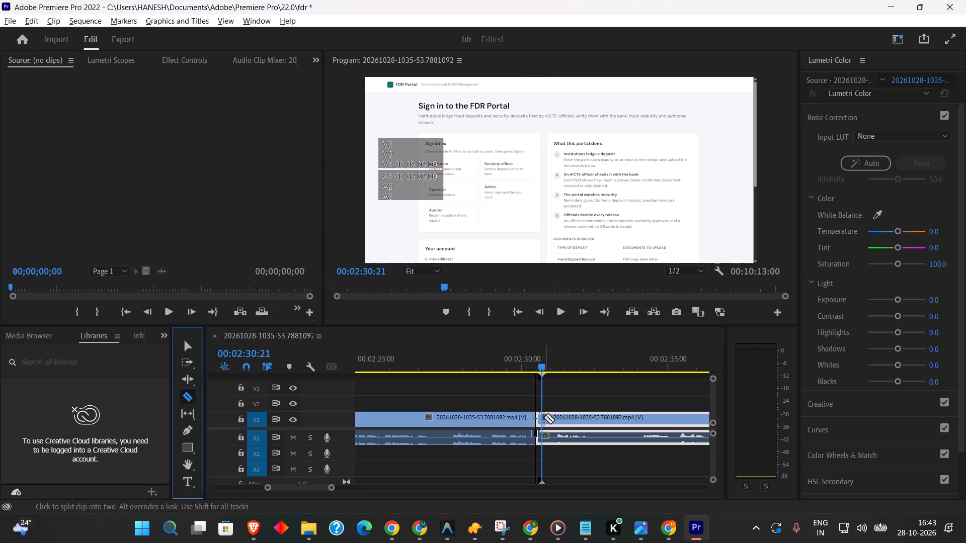
left_click(544, 417)
Find the first frame after the dark window preview disappears and razor the sign-in page clip at 00:02:30:27.
left_click(193, 349)
key("space")
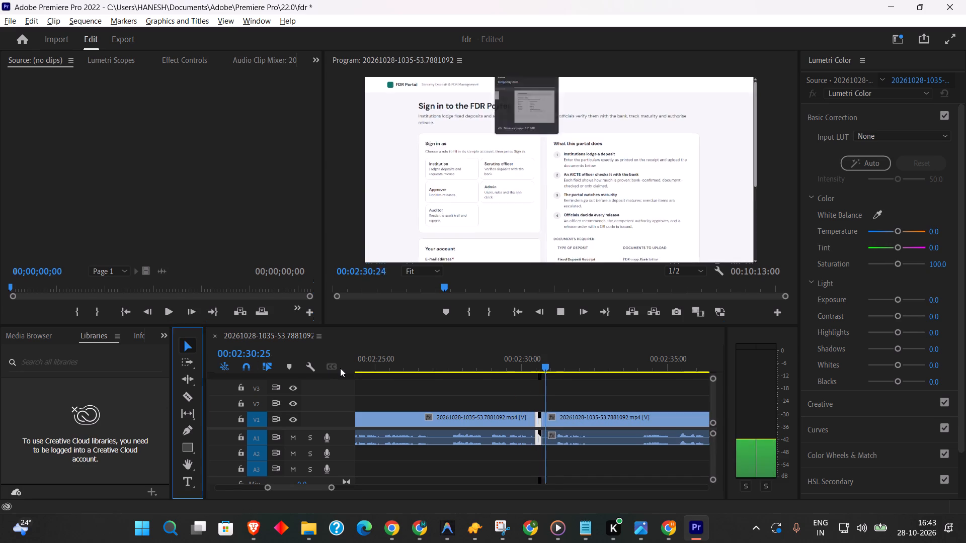
key("space")
left_click_drag(555, 366, 544, 363)
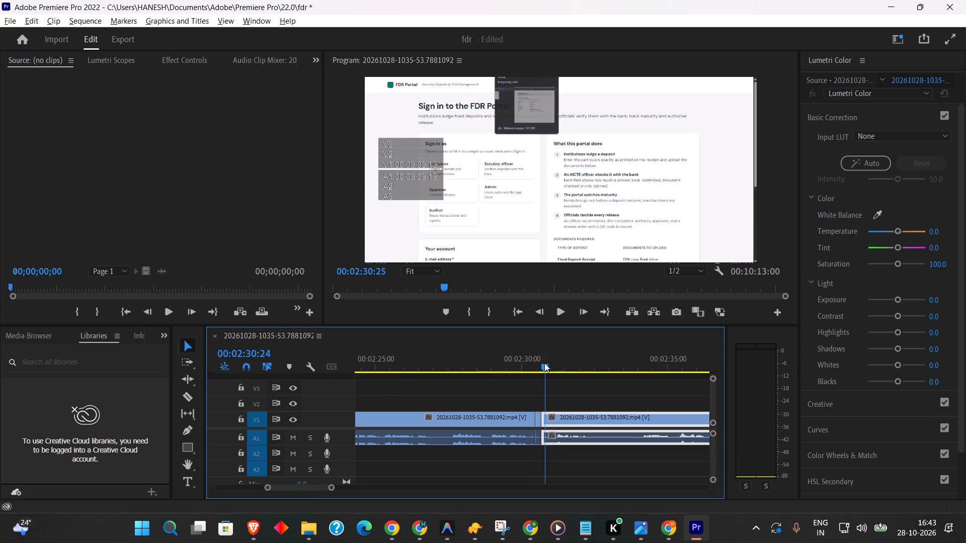
left_click_drag(544, 363, 548, 363)
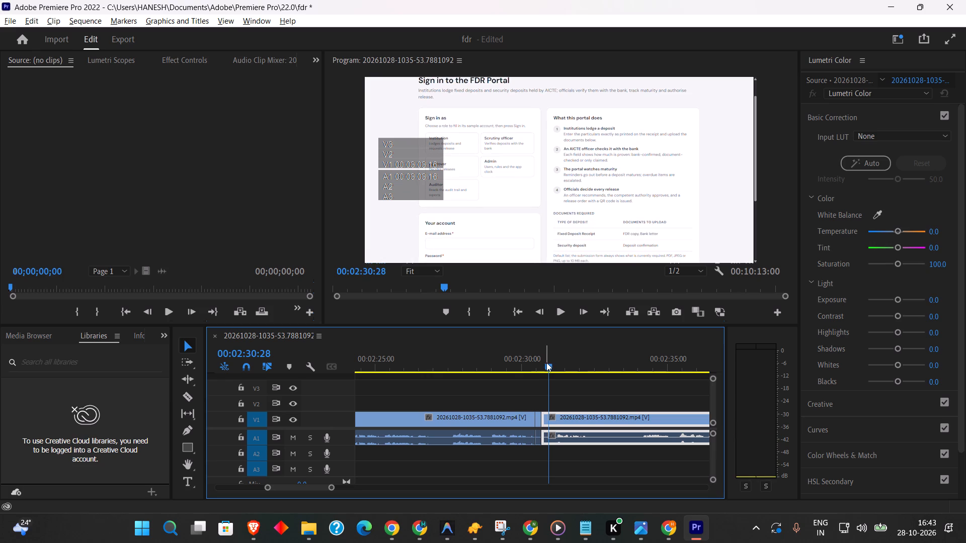
key("Left")
key("Left")
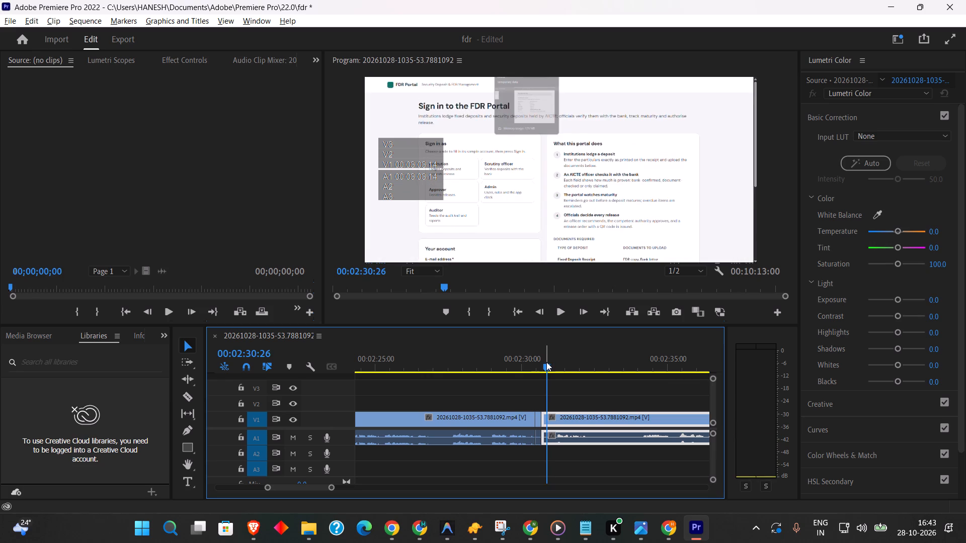
key("Right")
left_click(190, 400)
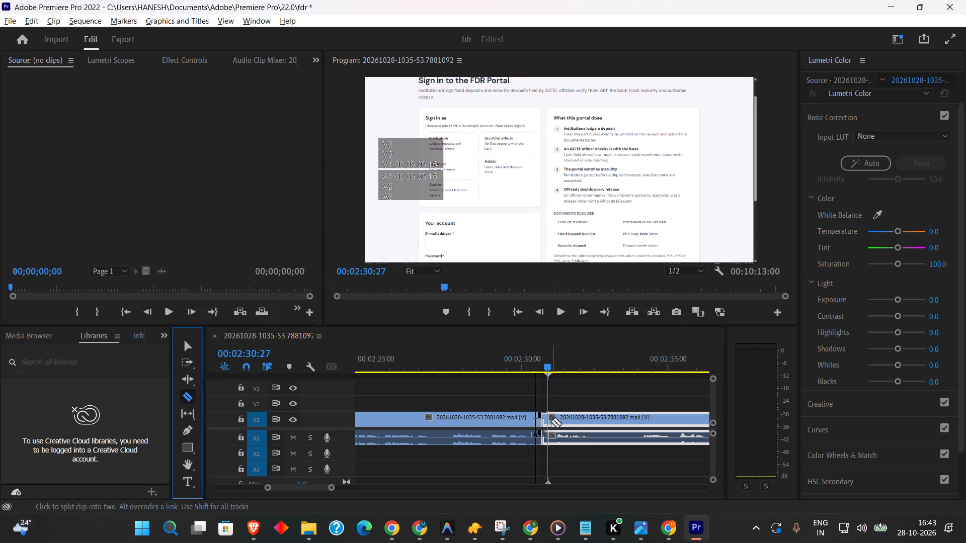
left_click(548, 415)
Delete the tiny window preview segment and move the following footage back to close the gap.
left_click(196, 350)
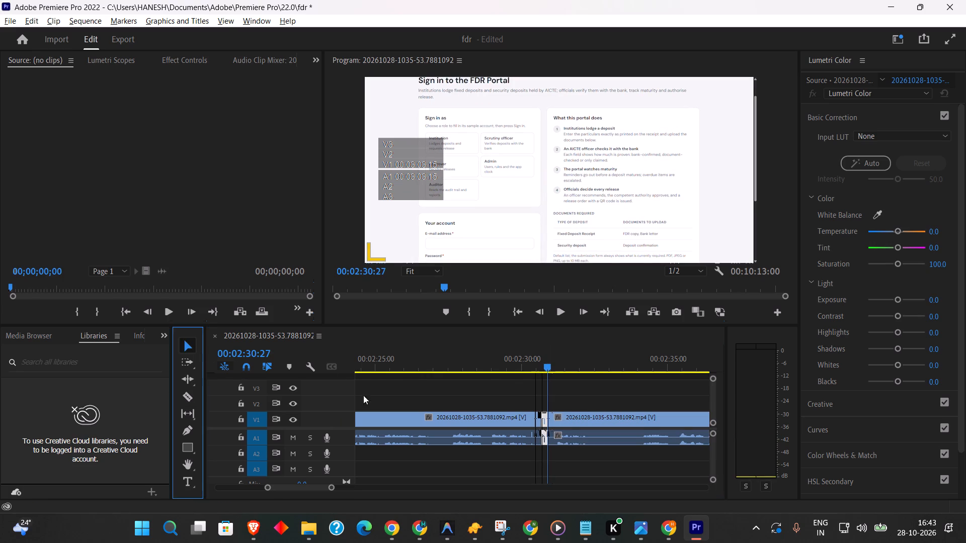
left_click(544, 421)
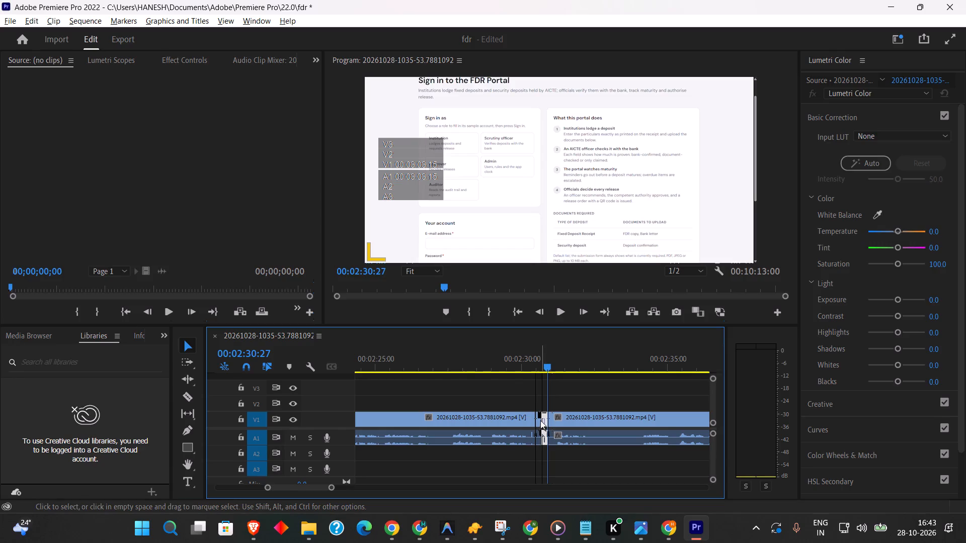
key("BackSpace")
left_click_drag(563, 419, 557, 417)
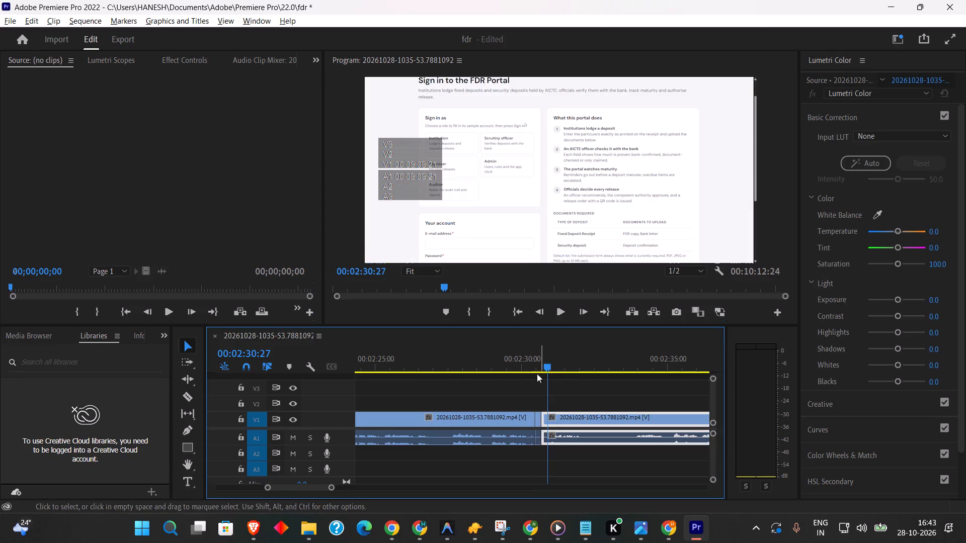
Razor the FDR Portal clip at 00:02:31:29, before sign-in, and at about 00:02:33:27, after the My day page loads.
left_click(534, 368)
key("space")
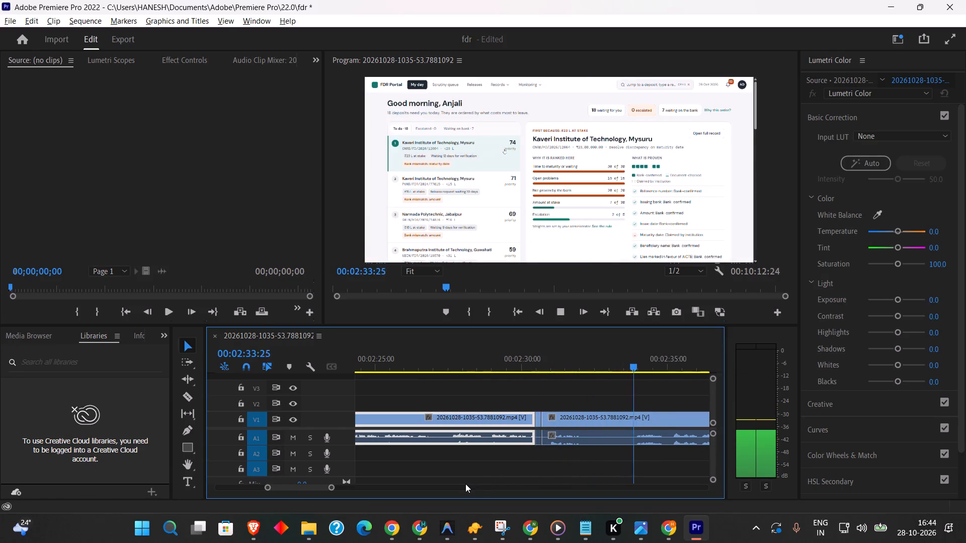
left_click_drag(592, 358, 591, 358)
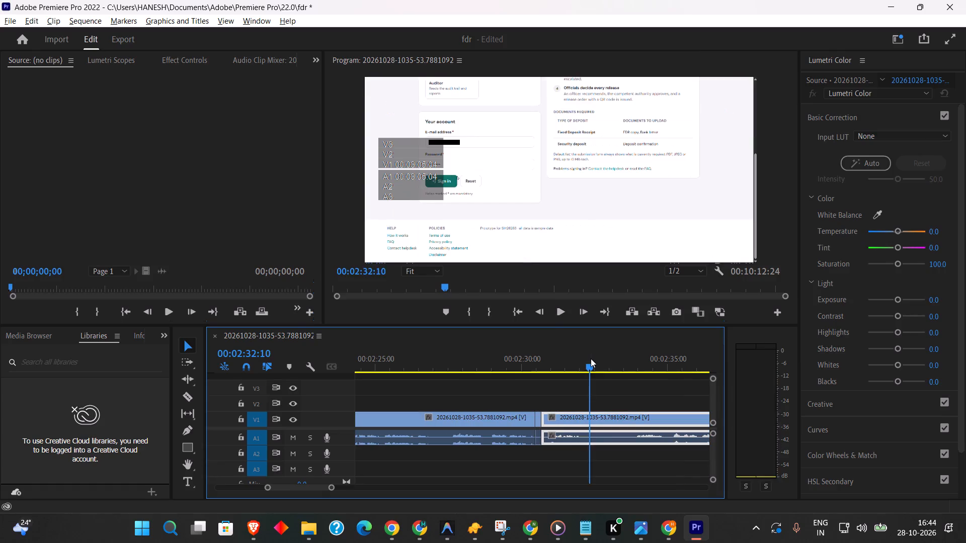
left_click_drag(591, 358, 574, 357)
key("space")
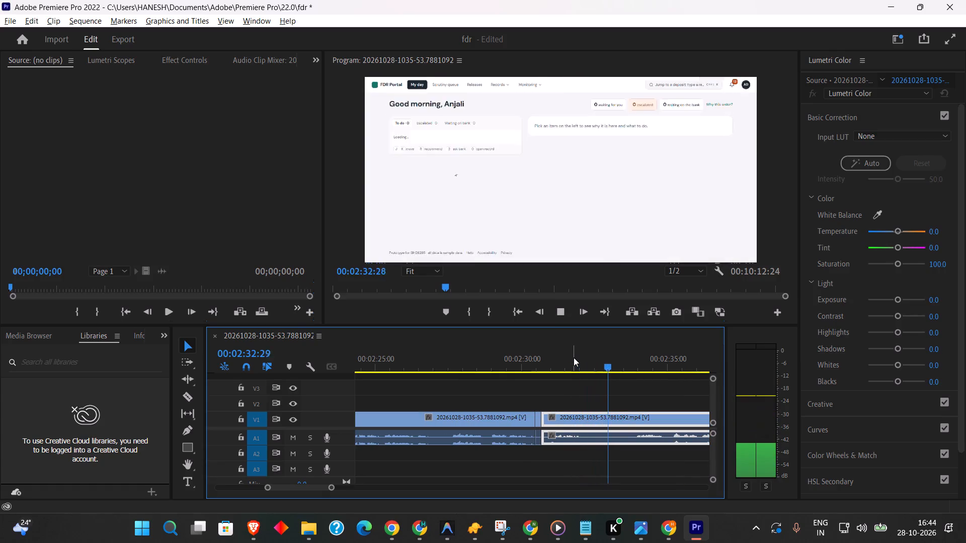
left_click_drag(574, 357, 582, 360)
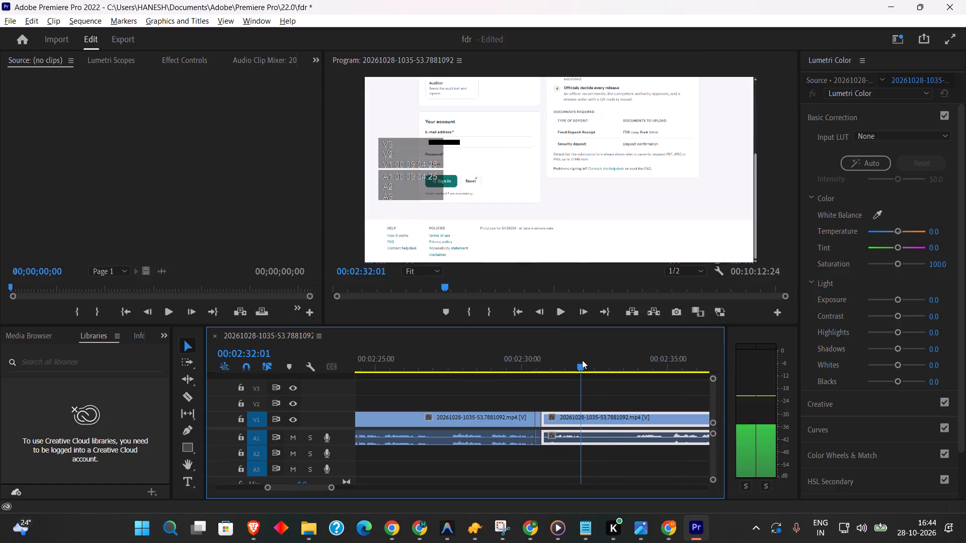
left_click_drag(582, 360, 581, 359)
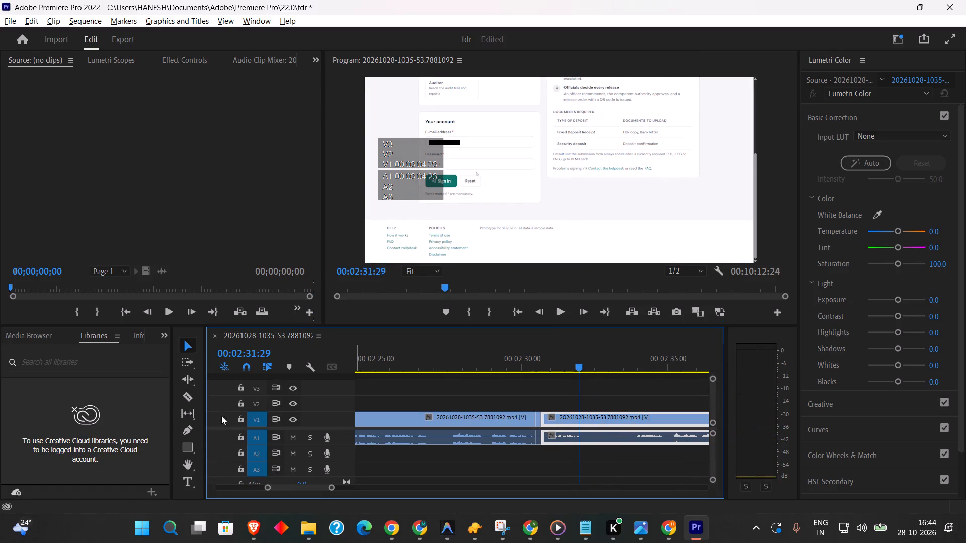
left_click(194, 396)
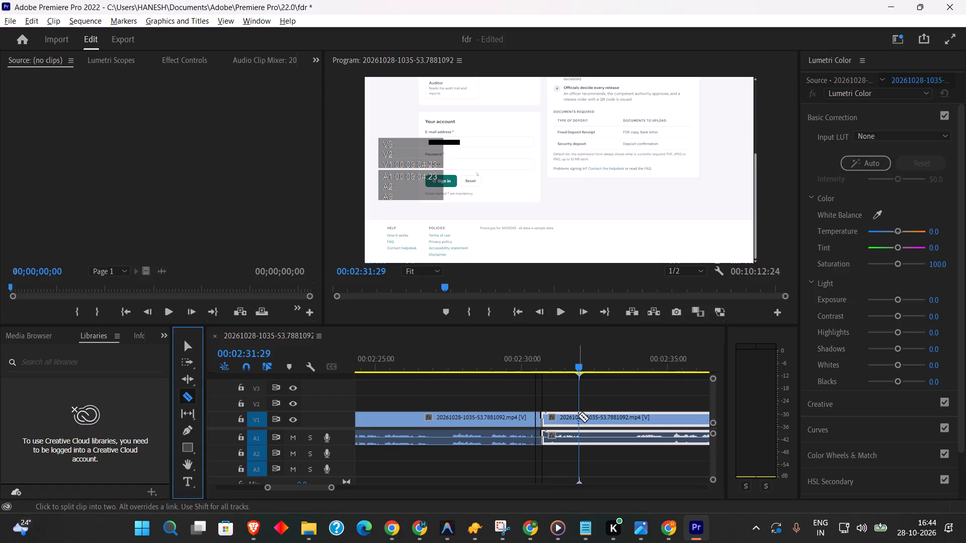
left_click(580, 417)
left_click(636, 417)
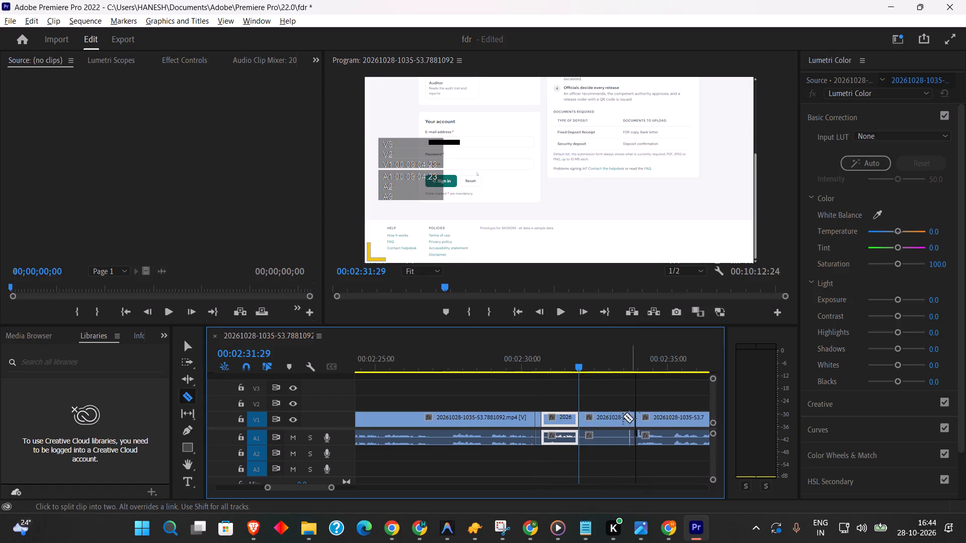
Set the sign-in loading segment's speed to 300% and move the following footage back to close the gap.
left_click(184, 343)
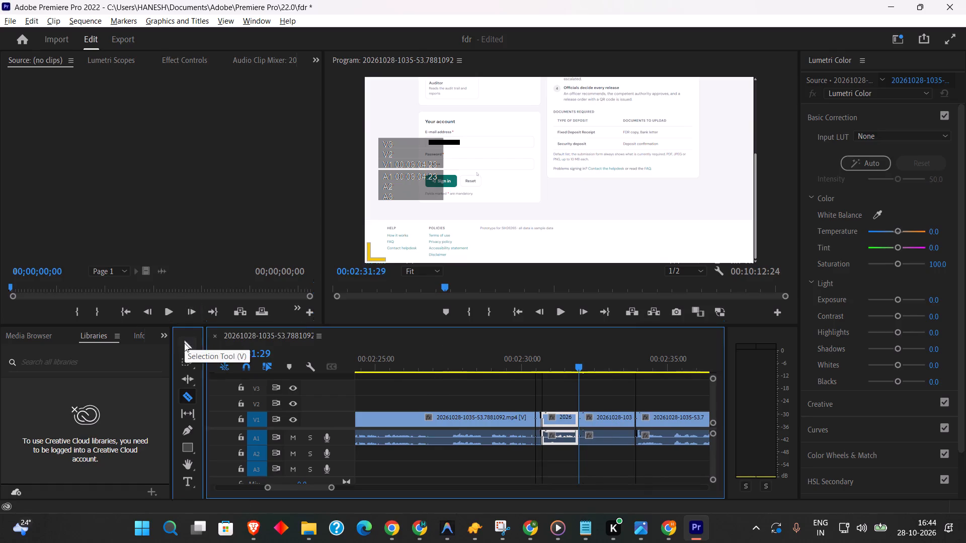
key("space")
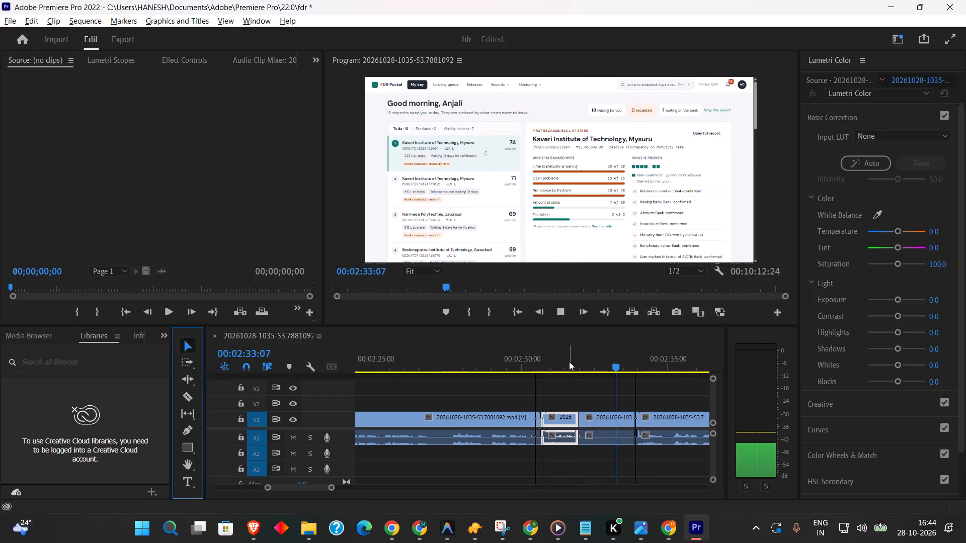
left_click_drag(602, 368, 582, 366)
right_click(589, 419)
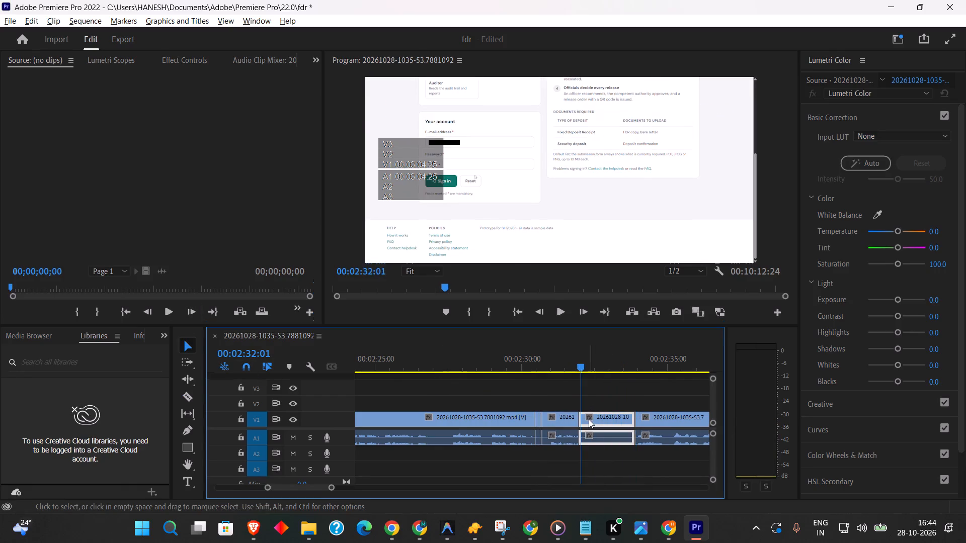
left_click(600, 407)
left_click(600, 419)
right_click(600, 419)
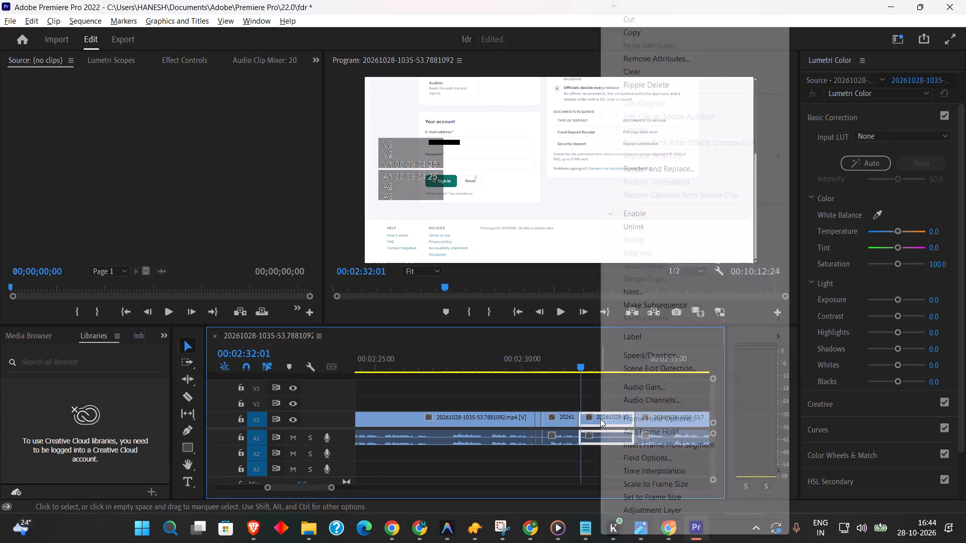
left_click(666, 359)
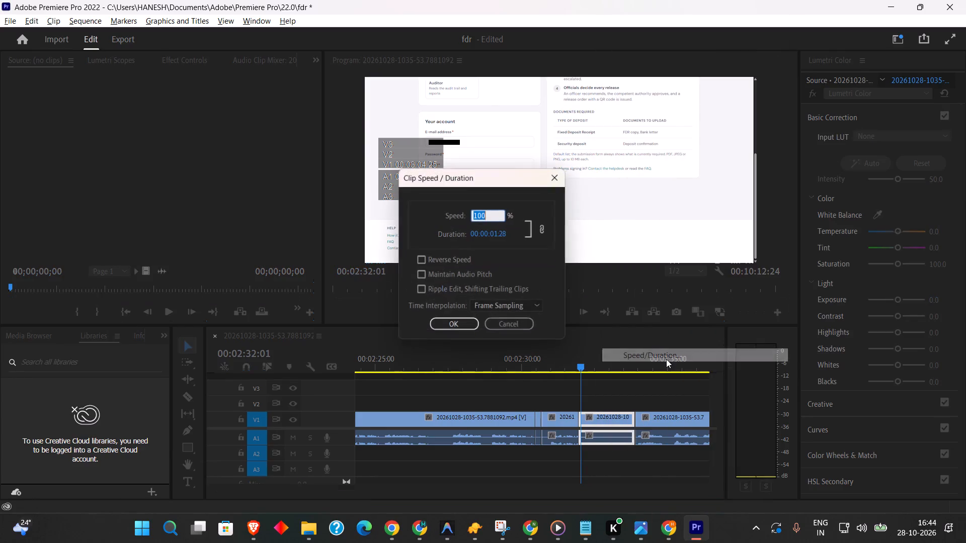
type("300")
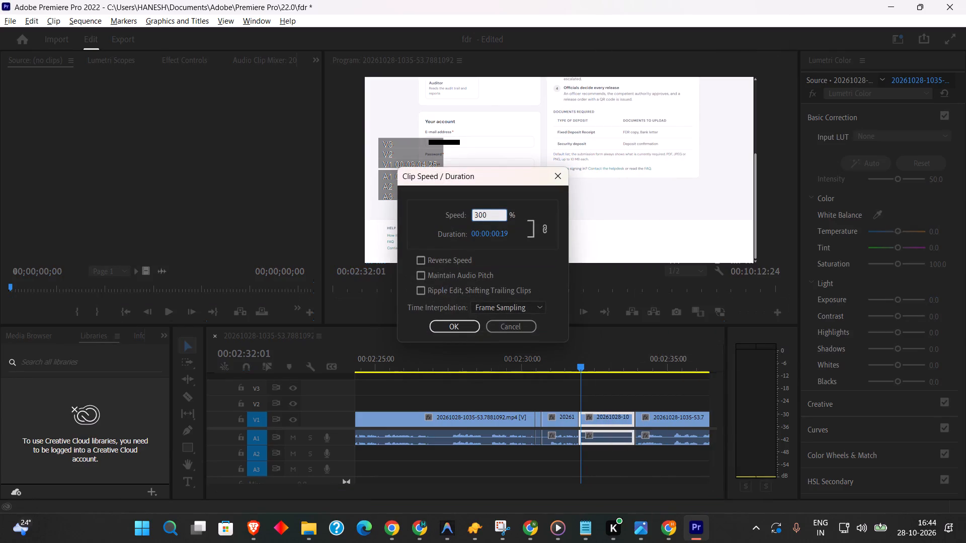
left_click(450, 329)
left_click_drag(652, 420, 618, 411)
Replay the sped-up transition from the sign-in page to the My day page.
left_click(570, 371)
key("space")
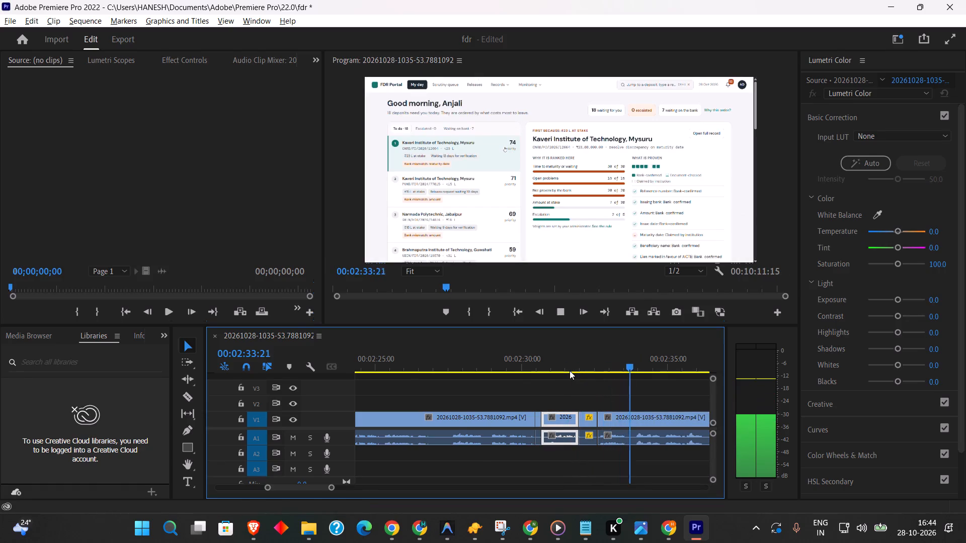
left_click(330, 488)
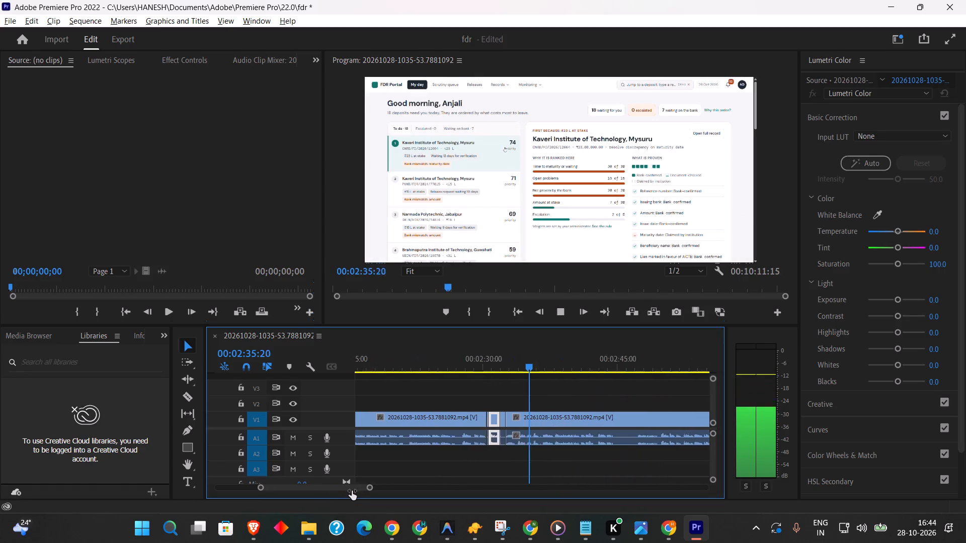
left_click_drag(469, 364, 463, 368)
left_click(446, 363)
key("space")
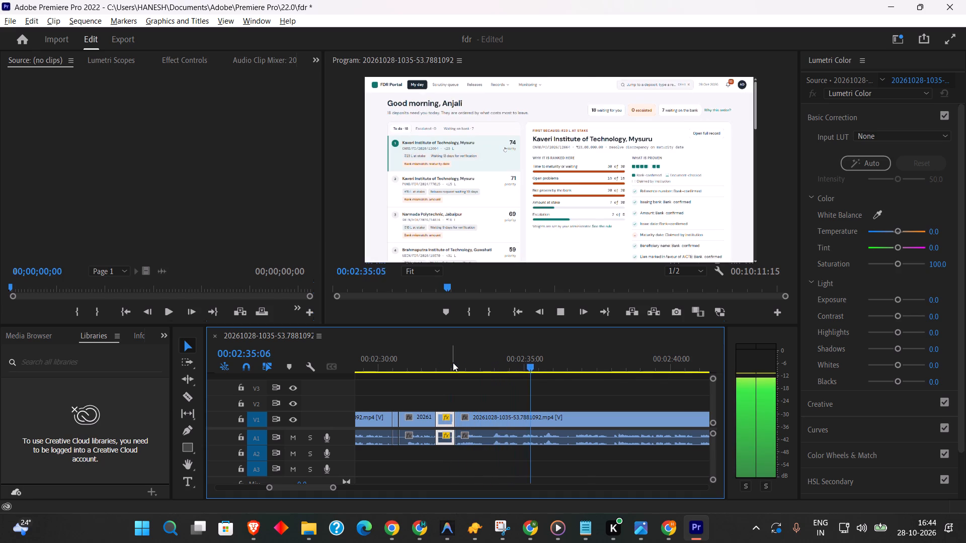
Listen repeatedly to the opening of the My day page footage from about 00:02:34 to find where a cut is needed.
left_click_drag(512, 365, 507, 365)
key("space")
left_click(334, 487)
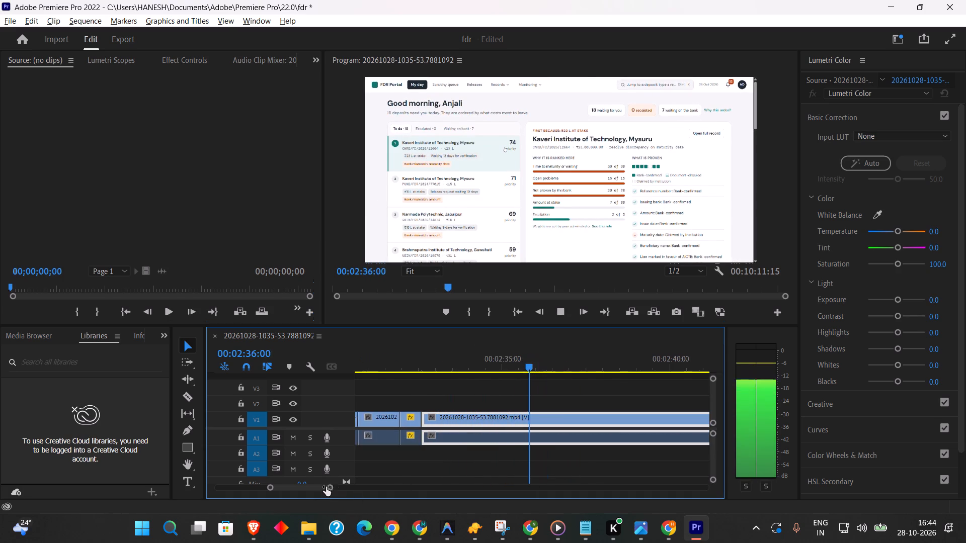
left_click(478, 367)
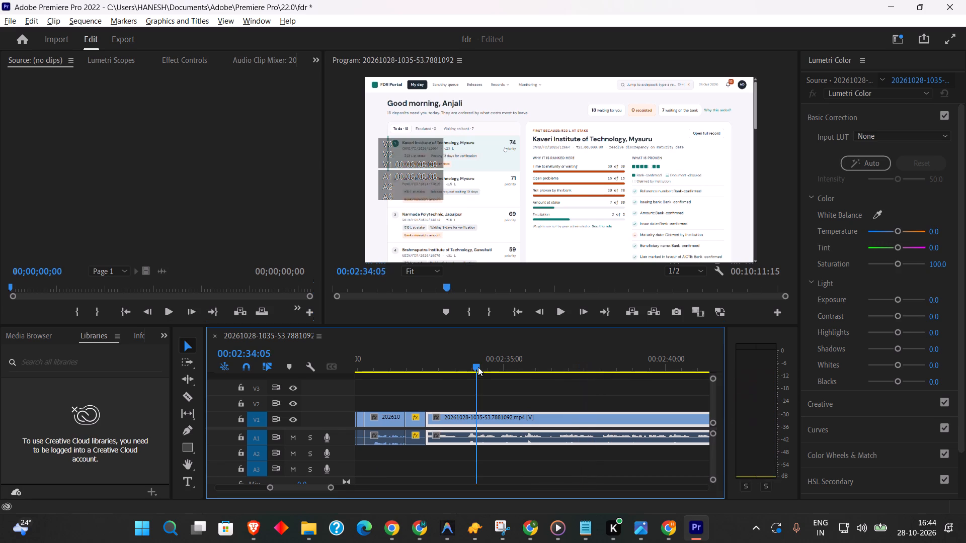
key("space")
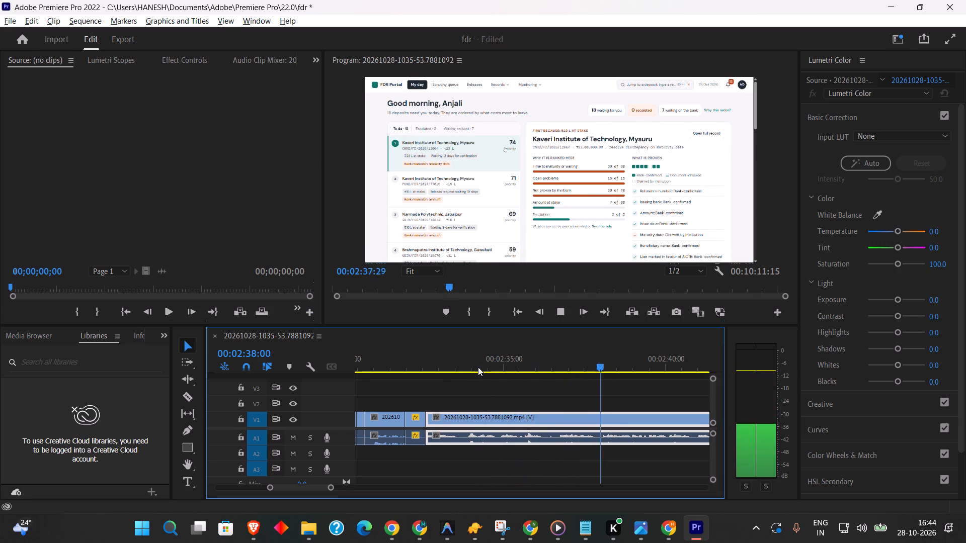
left_click(488, 363)
key("space")
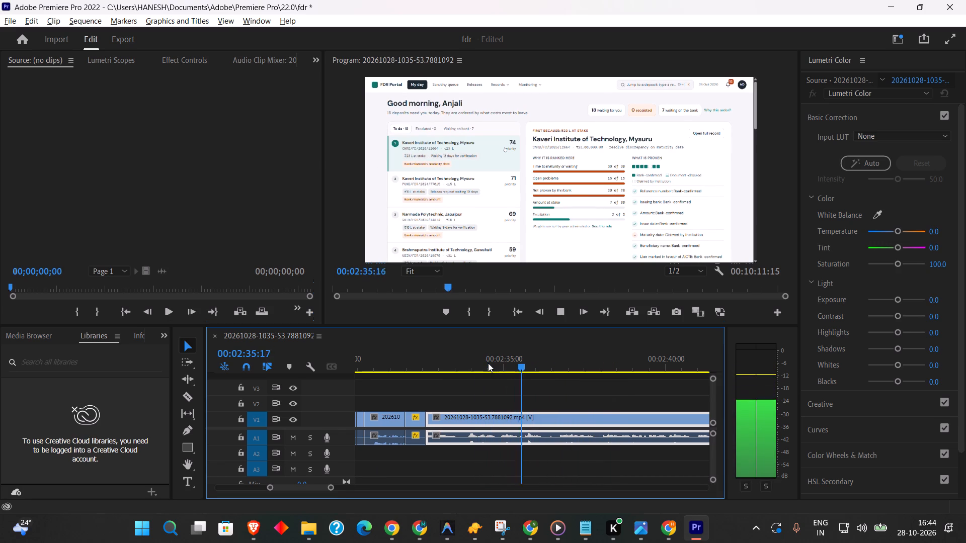
left_click(488, 363)
key("space")
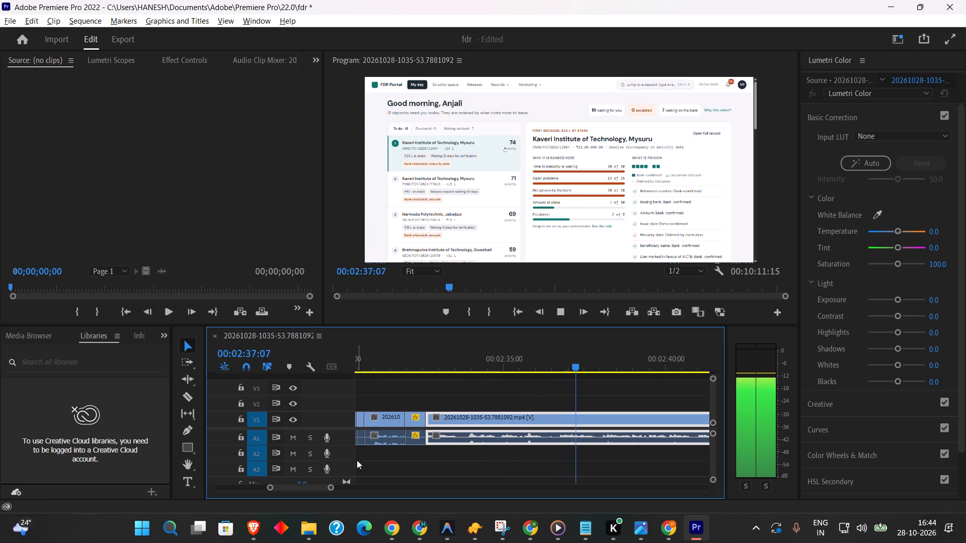
key("space")
left_click(485, 366)
key("space")
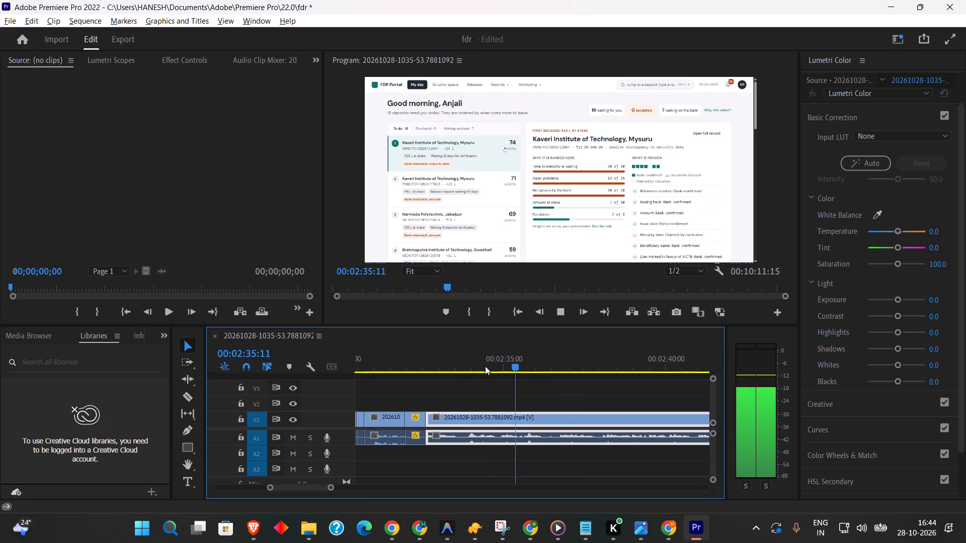
left_click(485, 366)
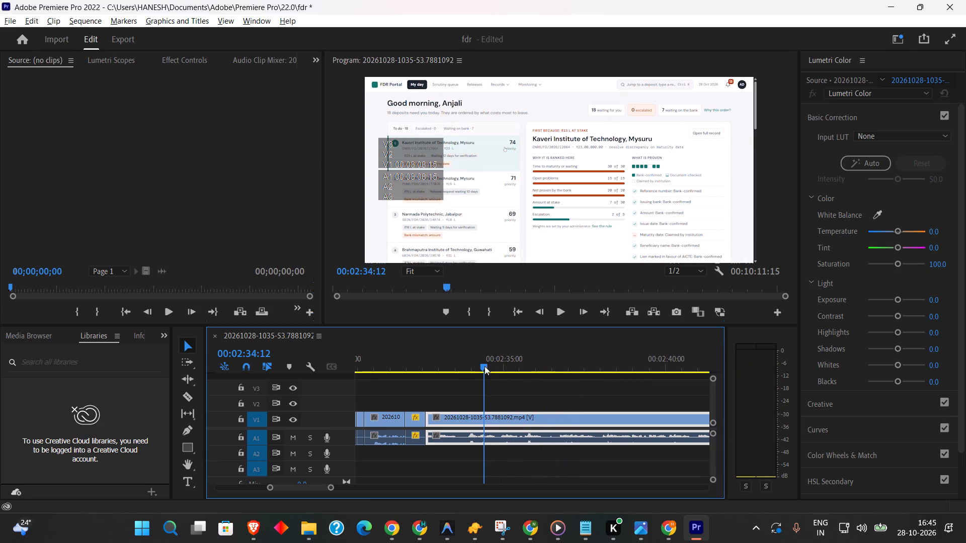
left_click(472, 367)
key("space")
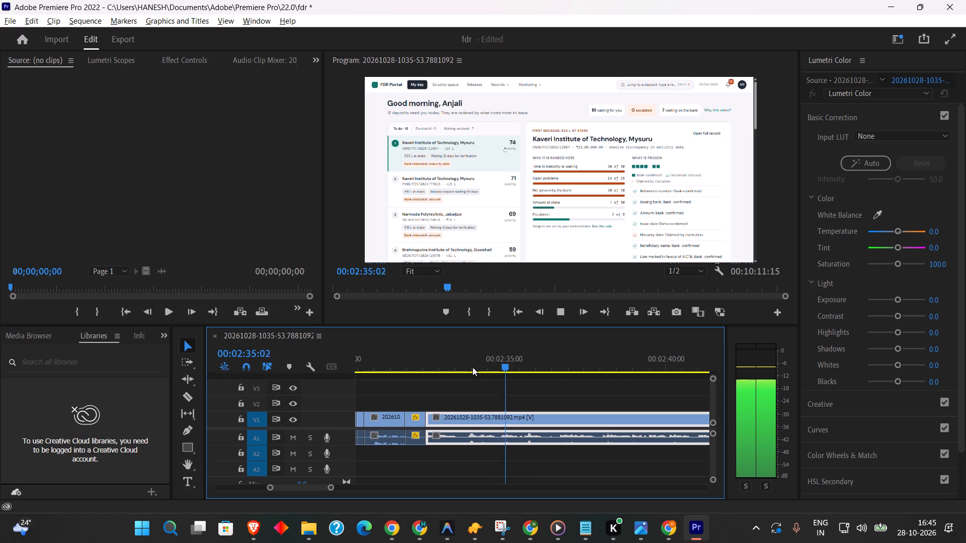
Pinpoint the start of the unwanted moment on the My day page and razor the clip at 00:02:35:07.
left_click_drag(472, 367, 490, 368)
key("space")
key("space")
key("space")
key("space")
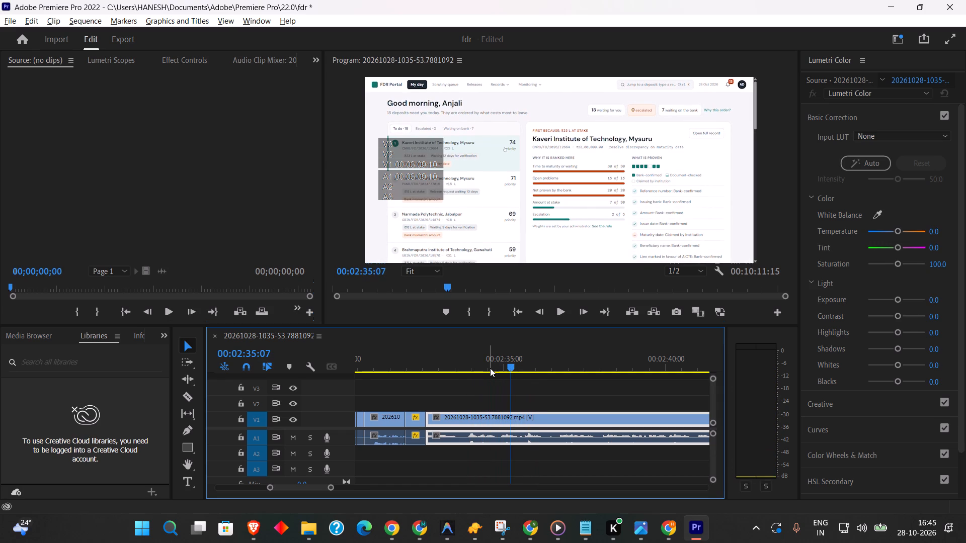
key("space")
key("space")
left_click(499, 367)
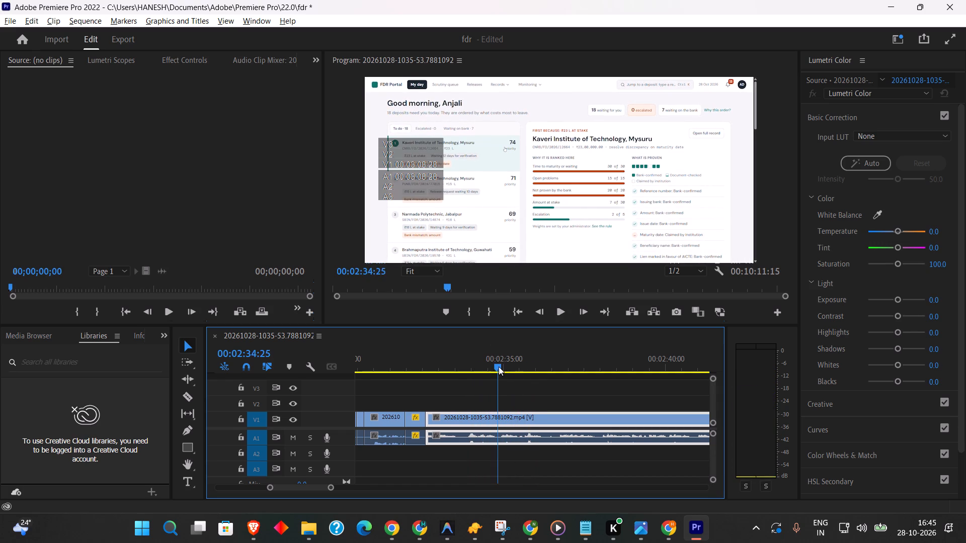
key("space")
key("space")
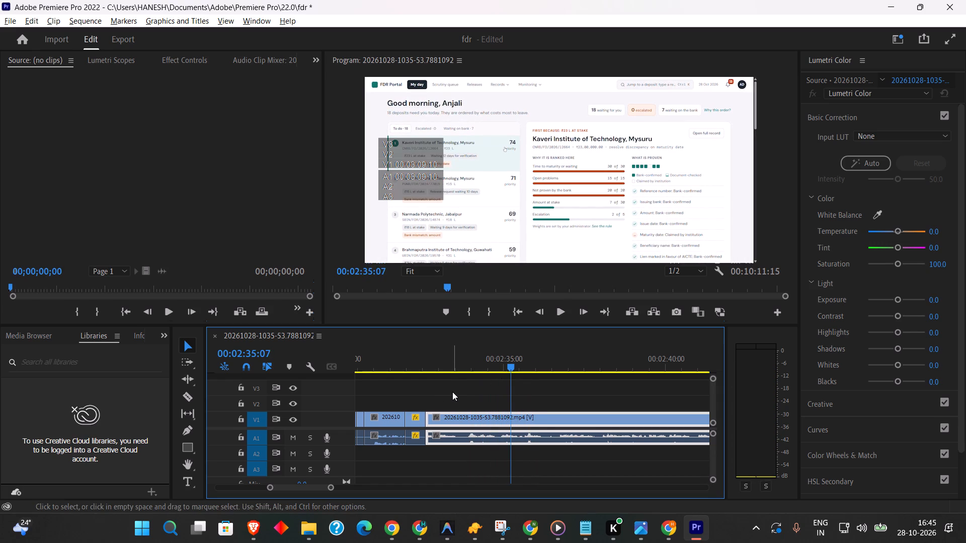
key("Left")
key("space")
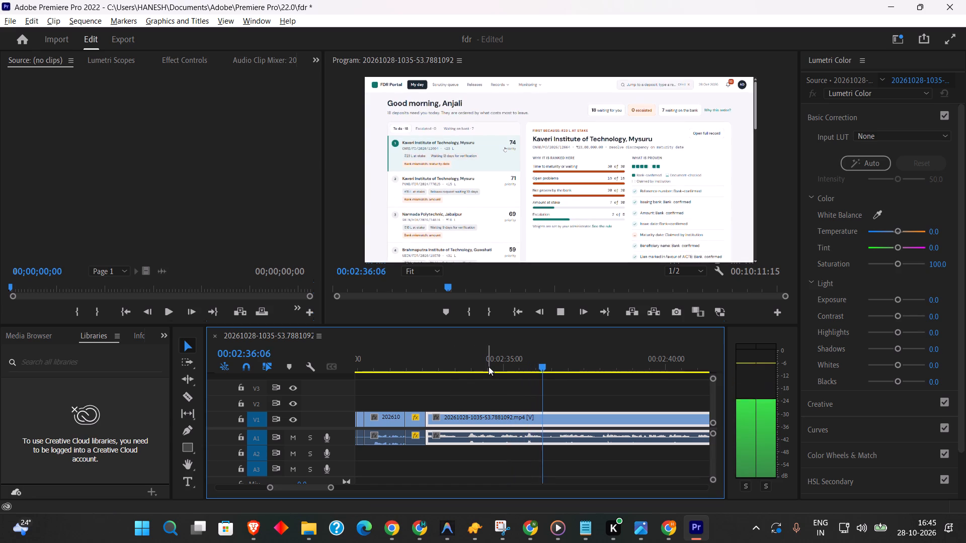
left_click(489, 367)
key("space")
key("space")
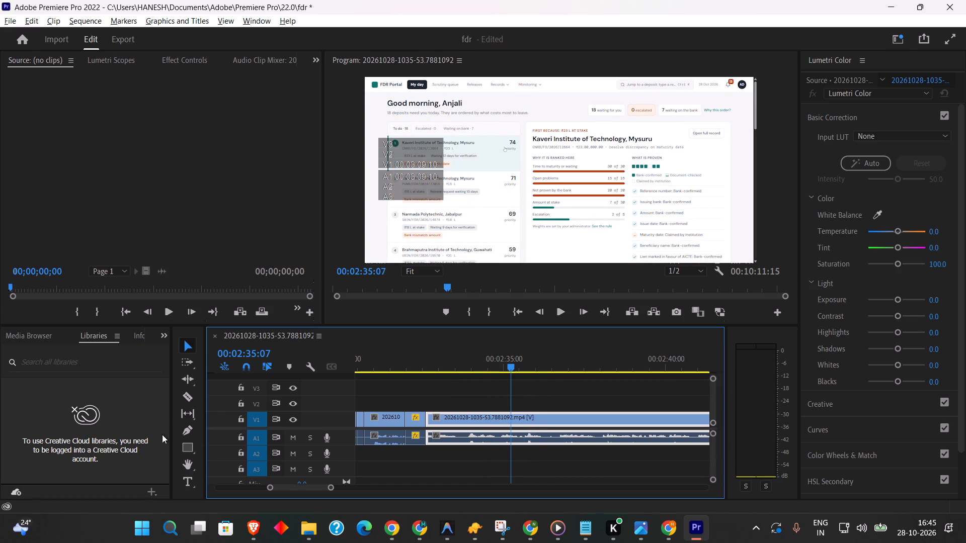
left_click(185, 400)
left_click(511, 414)
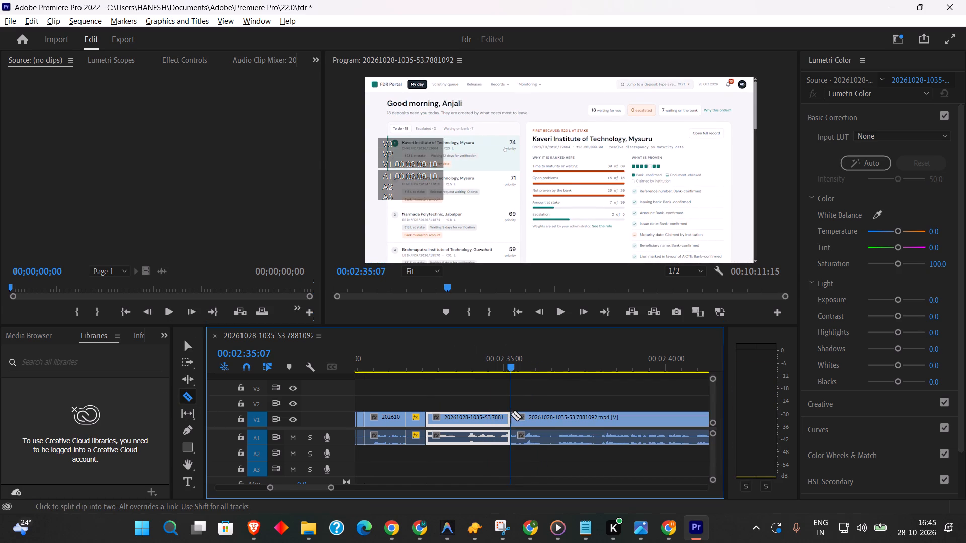
Find the end of the unwanted moment on the My day page and razor the clip at 00:02:35:17.
key("space")
key("space")
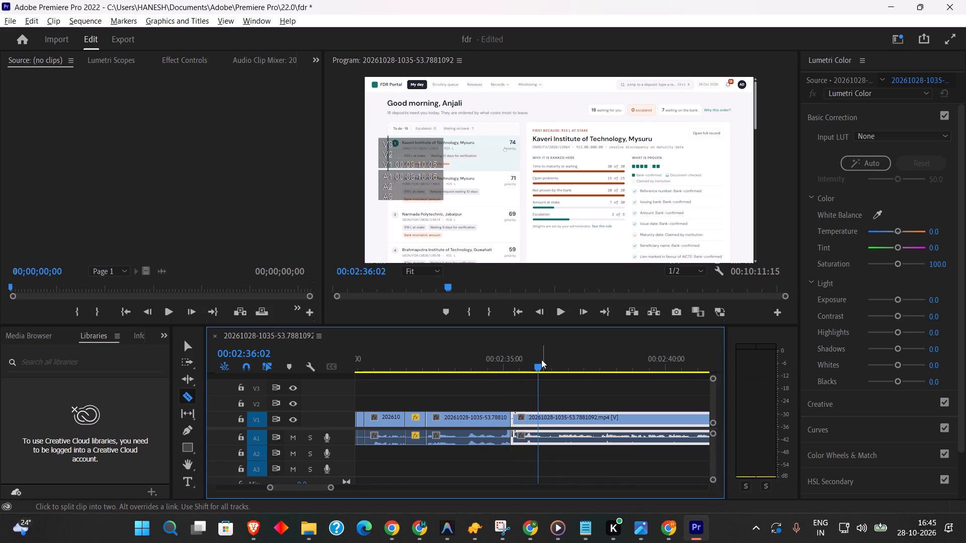
left_click_drag(539, 363, 526, 364)
key("space")
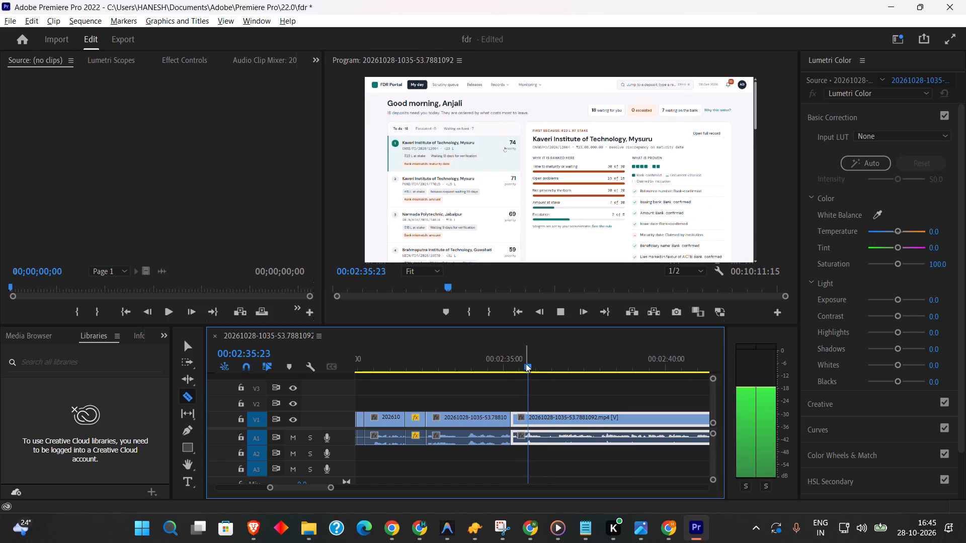
key("space")
left_click(526, 364)
key("space")
key("space")
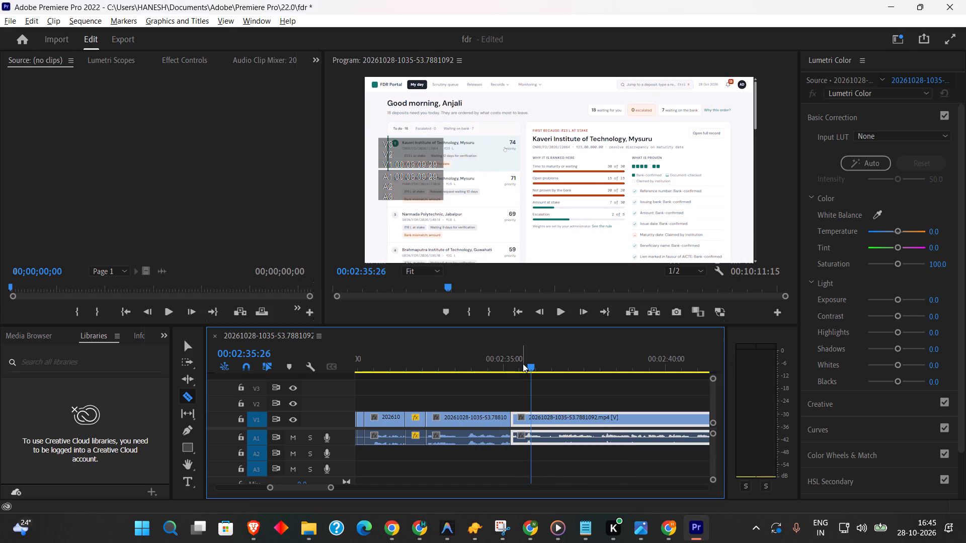
left_click(523, 364)
left_click(524, 418)
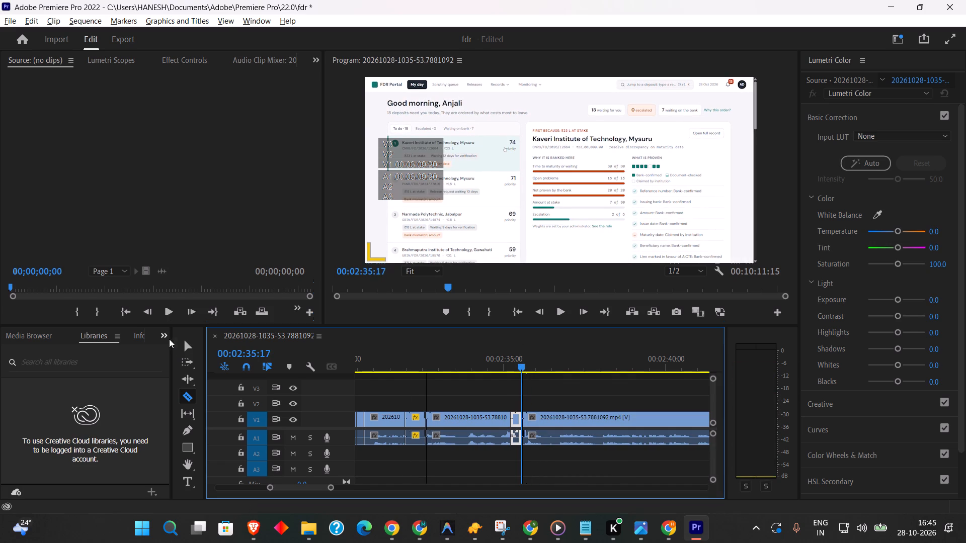
Delete the short segment between 00:02:35:07 and 00:02:35:17 and move the following footage back to close the gap.
left_click(186, 346)
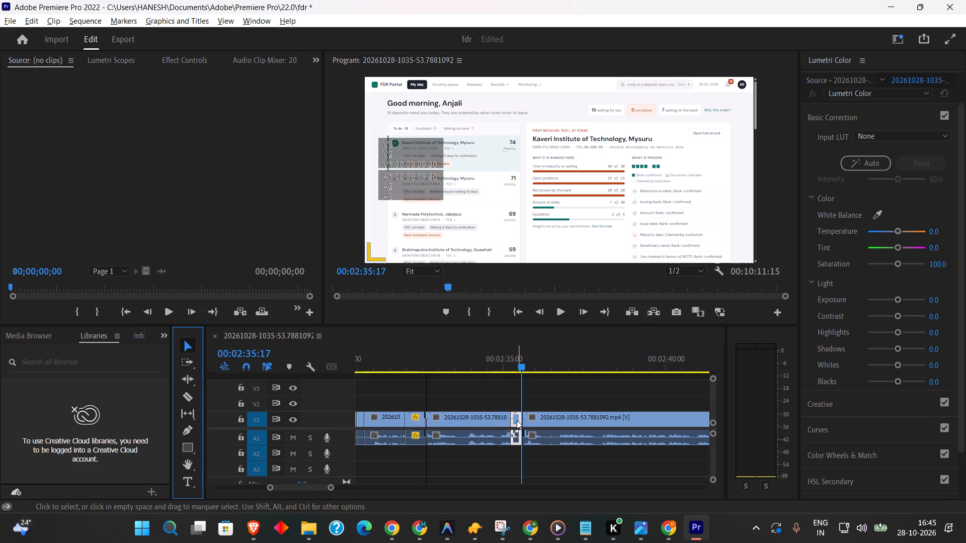
left_click(517, 420)
key("BackSpace")
left_click_drag(541, 422, 535, 421)
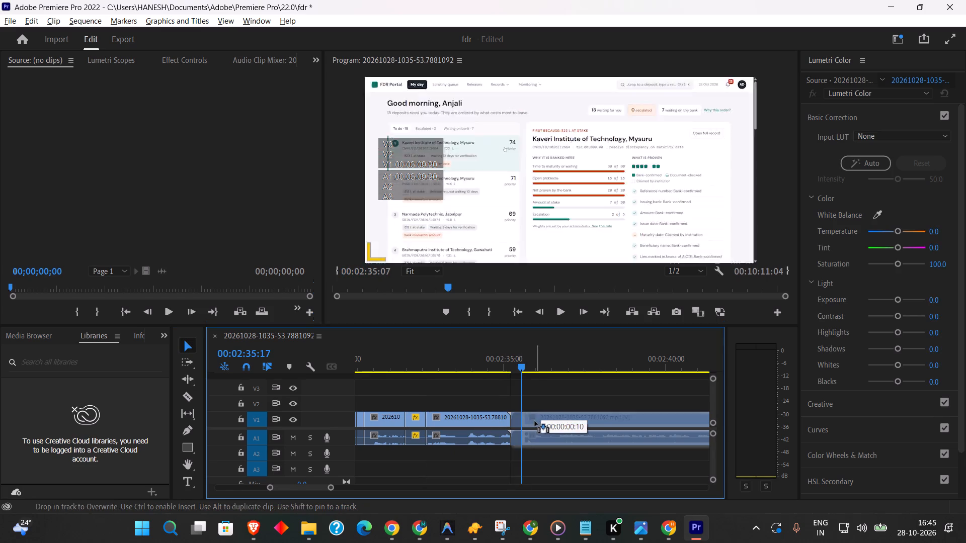
left_click_drag(535, 421, 534, 421)
Replay the new join on the My day page around 00:02:35:07 to check how the cut sounds.
left_click(496, 367)
key("space")
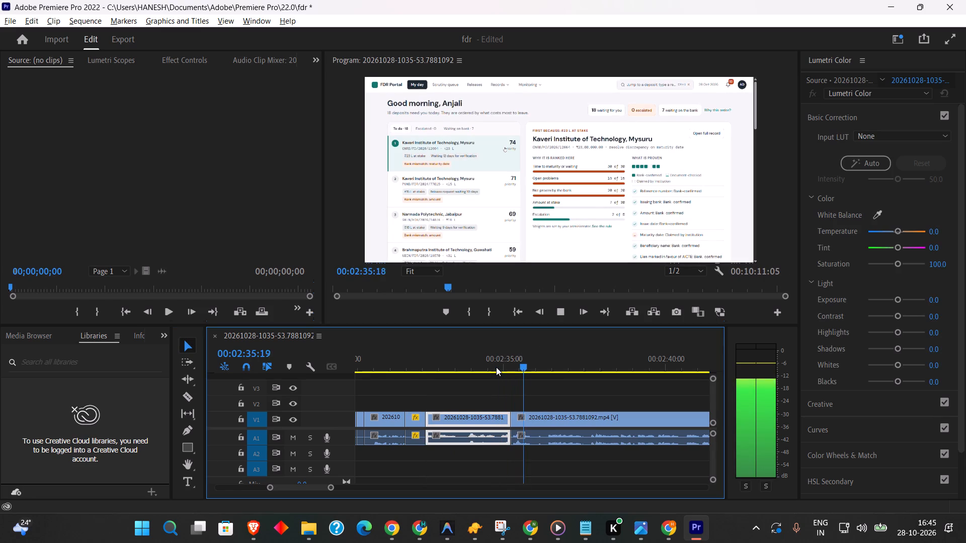
key("space")
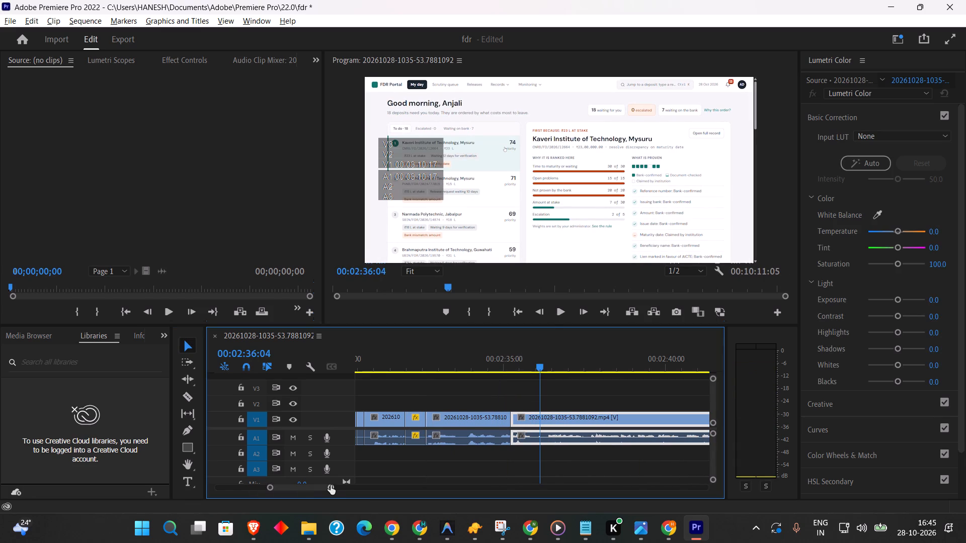
left_click_drag(331, 485, 318, 484)
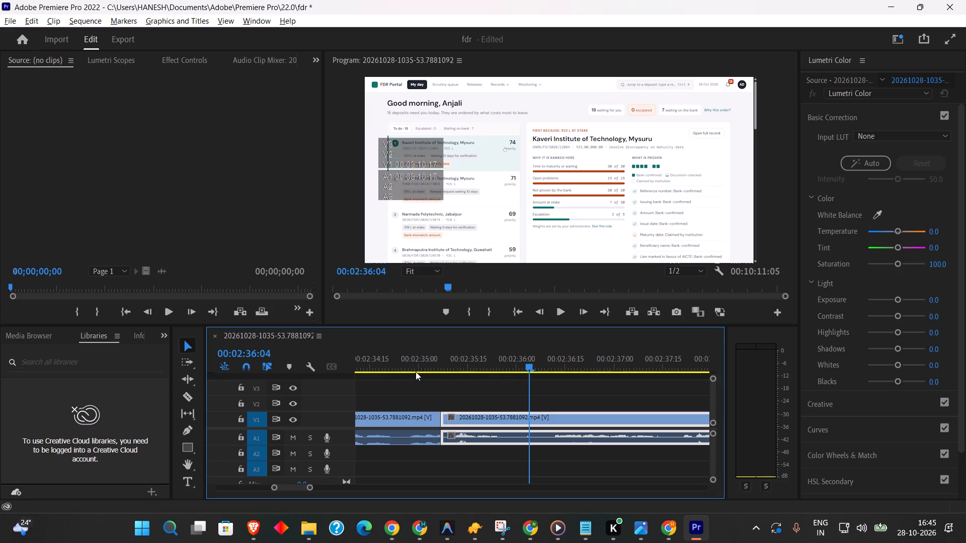
left_click(416, 372)
left_click(415, 369)
key("space")
key("space")
left_click_drag(415, 365, 418, 365)
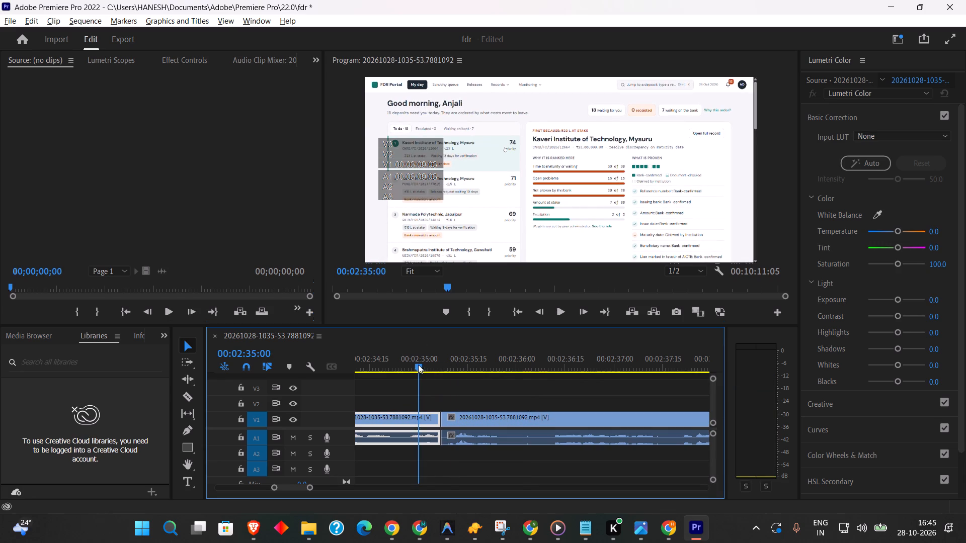
left_click_drag(418, 365, 422, 366)
key("space")
key("space")
key("space")
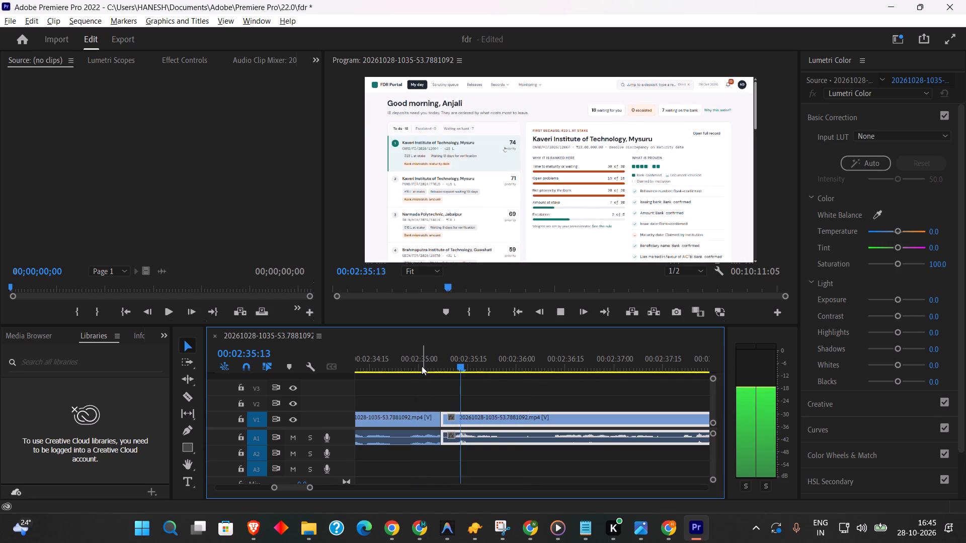
left_click(423, 364)
key("space")
Trim the end of the clip before the join back to 00:02:35:04 and move the following footage against it.
left_click_drag(387, 368, 397, 369)
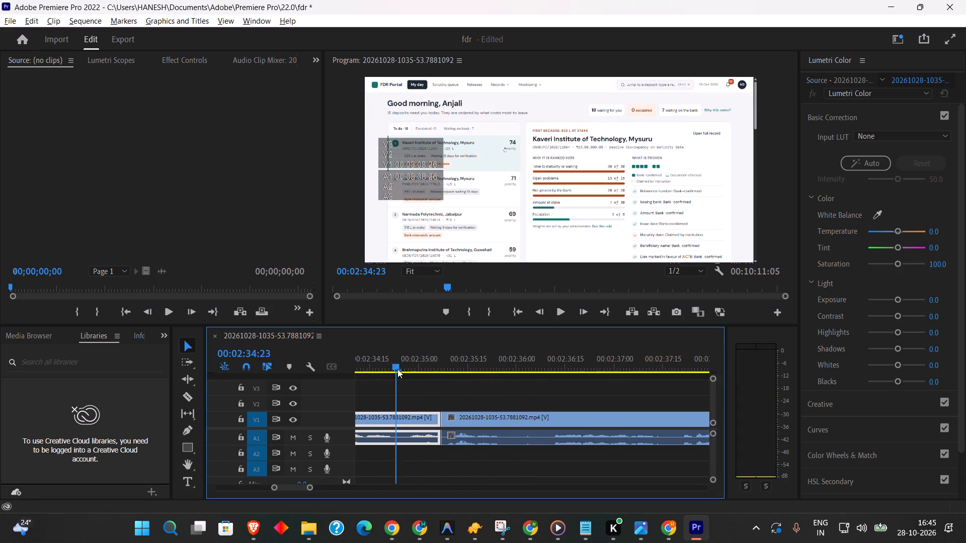
left_click_drag(397, 369, 434, 376)
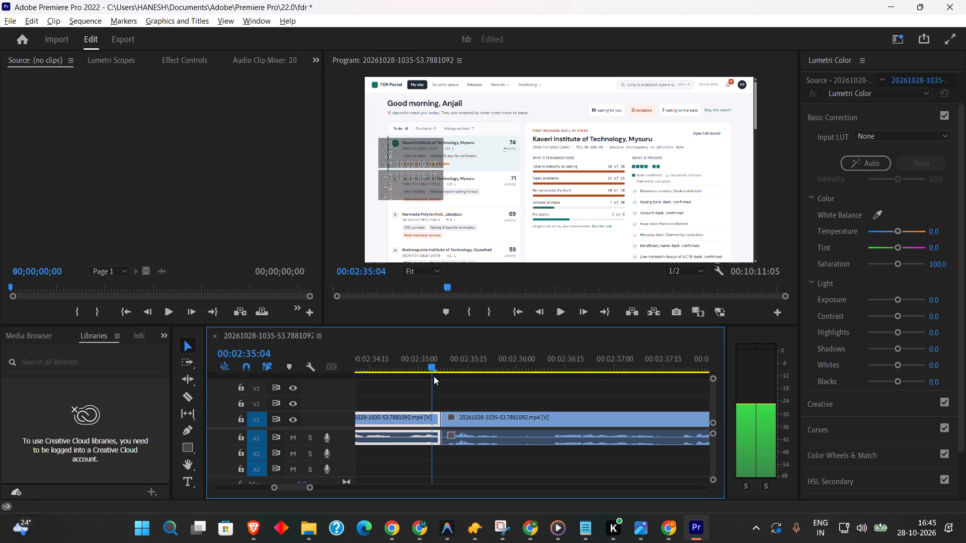
left_click_drag(434, 376, 434, 379)
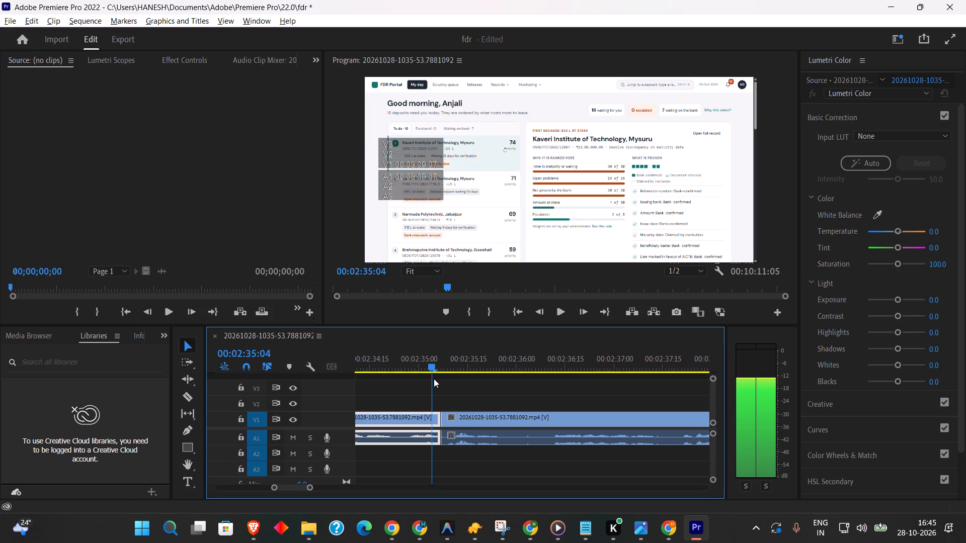
left_click_drag(434, 379, 433, 379)
left_click_drag(438, 419, 434, 419)
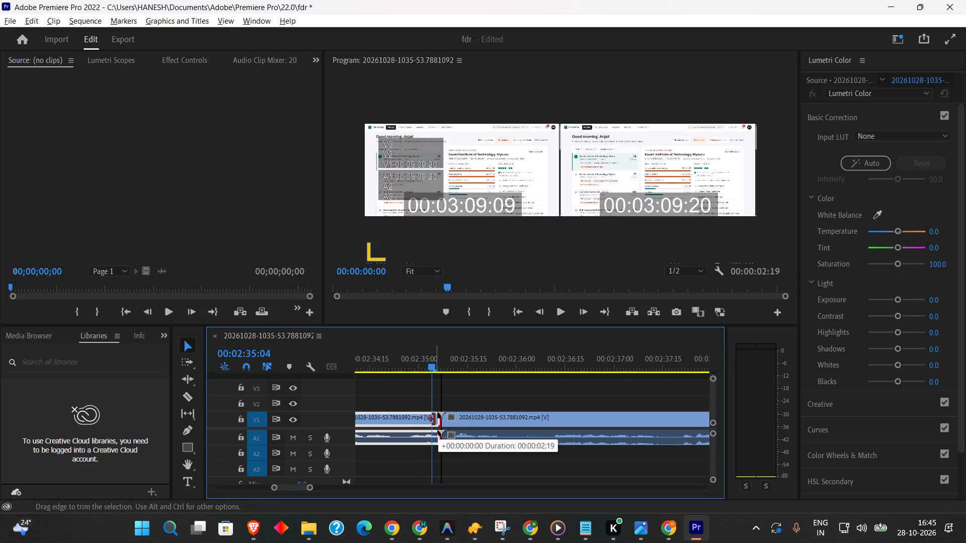
left_click_drag(434, 419, 434, 419)
left_click_drag(440, 420, 428, 420)
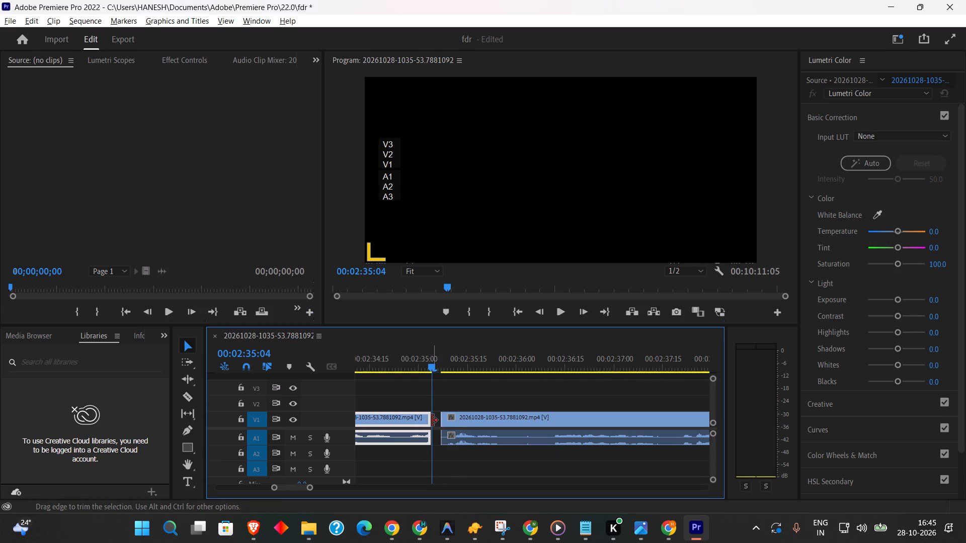
left_click(408, 365)
key("space")
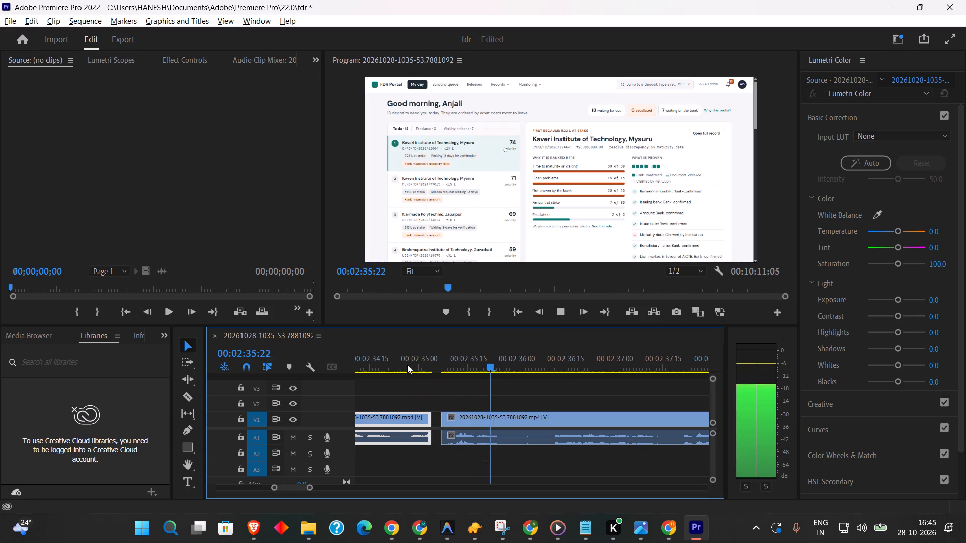
key("space")
left_click_drag(456, 420, 444, 420)
Replay the join, razor the following clip at 00:02:35:07, delete the short piece before that cut and close the gap.
left_click(401, 362)
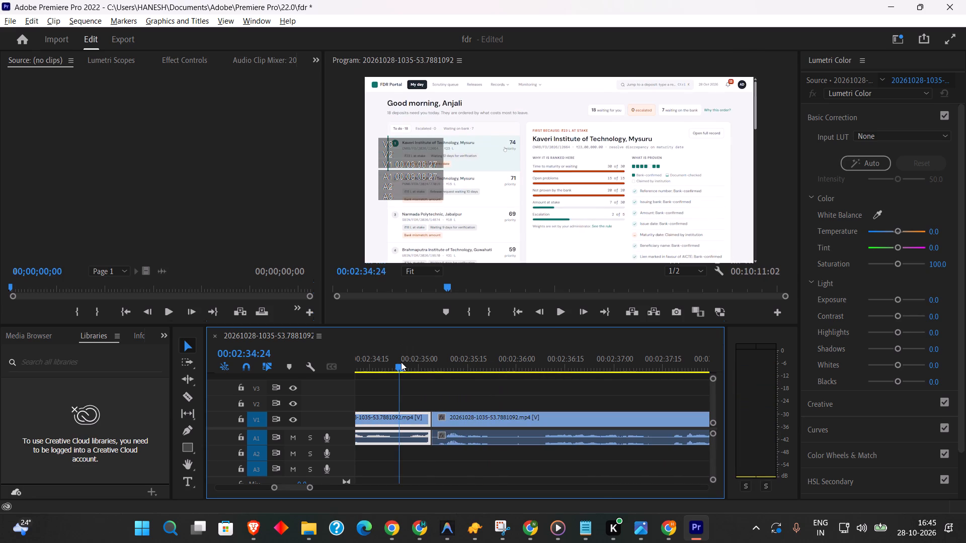
key("space")
key("space")
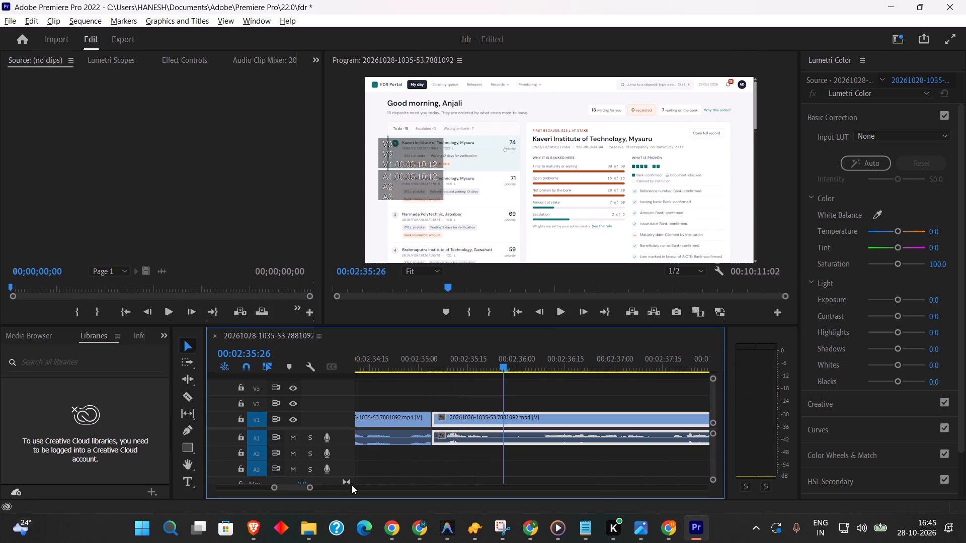
left_click(309, 486)
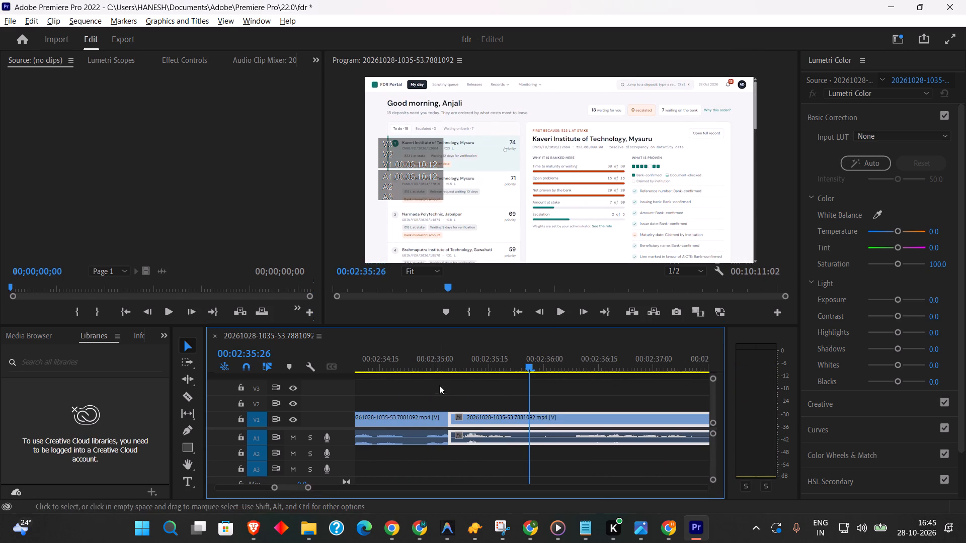
left_click_drag(438, 369, 459, 372)
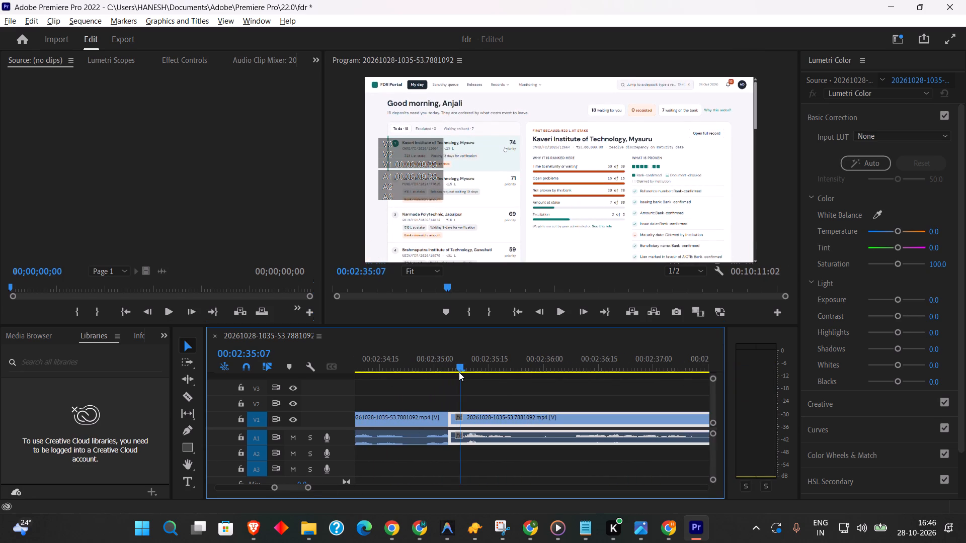
left_click_drag(459, 372, 459, 373)
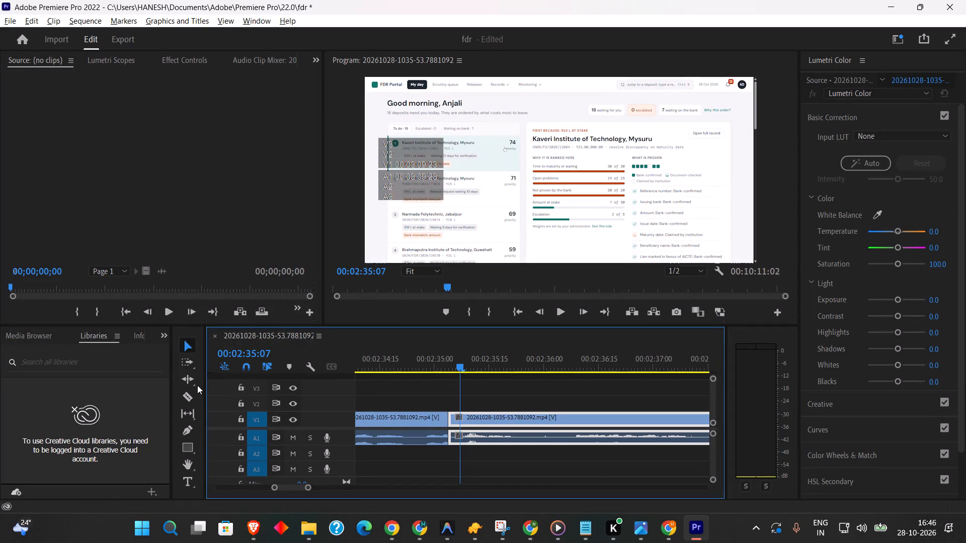
left_click(185, 399)
left_click(460, 415)
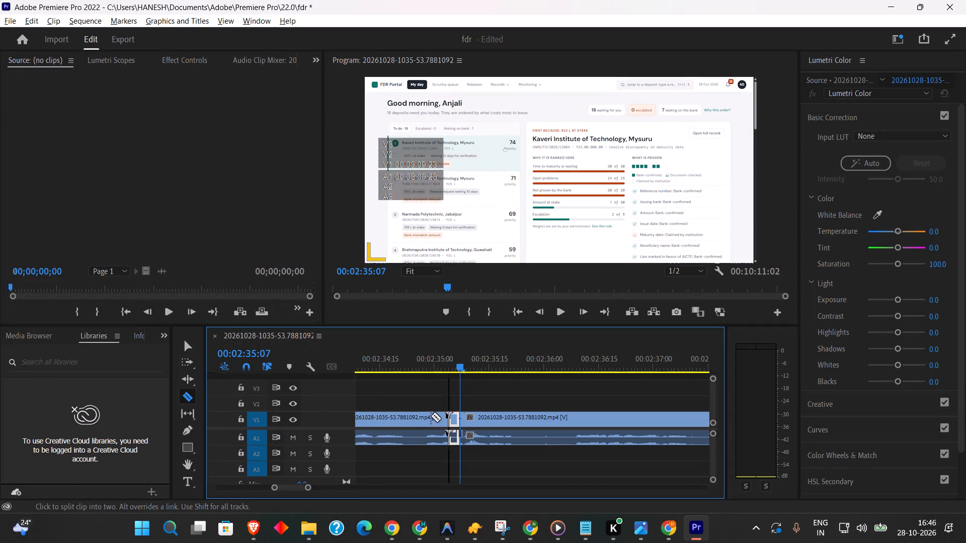
left_click(186, 349)
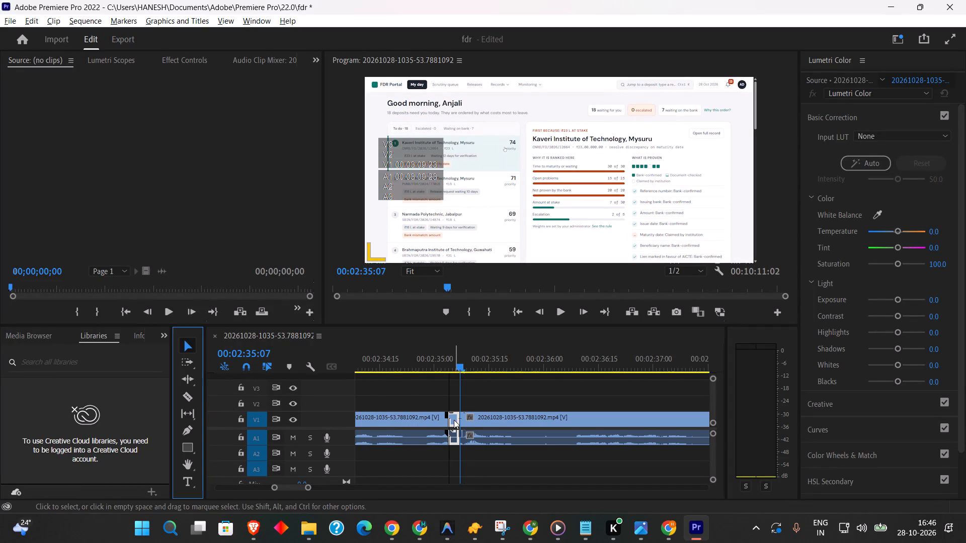
left_click(454, 420)
key("BackSpace")
left_click_drag(485, 424, 475, 423)
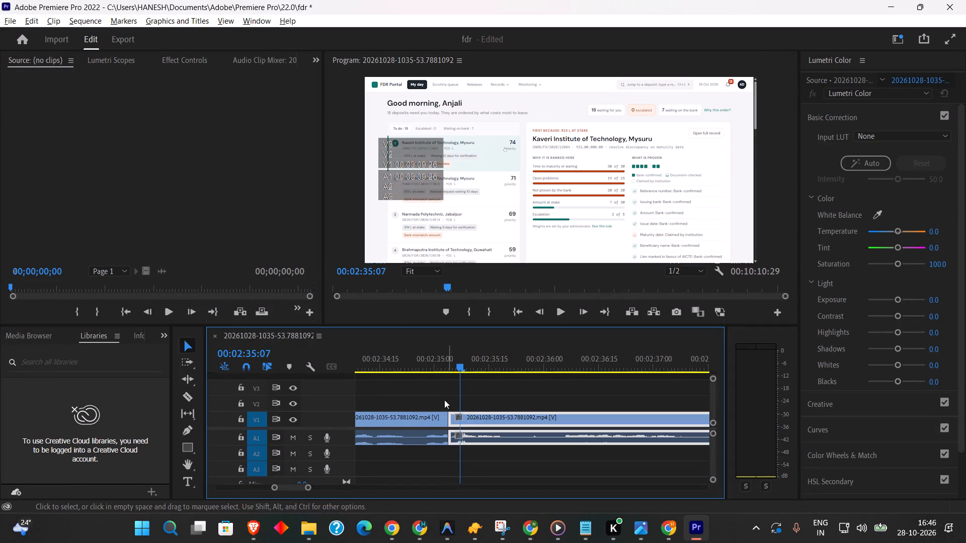
Replay the join and listen on through the My day page to the Scrutiny queue for the next slow passage.
left_click(416, 362)
key("space")
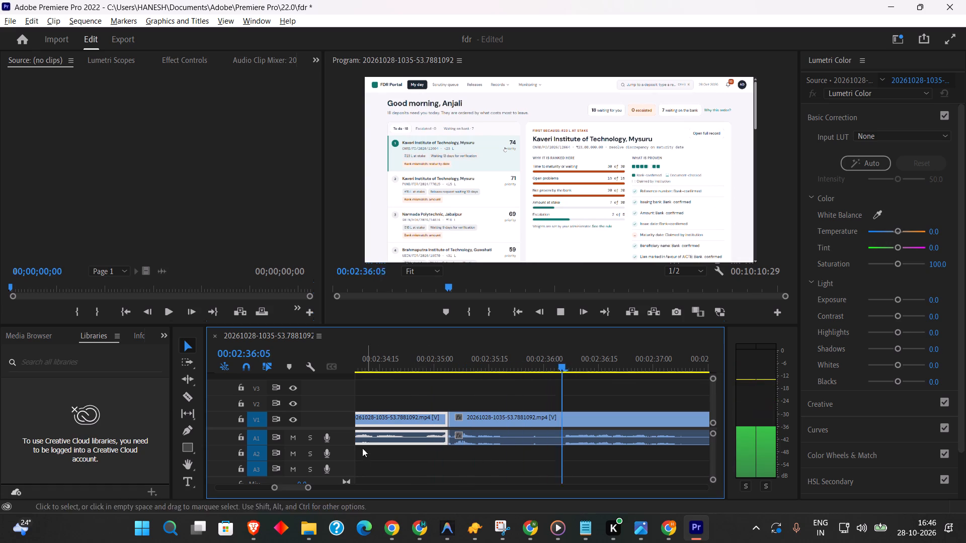
left_click_drag(307, 490, 329, 492)
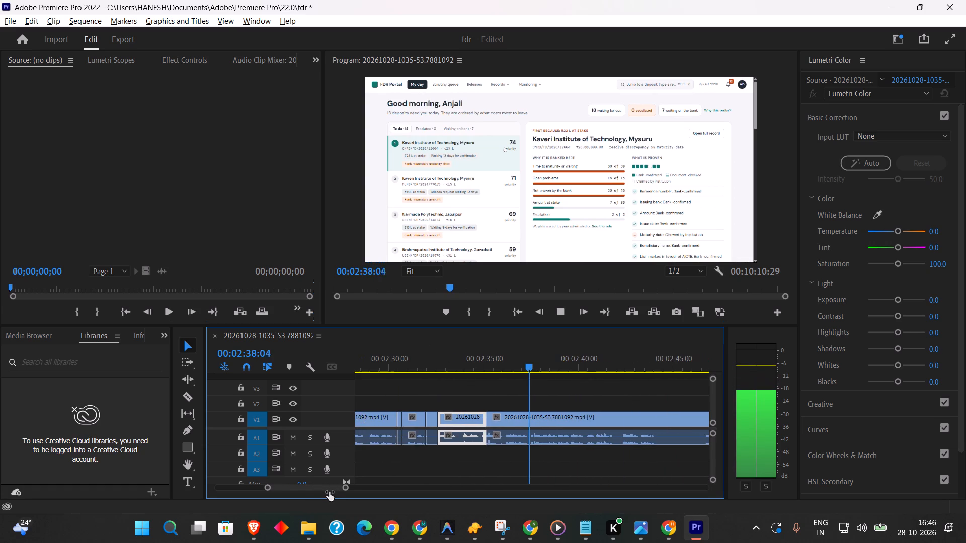
left_click_drag(329, 492, 324, 490)
left_click(474, 361)
key("space")
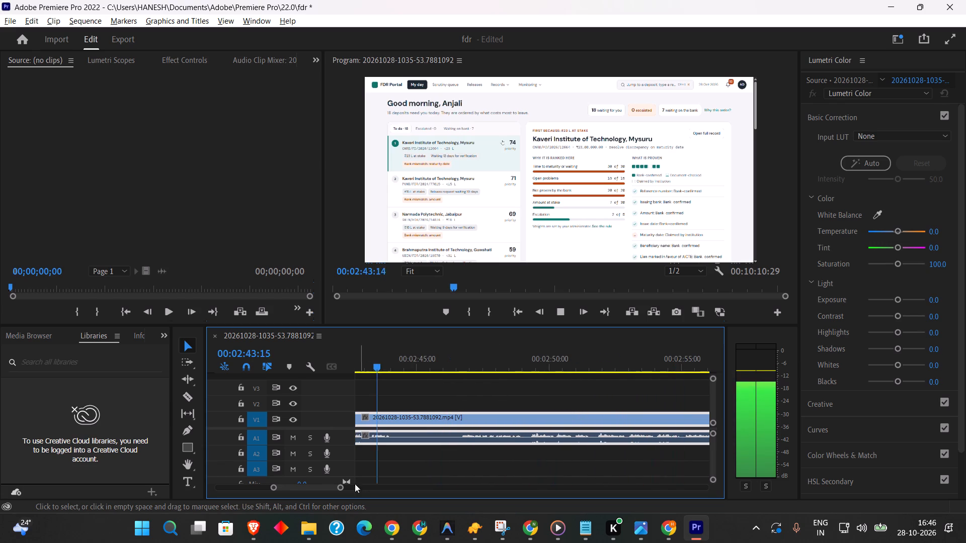
left_click_drag(340, 487, 344, 491)
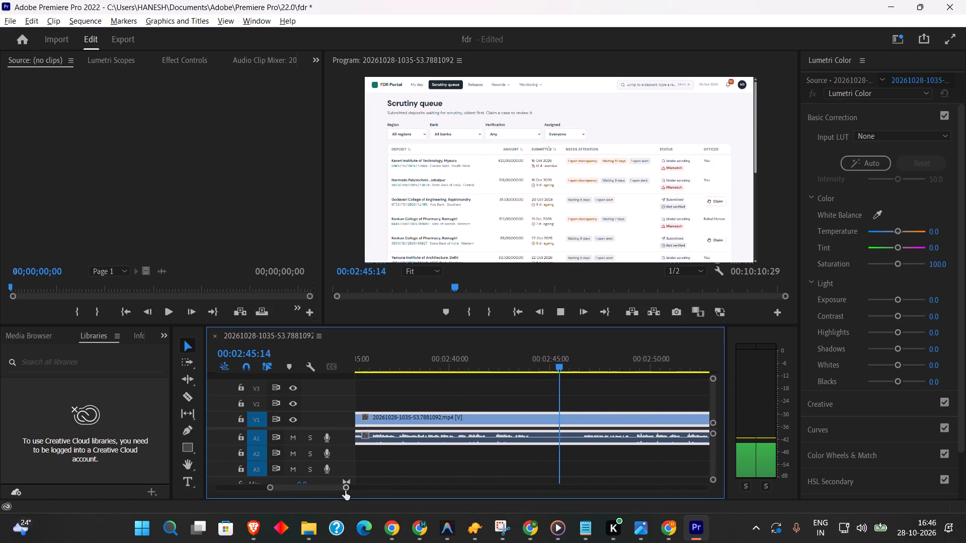
left_click(505, 359)
key("space")
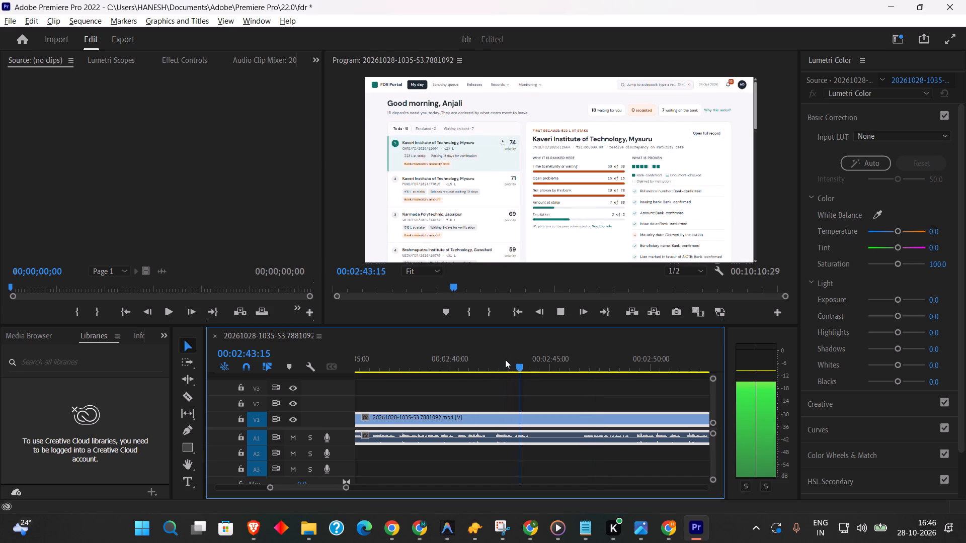
key("space")
key("space")
Isolate the silent pause on the Scrutiny queue page by razoring at 00:02:44:19 and just before the speech resumes.
left_click_drag(538, 366, 544, 369)
left_click(190, 393)
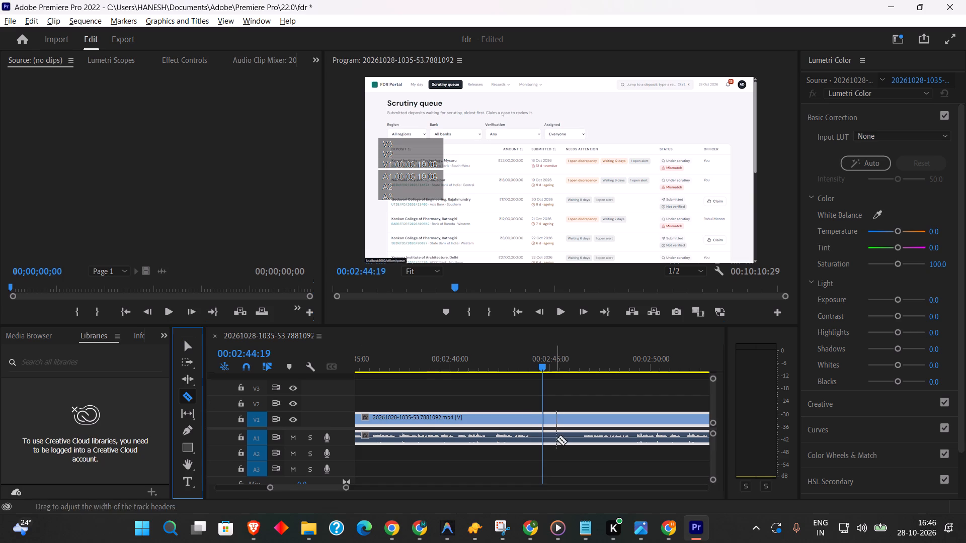
left_click(543, 422)
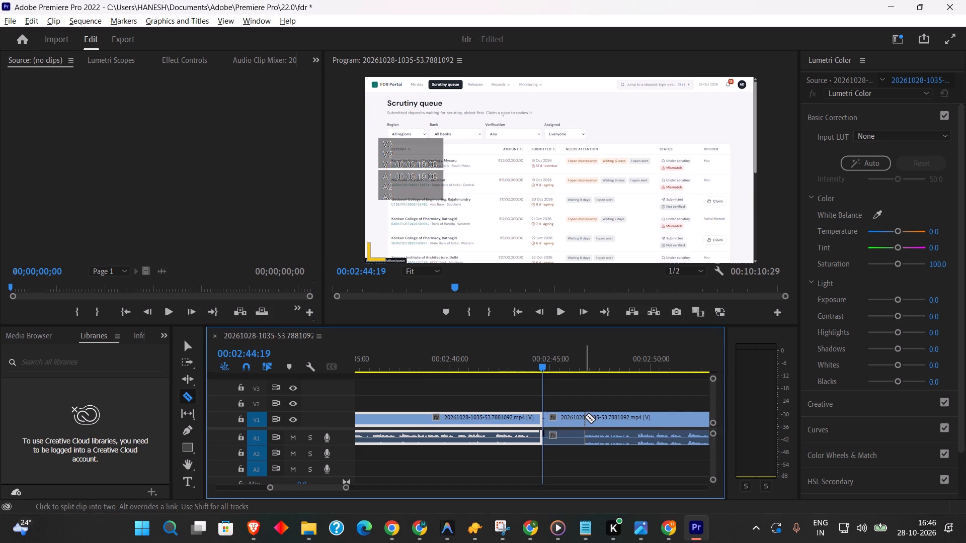
left_click(583, 416)
Set the isolated Scrutiny queue pause to 300% speed and move the following clip back to close the gap.
left_click(192, 343)
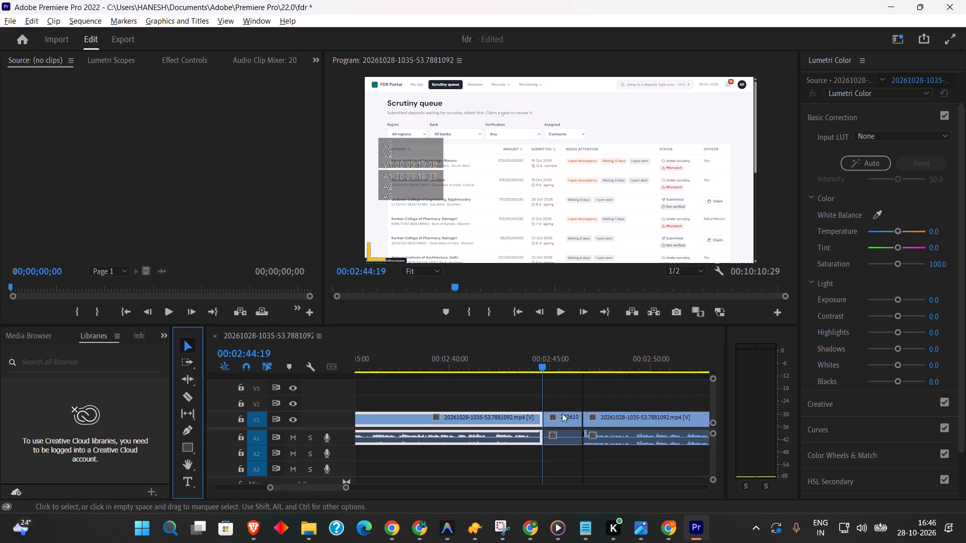
right_click(556, 419)
left_click(556, 419)
right_click(556, 419)
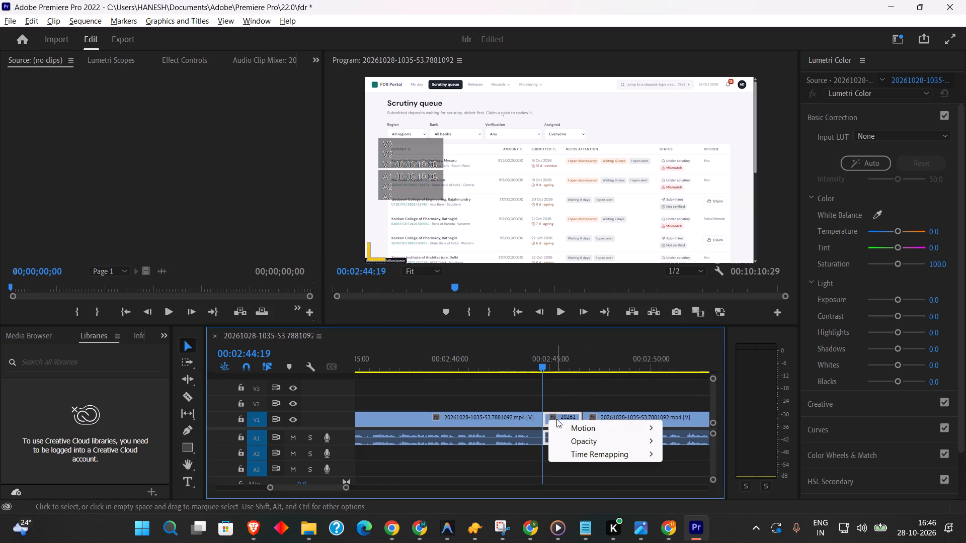
left_click(563, 414)
right_click(559, 417)
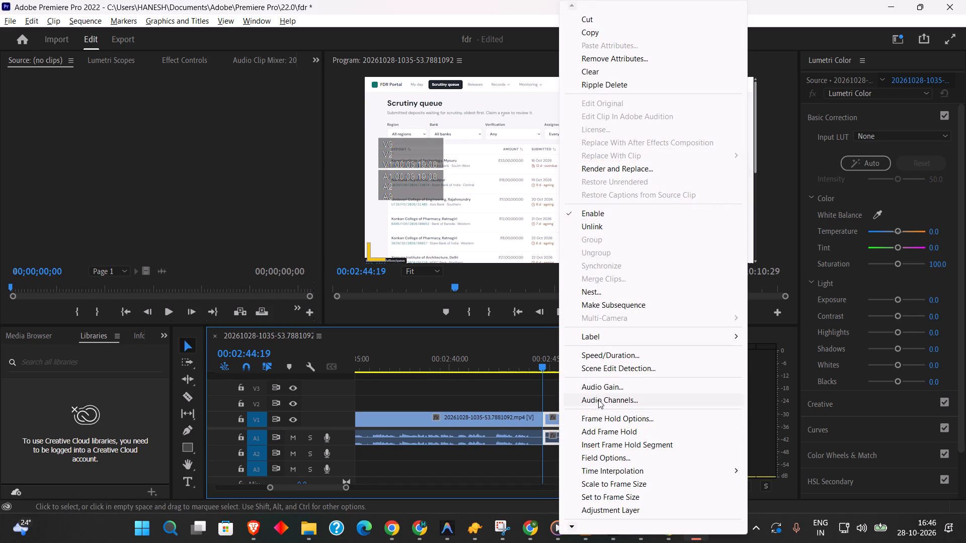
left_click(603, 390)
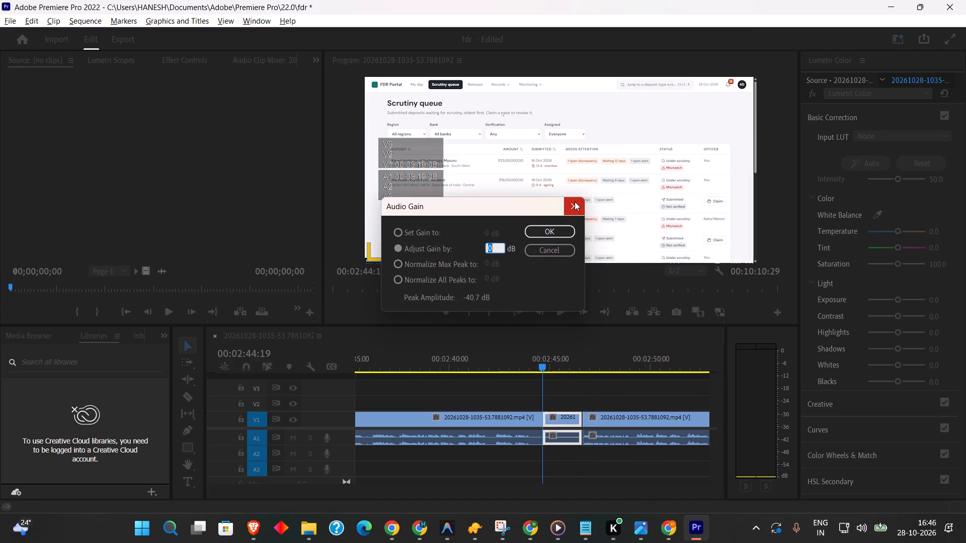
left_click(575, 202)
right_click(559, 420)
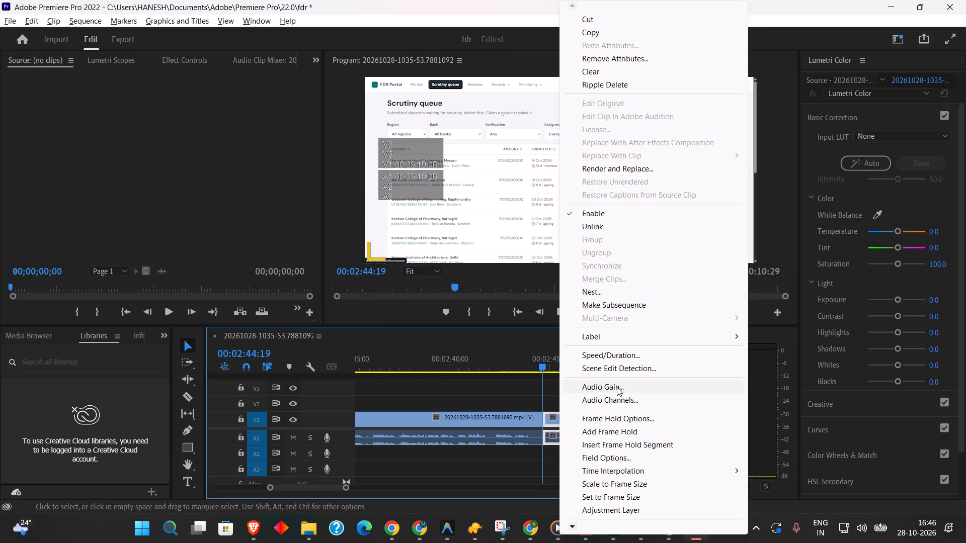
left_click(616, 358)
type("300")
left_click(460, 324)
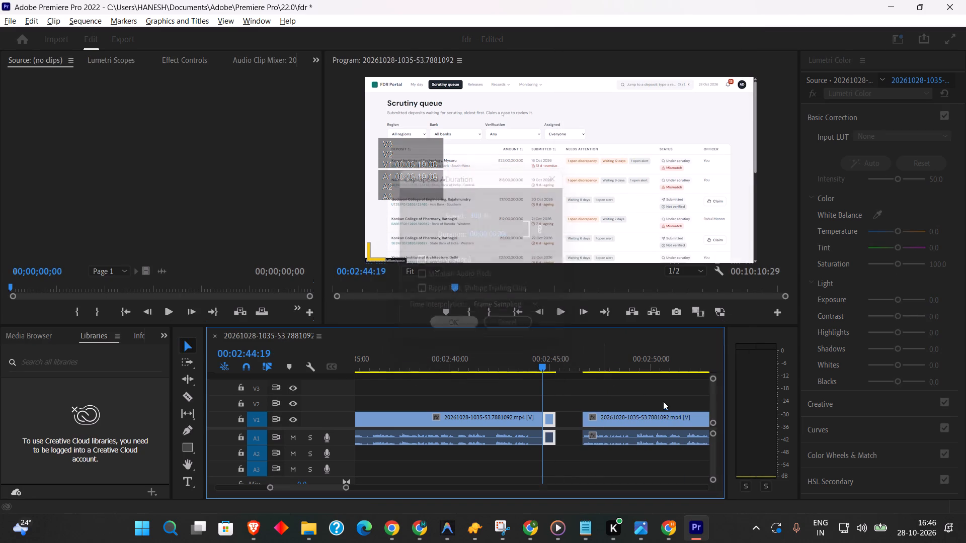
left_click_drag(645, 418, 619, 416)
left_click(531, 369)
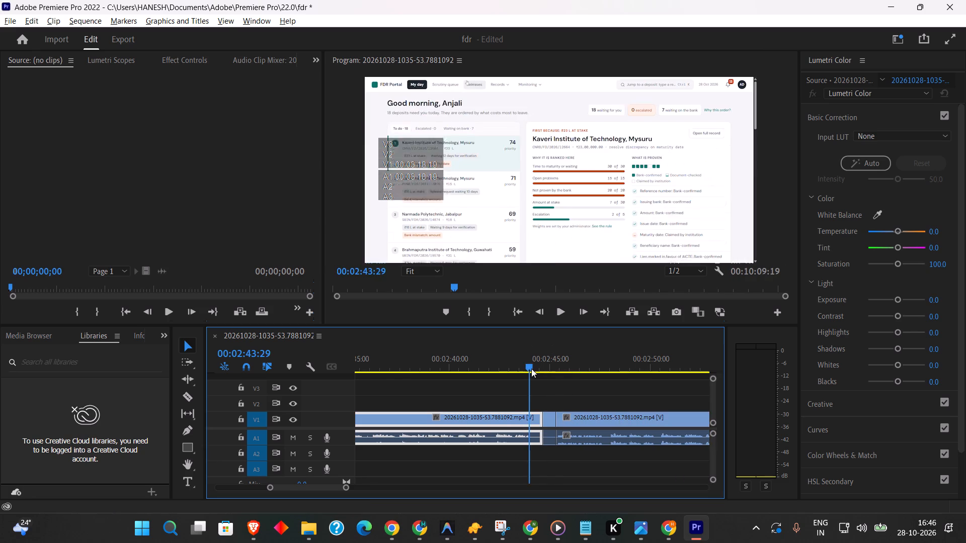
key("space")
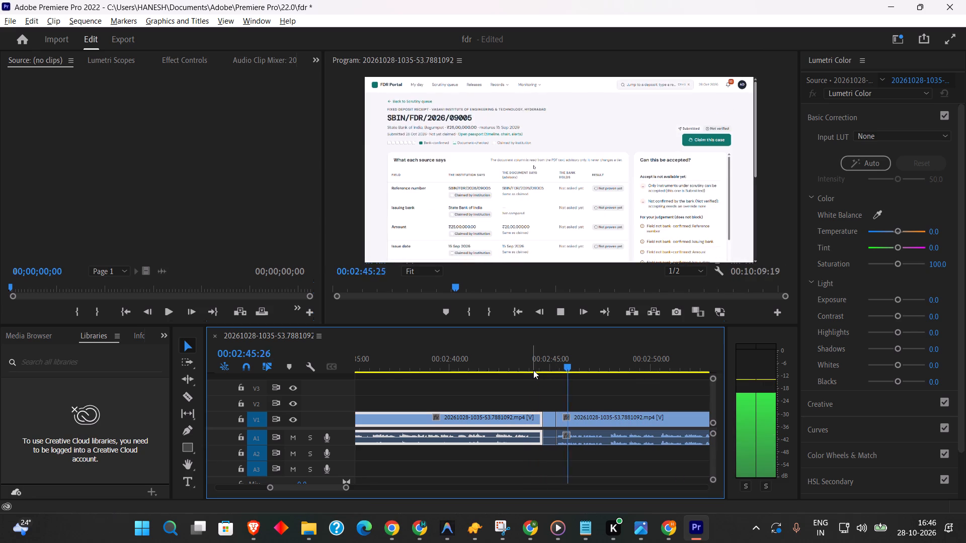
left_click(345, 488)
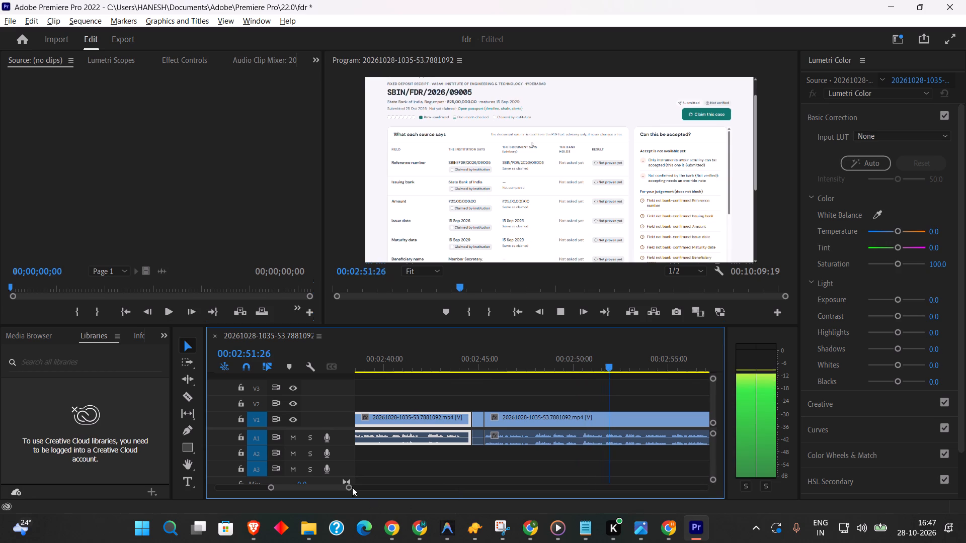
left_click_drag(347, 490, 376, 493)
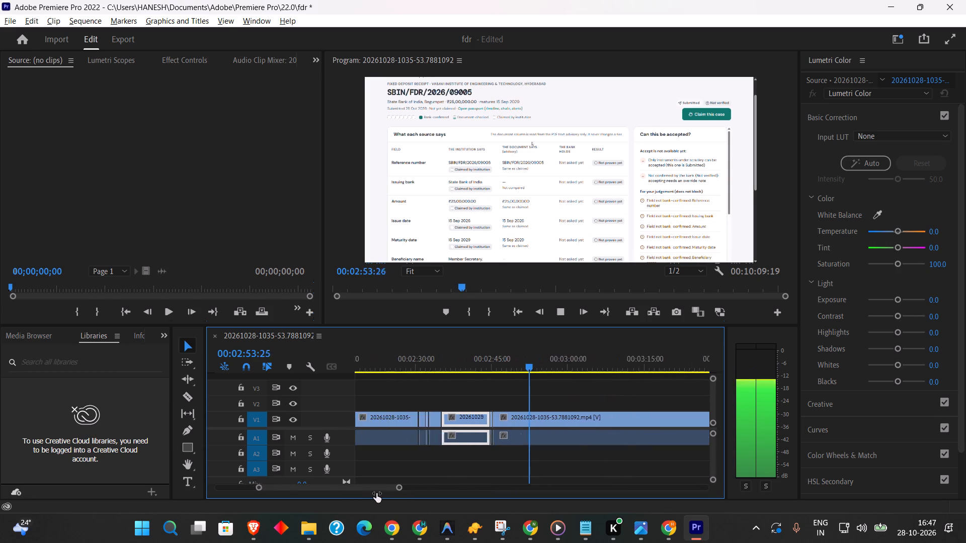
left_click_drag(376, 493, 365, 492)
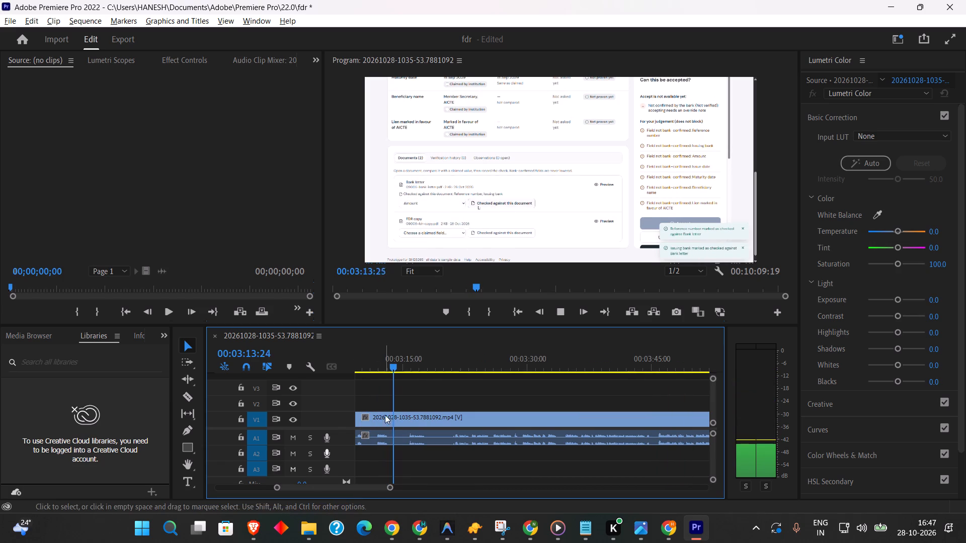
Replay the passage where claimed fields are checked against the bank letter to judge where its slow part starts and ends.
left_click_drag(378, 368, 346, 356)
key("space")
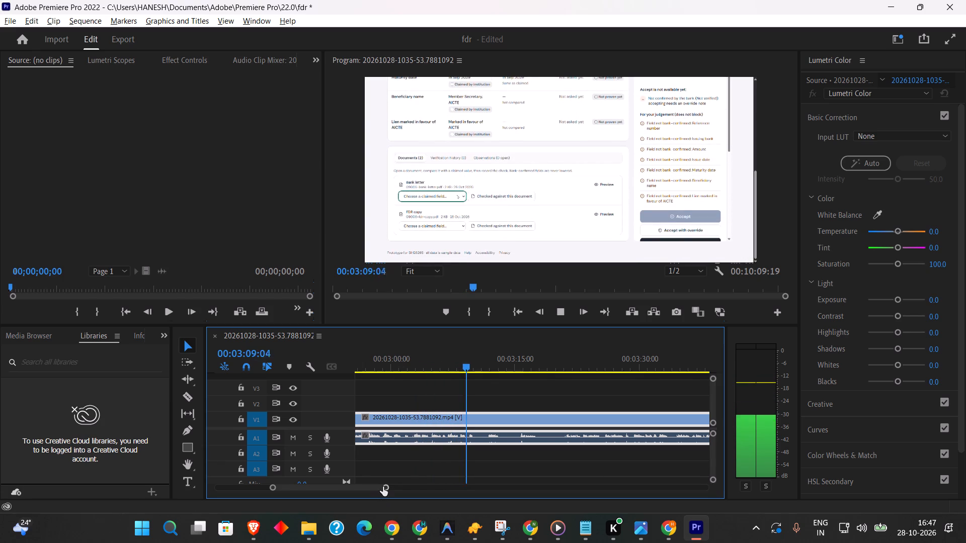
left_click_drag(383, 487, 371, 487)
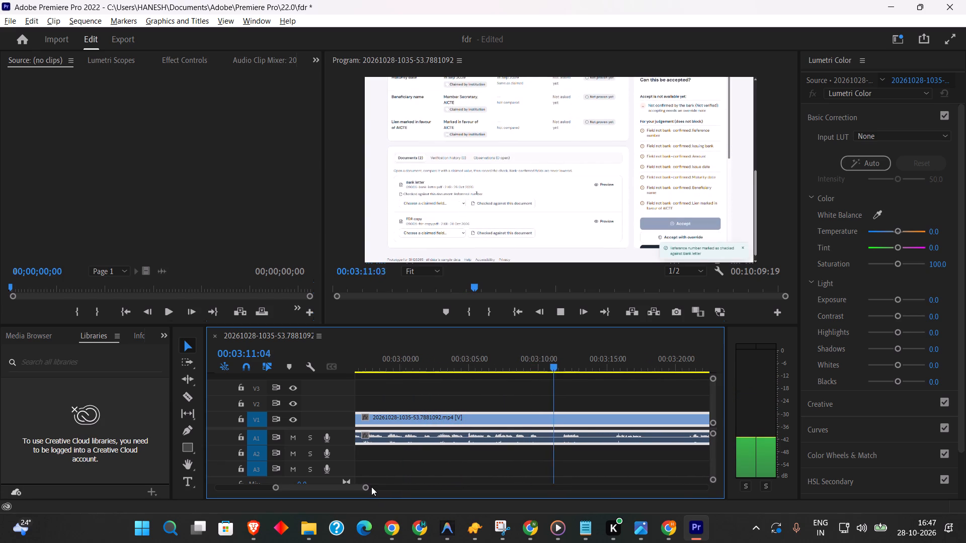
key("space")
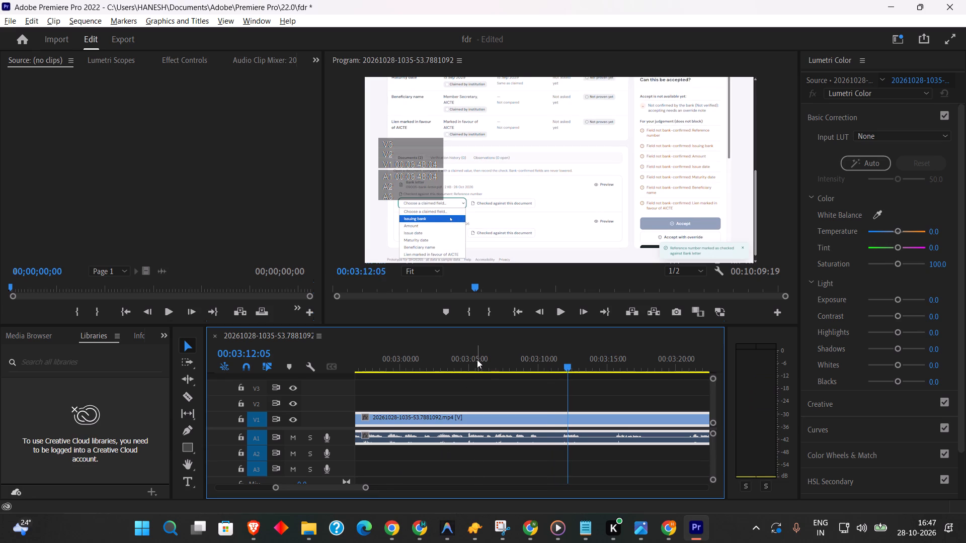
left_click(477, 359)
key("space")
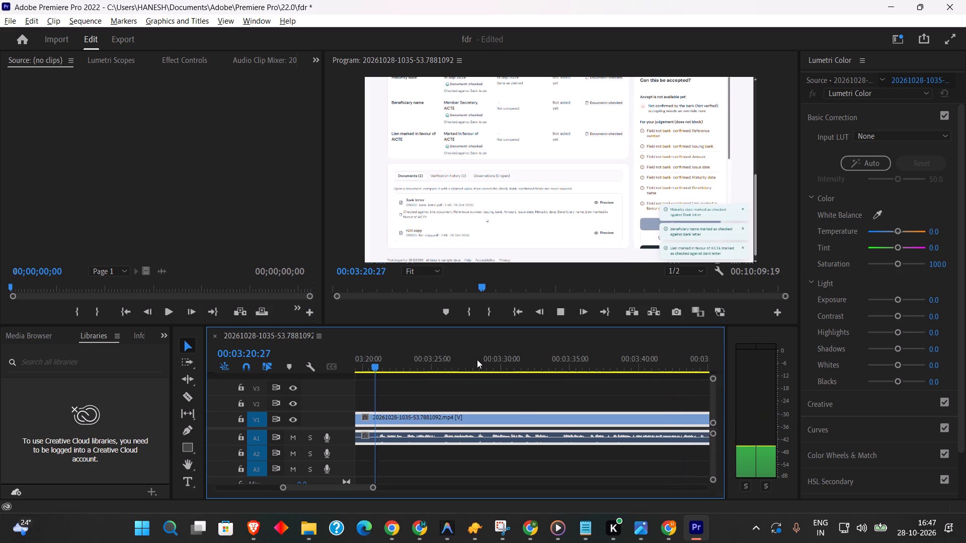
left_click_drag(454, 368, 376, 372)
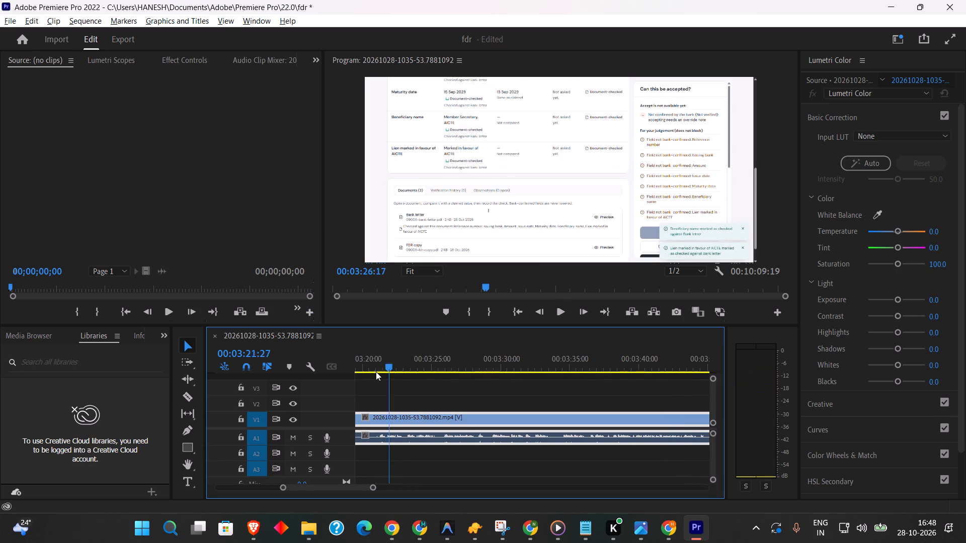
left_click_drag(376, 372, 342, 372)
key("space")
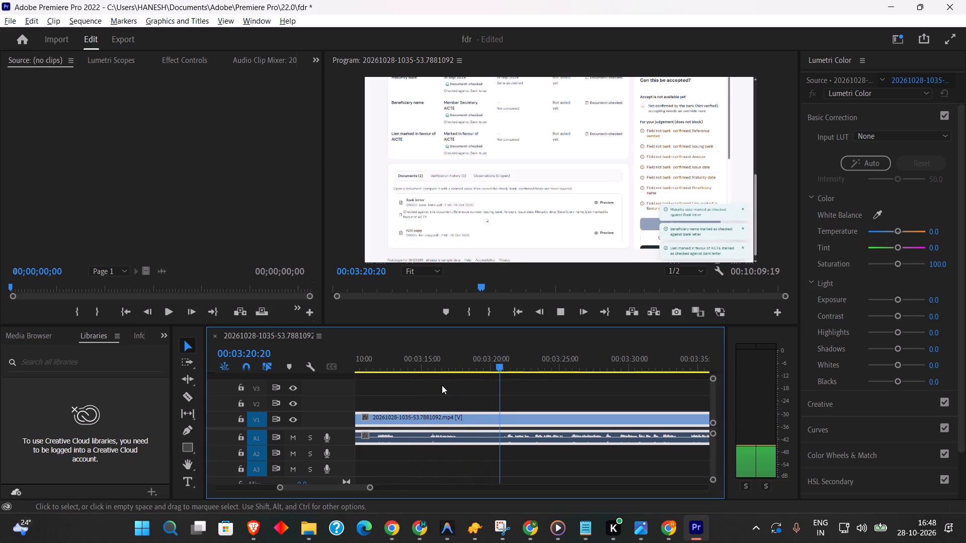
left_click_drag(448, 368, 337, 360)
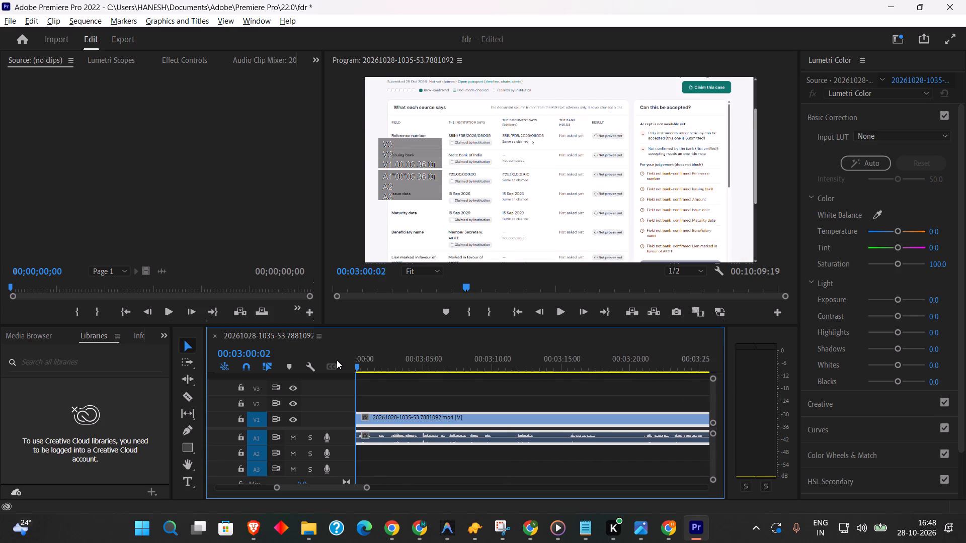
Isolate the slow bank letter field-checking passage by razoring the clip at 00:03:10:28 and 00:03:20:22.
left_click_drag(337, 360, 507, 361)
key("space")
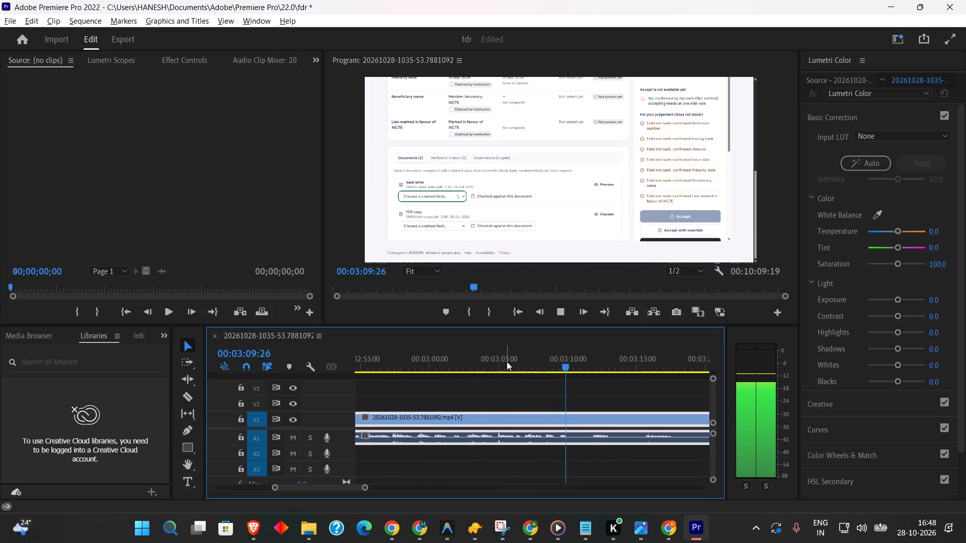
left_click_drag(507, 361, 514, 363)
key("space")
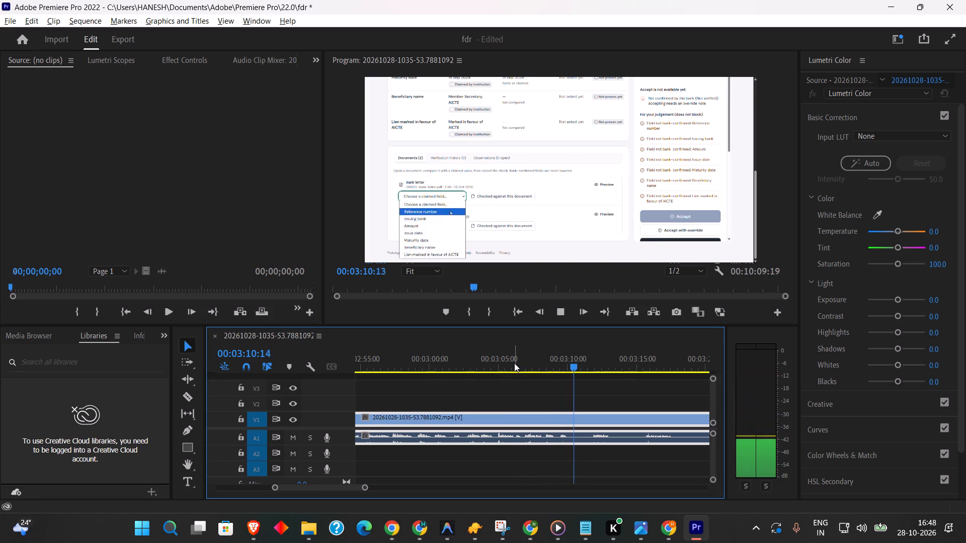
key("space")
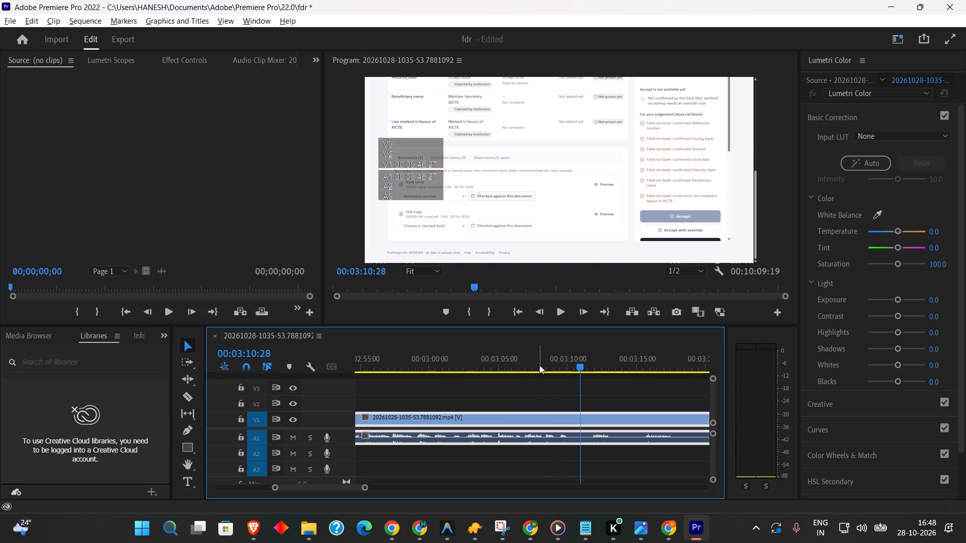
left_click(189, 391)
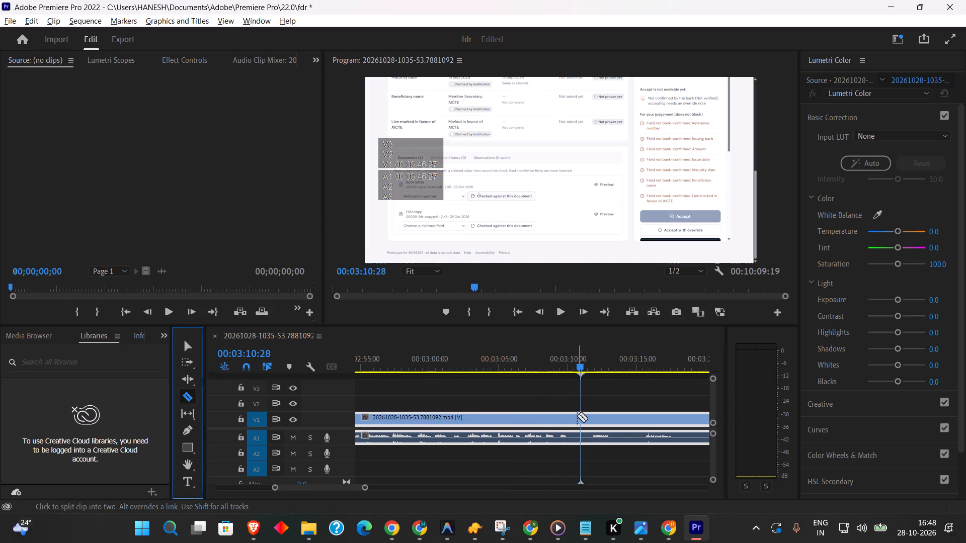
left_click(577, 416)
key("space")
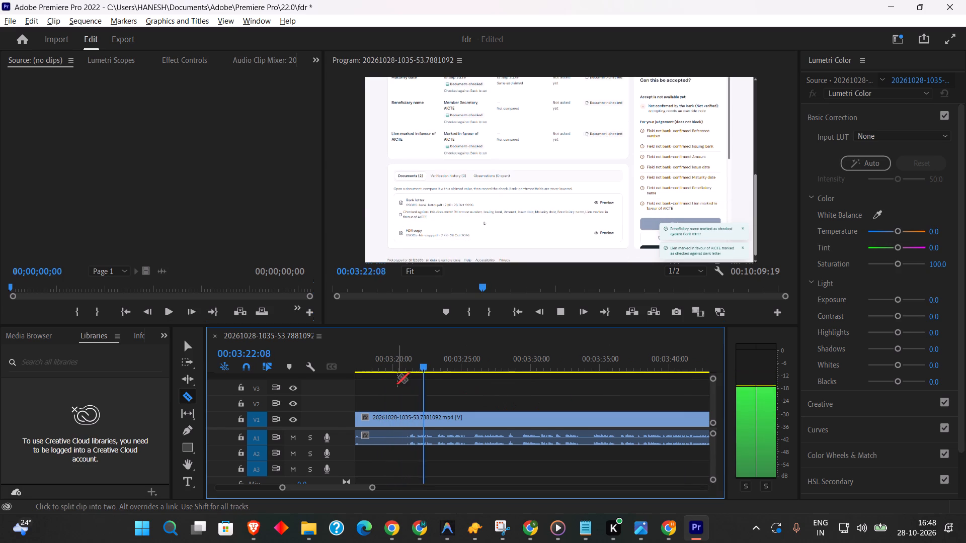
left_click(404, 366)
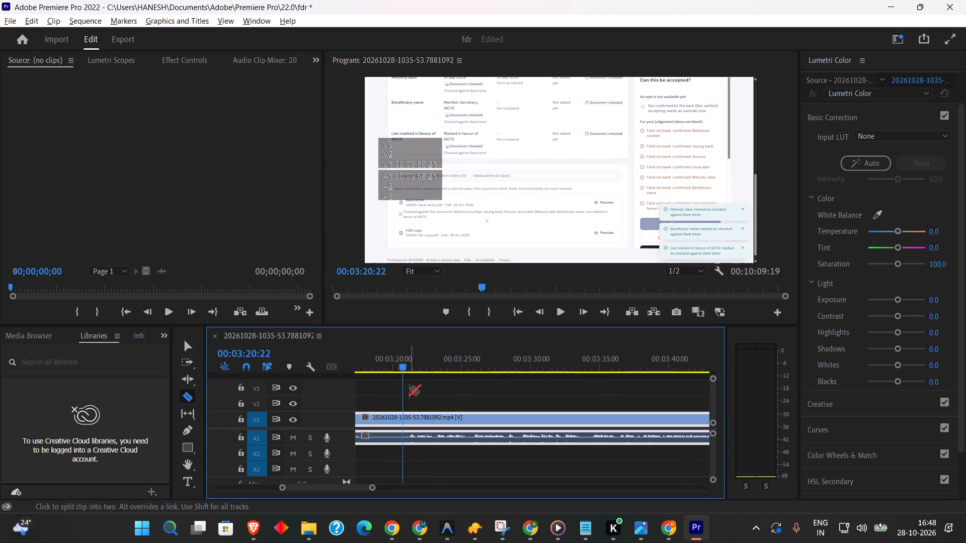
left_click(407, 418)
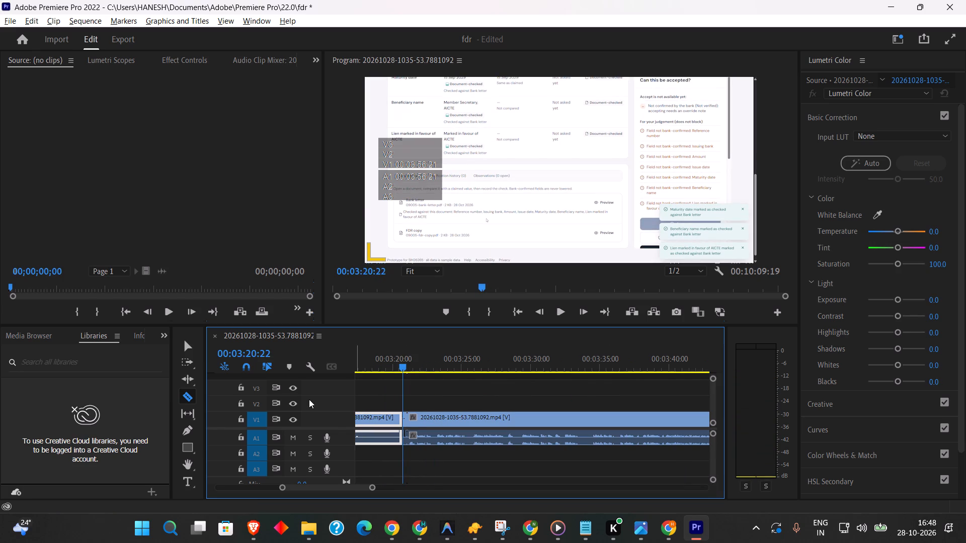
Set the isolated field-checking clip to 300% speed.
left_click(184, 345)
right_click(378, 419)
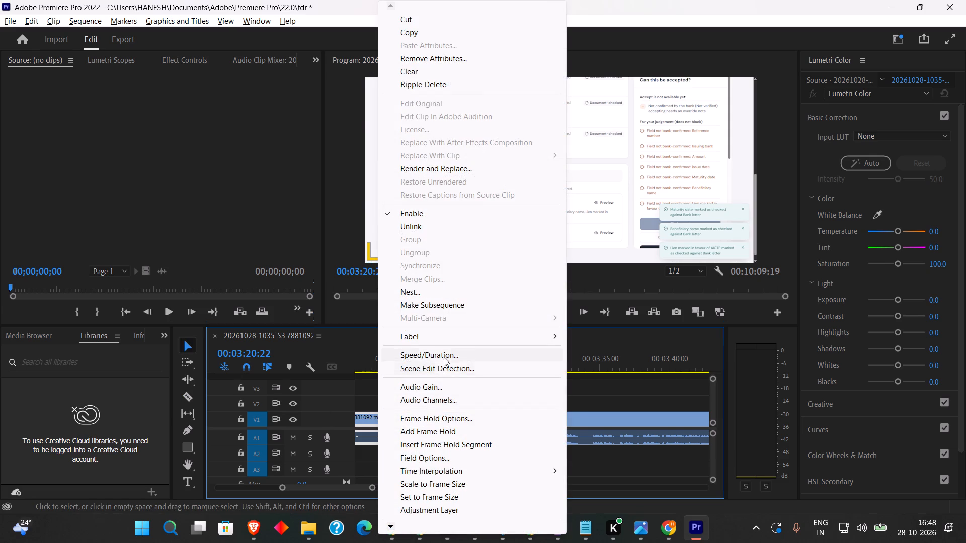
left_click(447, 355)
type("300")
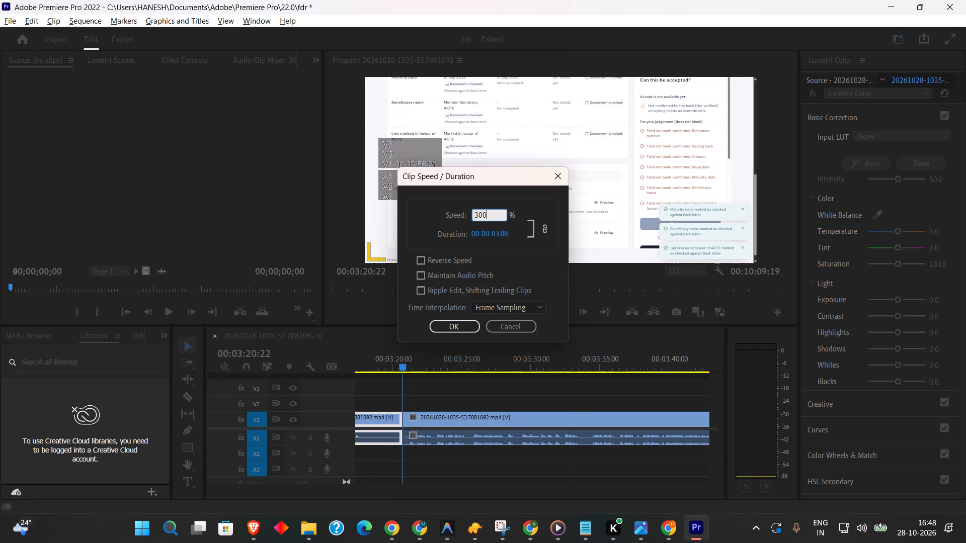
left_click(466, 324)
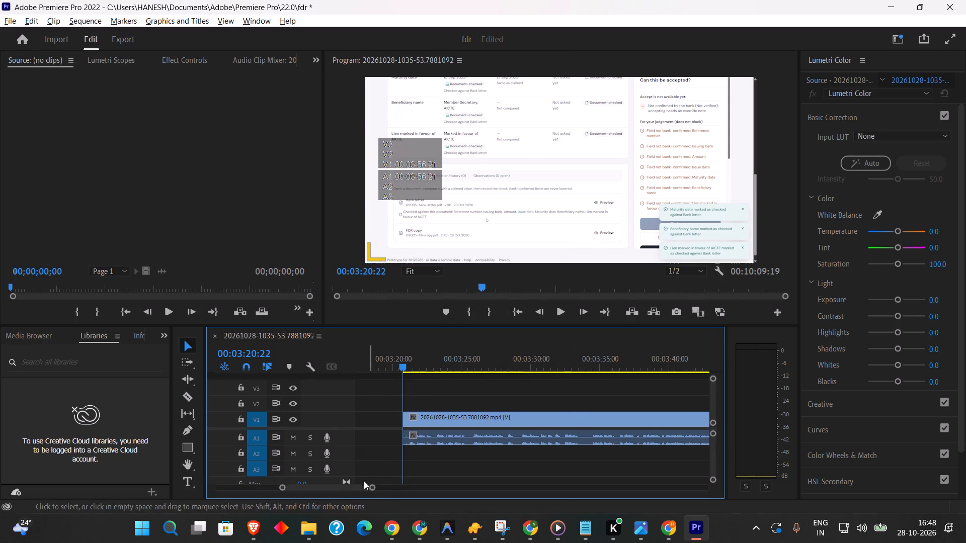
Silence the sped-up field-checking clip by entering an audio gain adjustment of -100 dB.
left_click(349, 488)
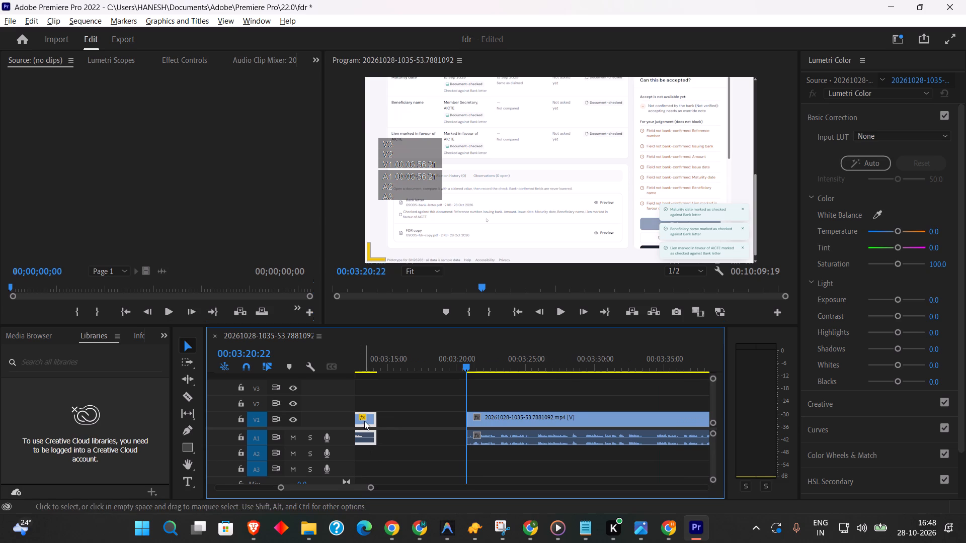
right_click(364, 421)
left_click(417, 392)
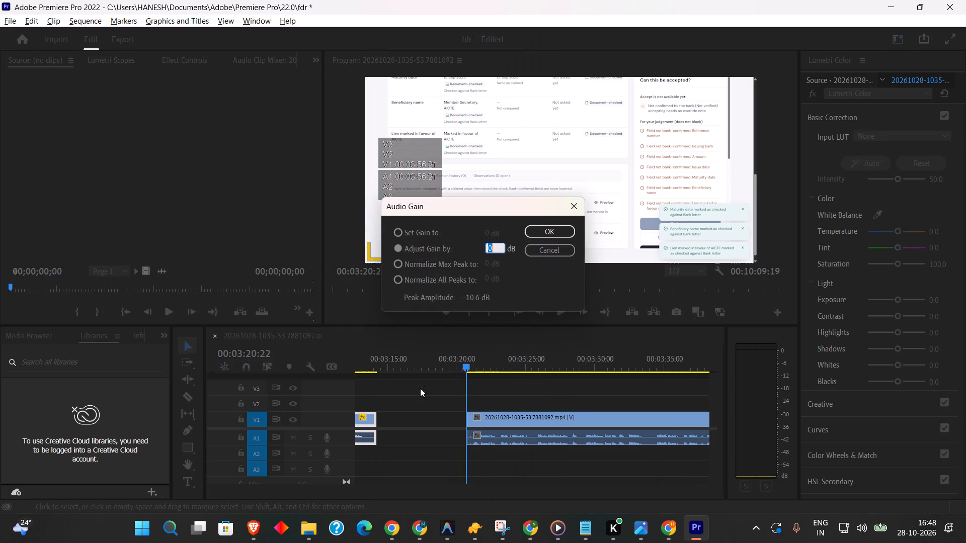
type("-100")
left_click(566, 232)
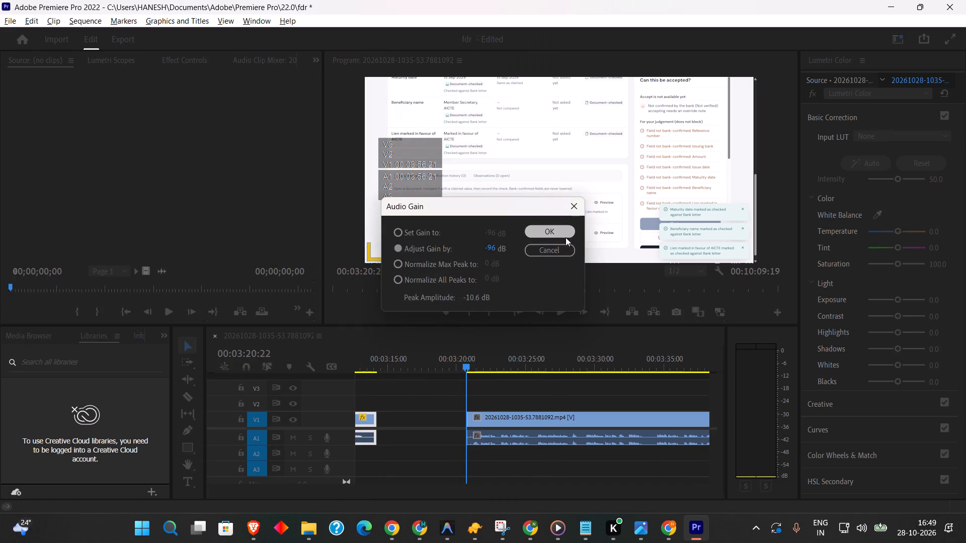
Move the following clip back against the sped-up field-checking clip to close the gap.
left_click_drag(521, 416, 435, 410)
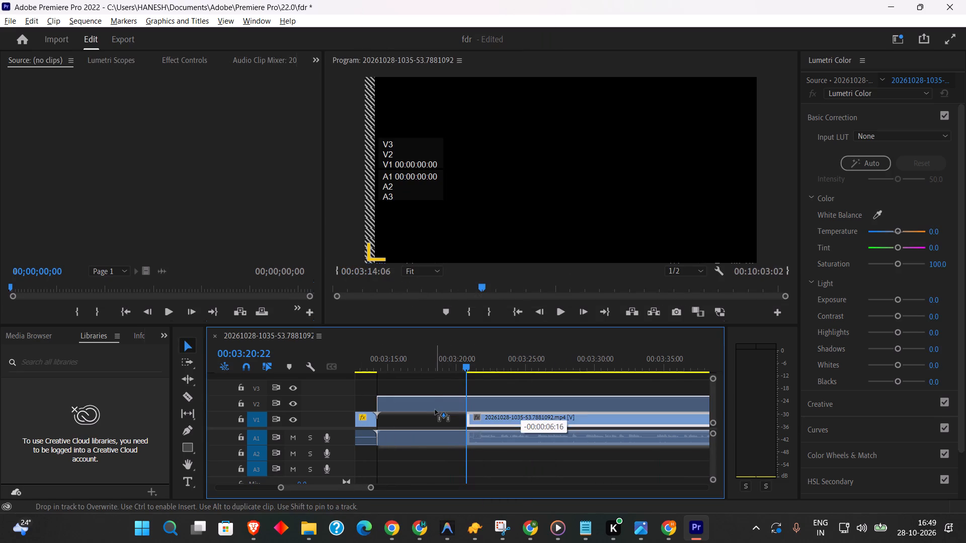
left_click_drag(435, 410, 433, 417)
Replay the sped-up field-checking clip and listen on through the bank verification to find the next passage to trim.
left_click_drag(395, 358, 352, 366)
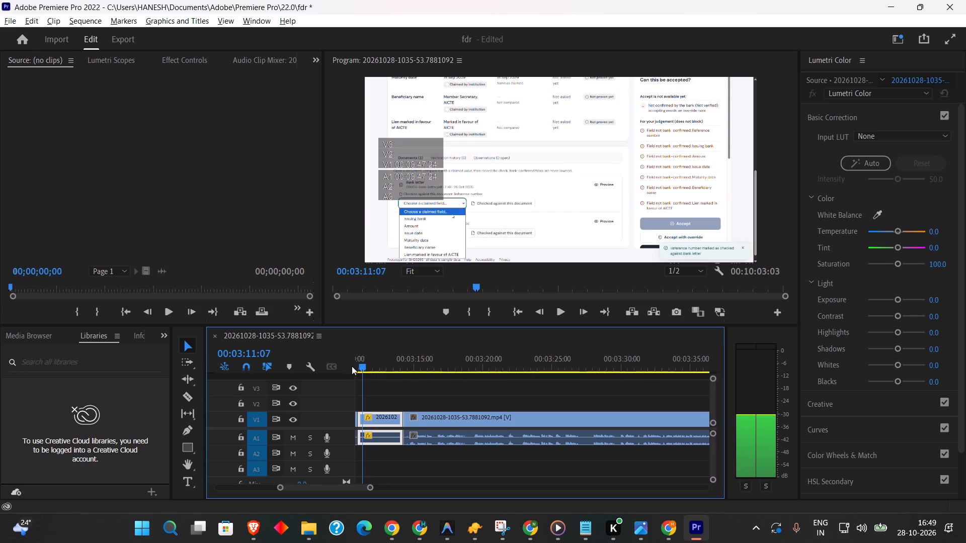
left_click_drag(352, 366, 382, 369)
key("space")
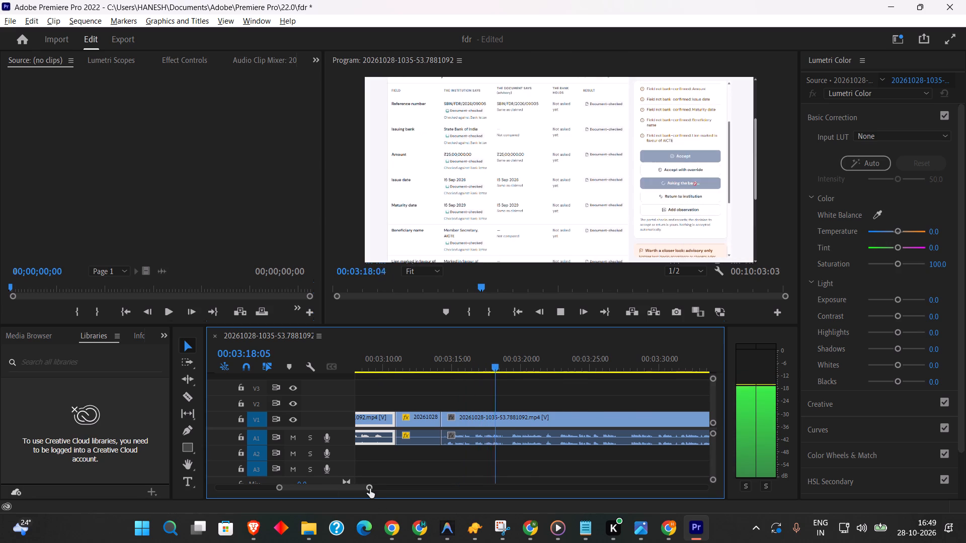
left_click_drag(370, 489, 362, 486)
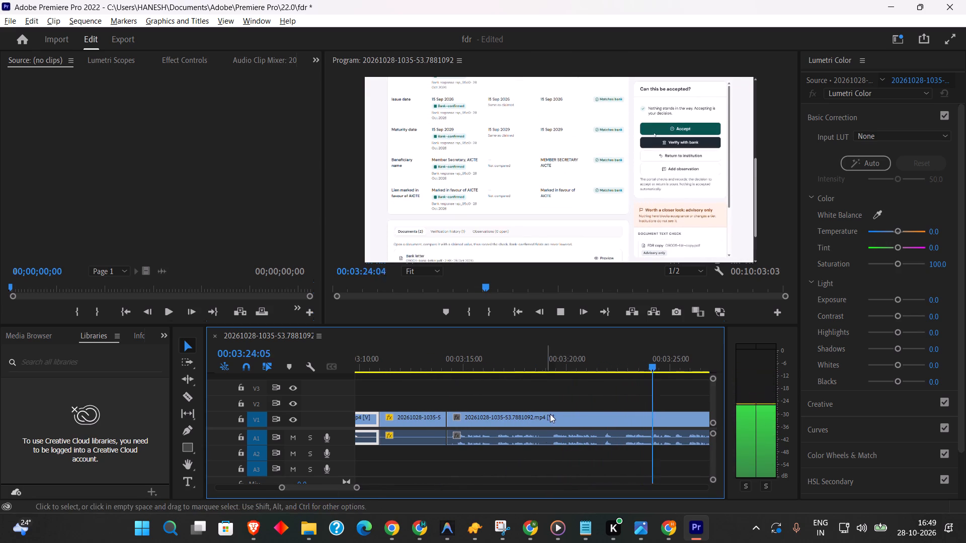
left_click(571, 367)
left_click(549, 358)
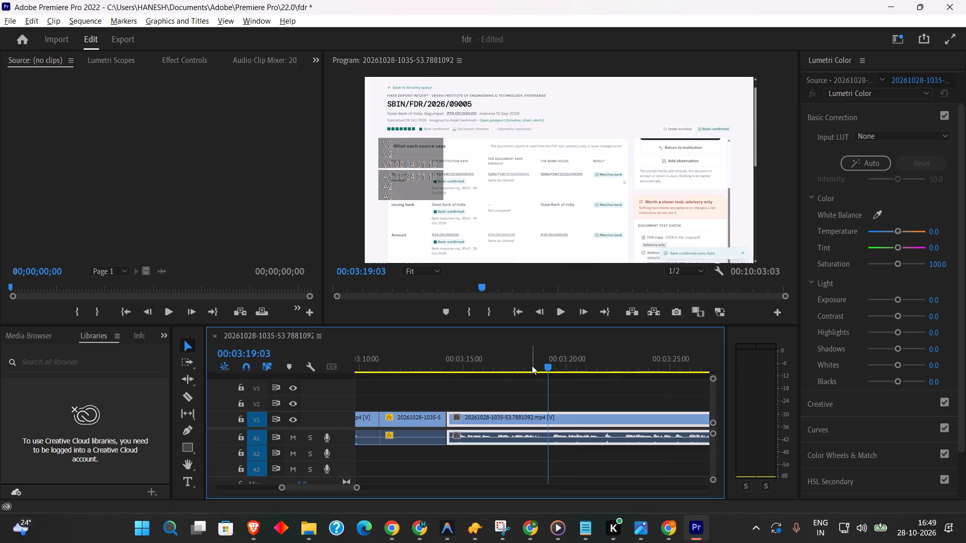
left_click(532, 366)
key("space")
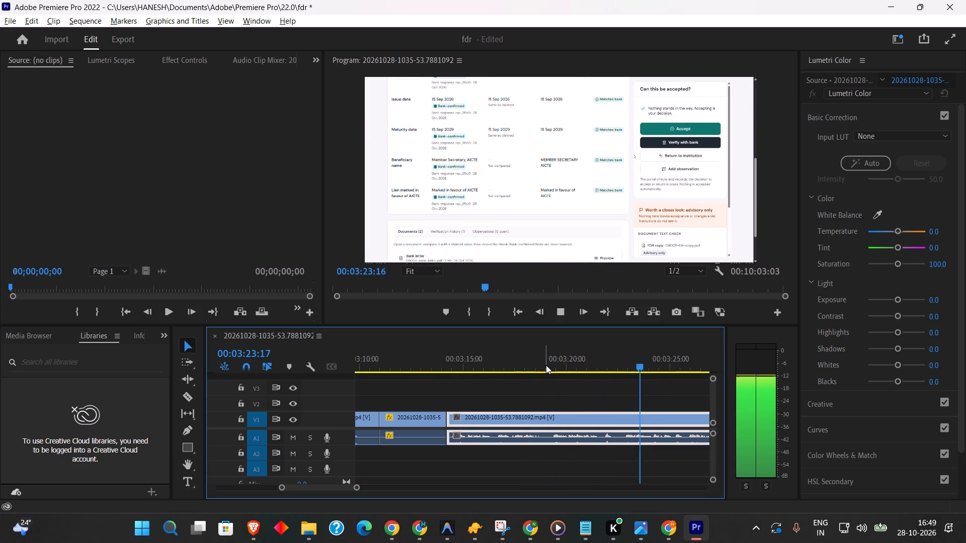
Split the bank-confirmed details clip at about 00:03:22:06 and at 00:03:23:11 to isolate the unwanted passage.
left_click_drag(600, 364, 621, 372)
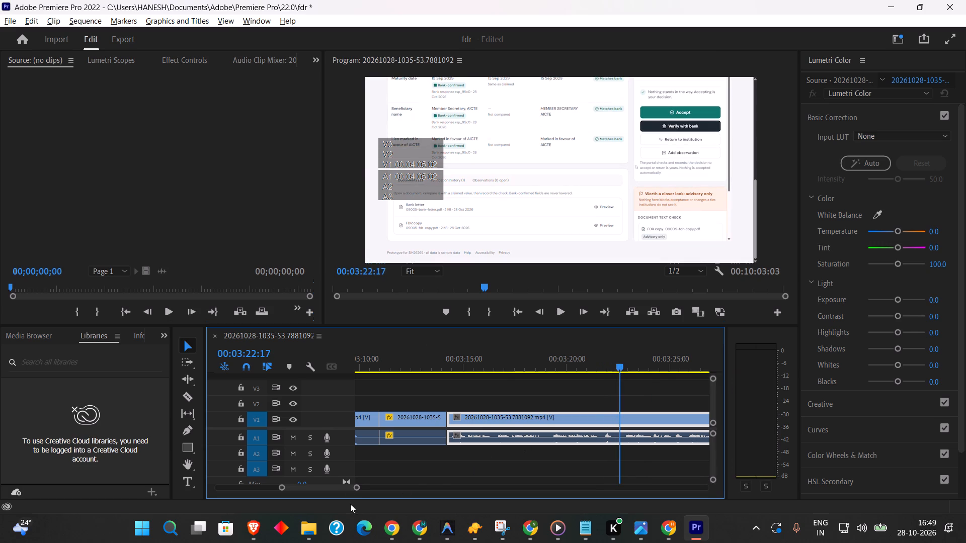
left_click_drag(357, 486, 346, 486)
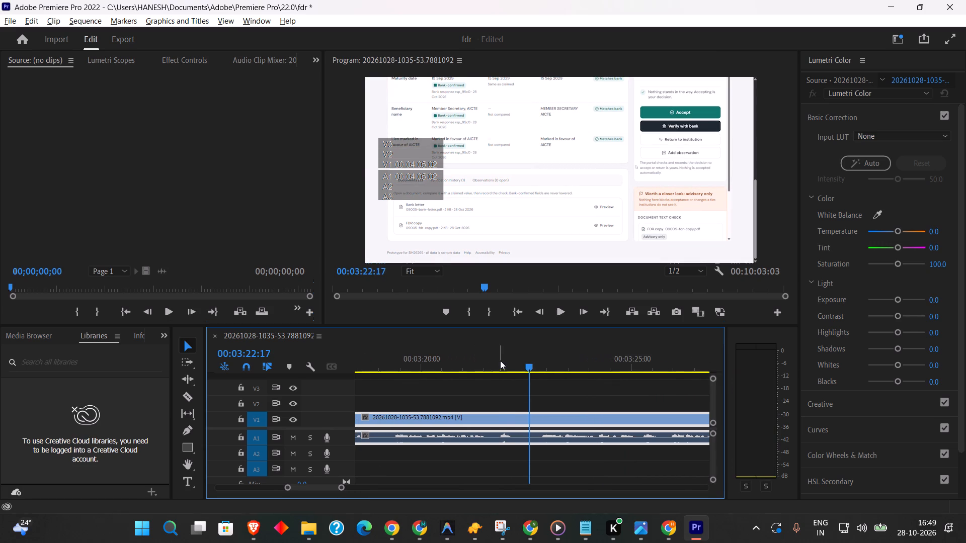
left_click_drag(500, 362, 514, 367)
left_click(184, 399)
key("space")
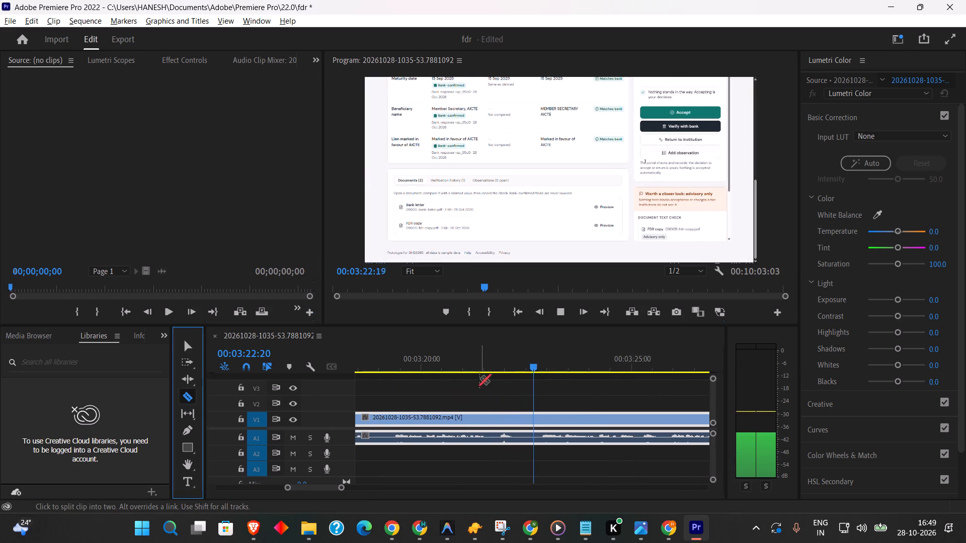
left_click_drag(501, 363, 516, 368)
left_click(514, 417)
key("space")
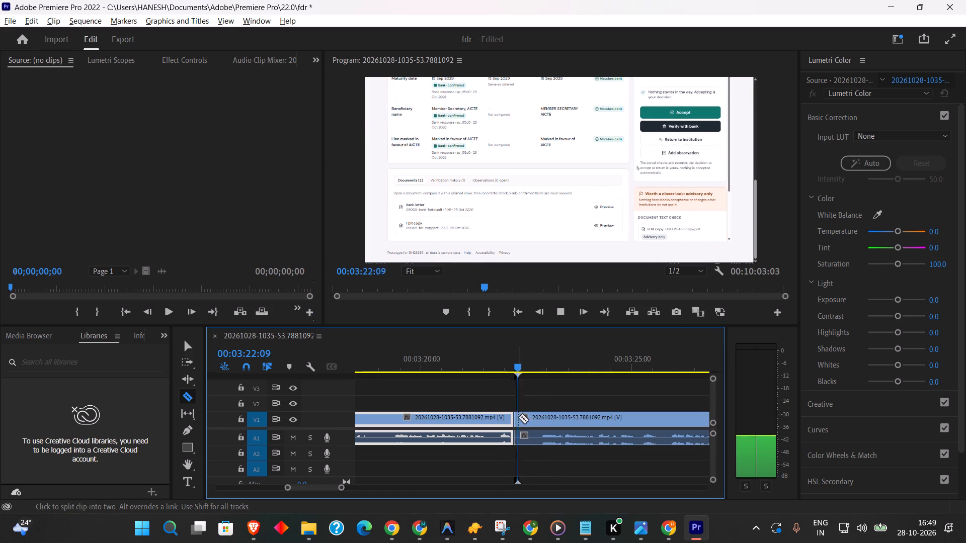
key("space")
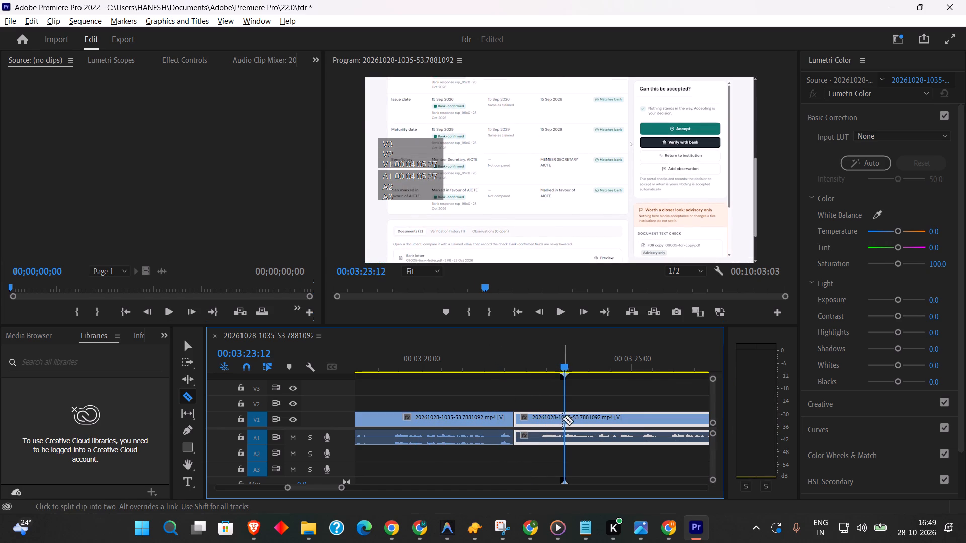
left_click(565, 364)
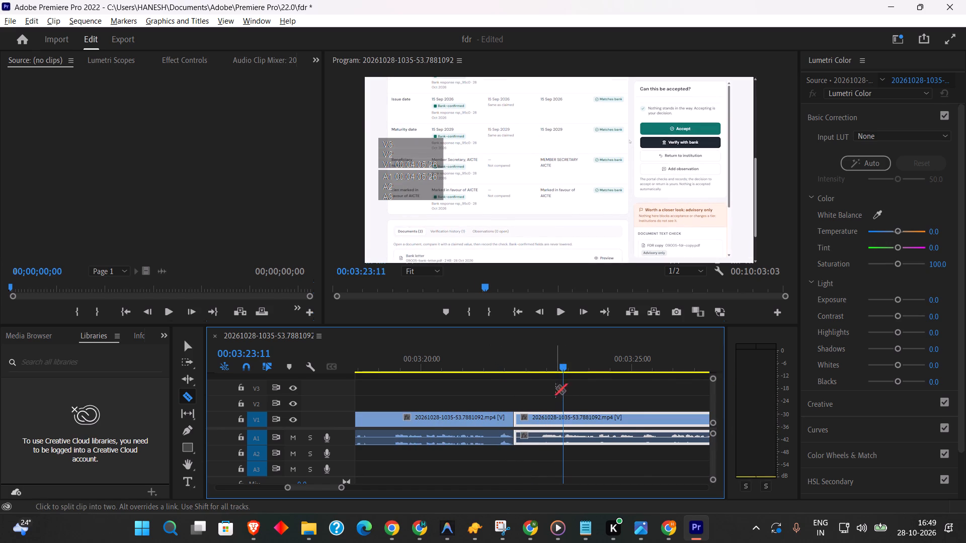
left_click(563, 417)
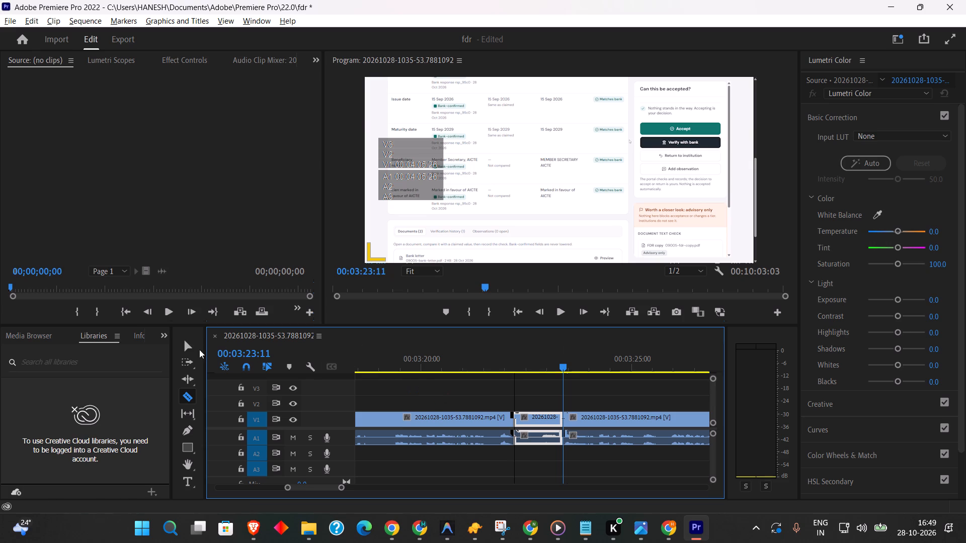
Delete the isolated piece before 00:03:23:11 and move the following clip back to close the gap.
left_click(190, 349)
left_click(532, 418)
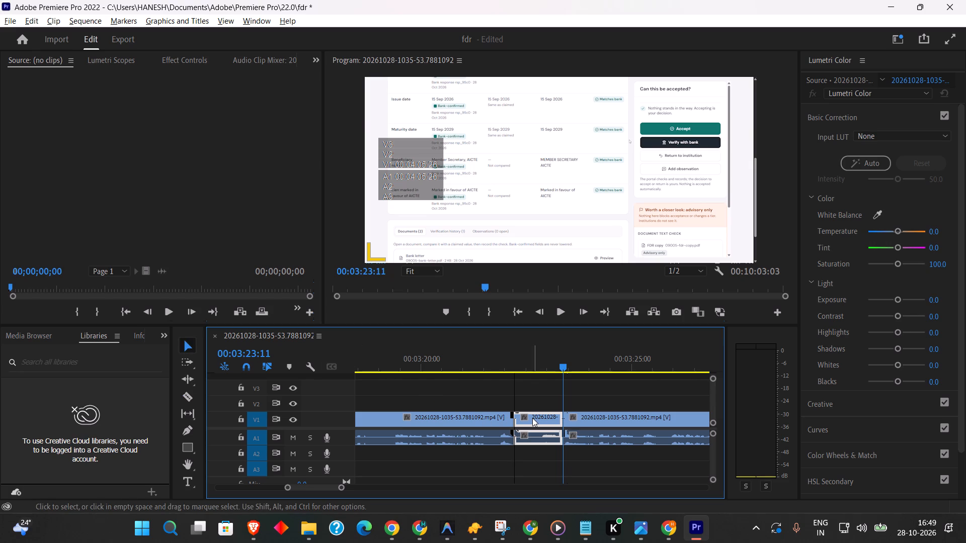
key("BackSpace")
left_click_drag(582, 420, 529, 422)
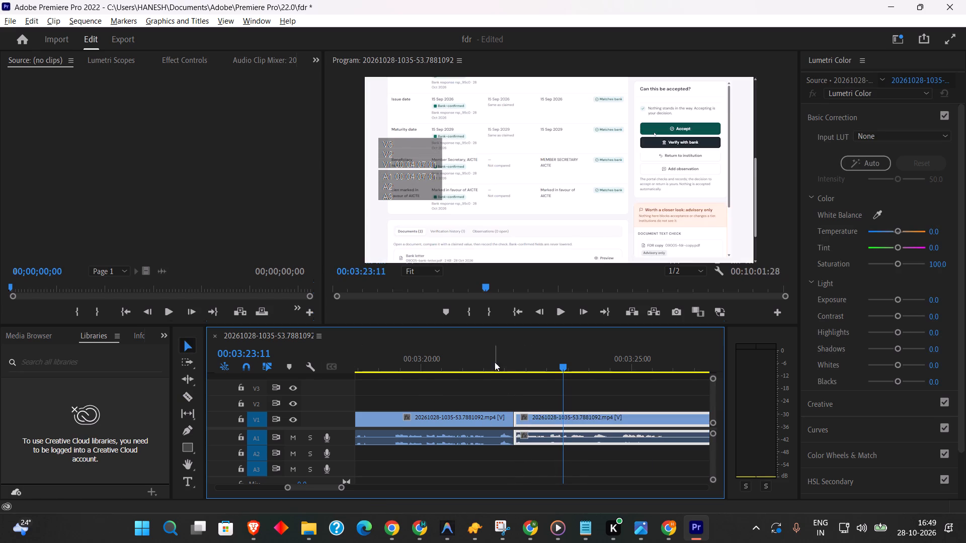
Replay across the new join near 00:03:22 and listen on through the re-verify section for the next passage to trim.
left_click(489, 360)
key("space")
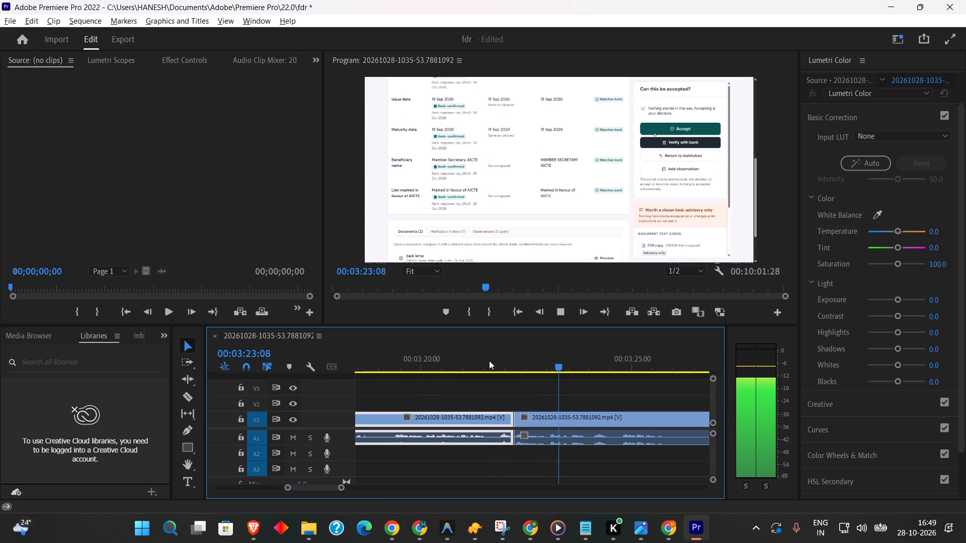
left_click(489, 360)
key("space")
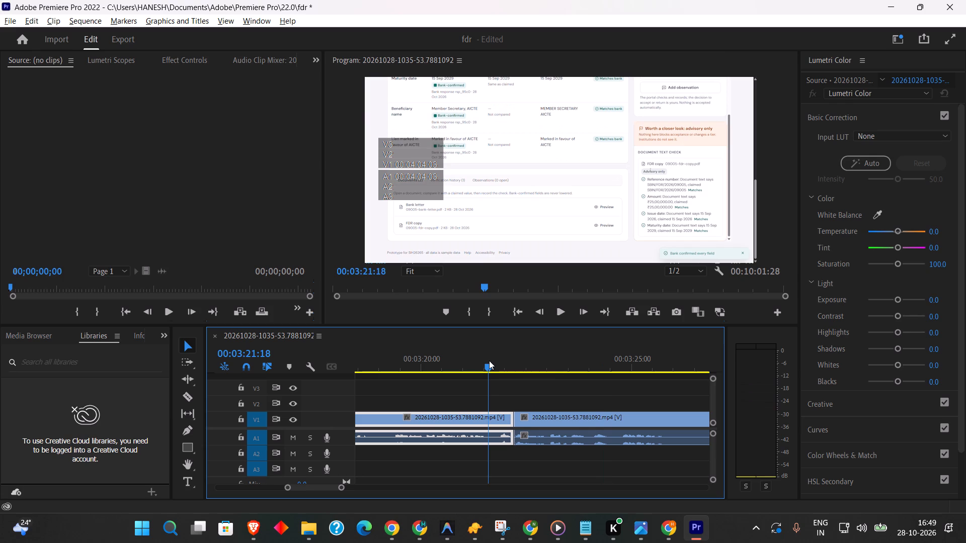
key("space")
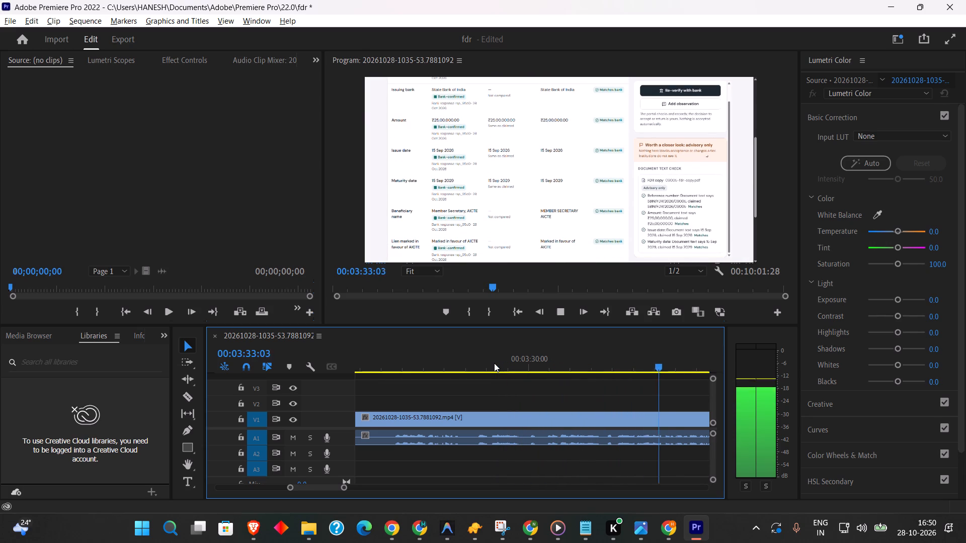
left_click_drag(347, 489, 364, 492)
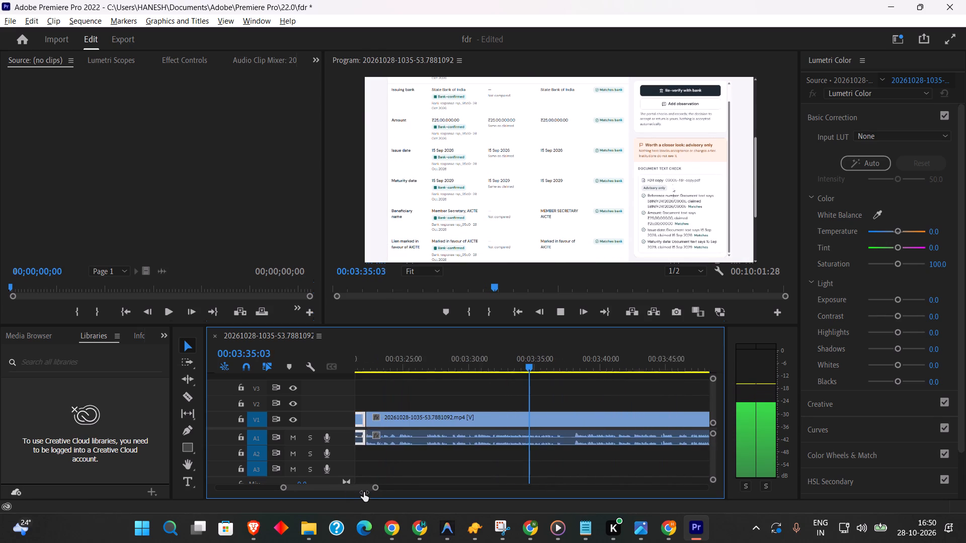
left_click_drag(364, 492, 356, 492)
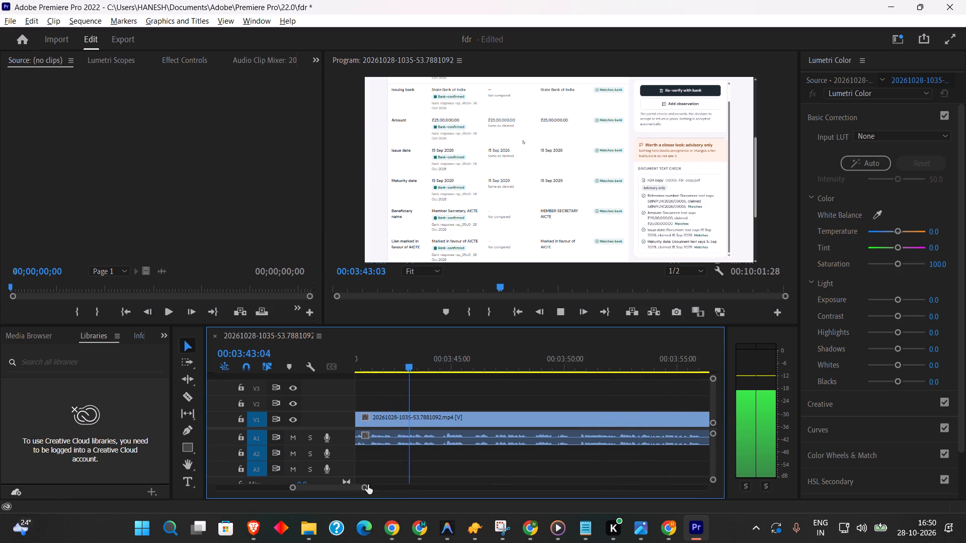
left_click_drag(367, 485, 371, 492)
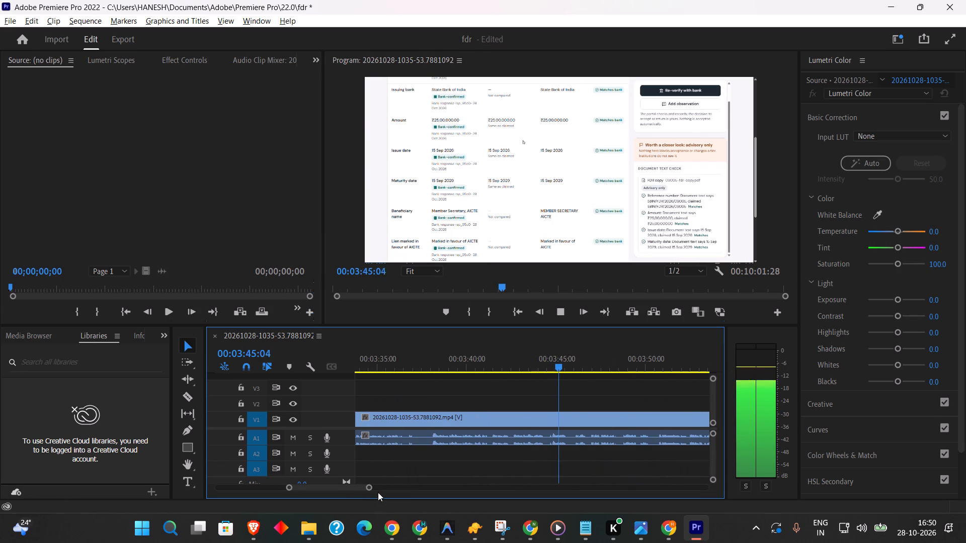
Split the clip at 00:03:37:02 and at about 00:03:37:27 to isolate the short pause in the narration.
left_click(414, 371)
key("space")
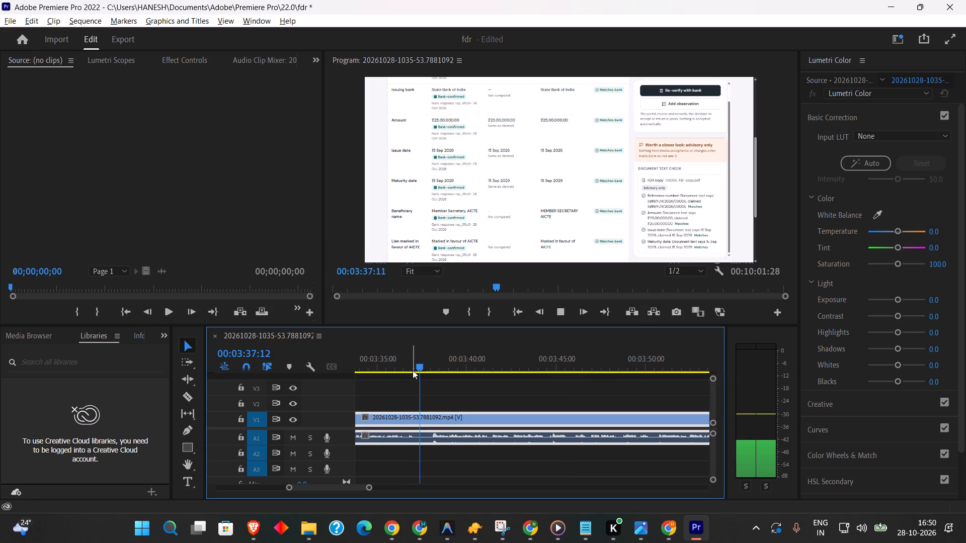
left_click(412, 370)
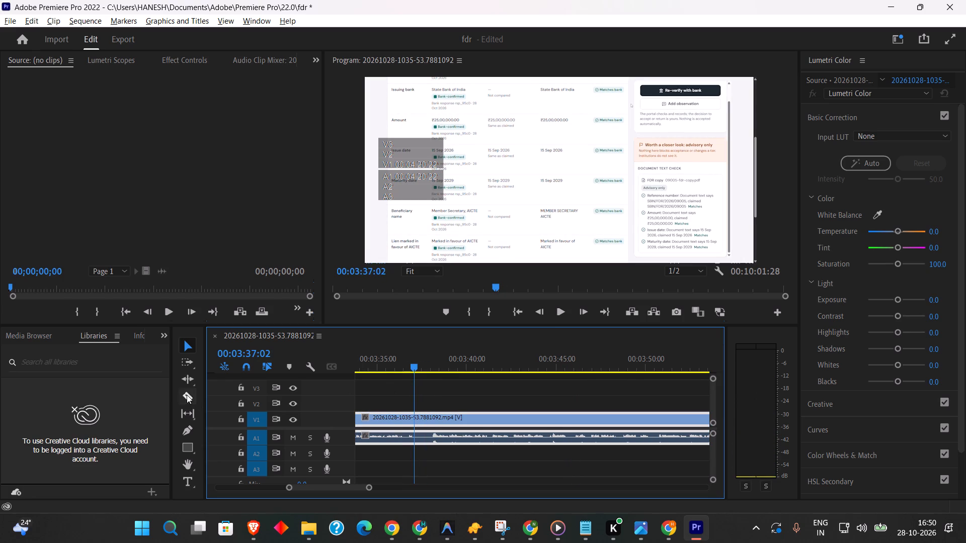
left_click(187, 395)
left_click(414, 414)
left_click(429, 415)
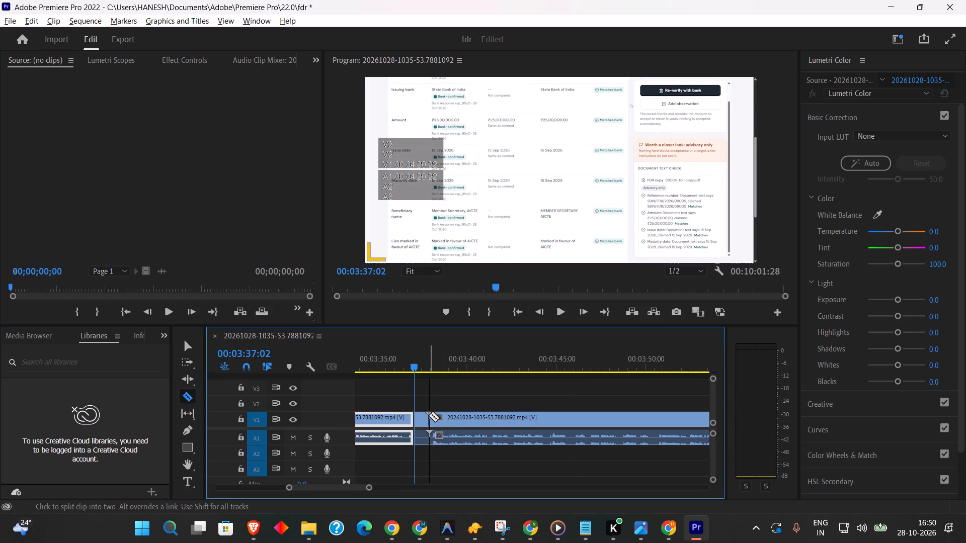
Delete the isolated pause after 00:03:37:02 and move the following clip back against the cut.
left_click(194, 350)
left_click(421, 418)
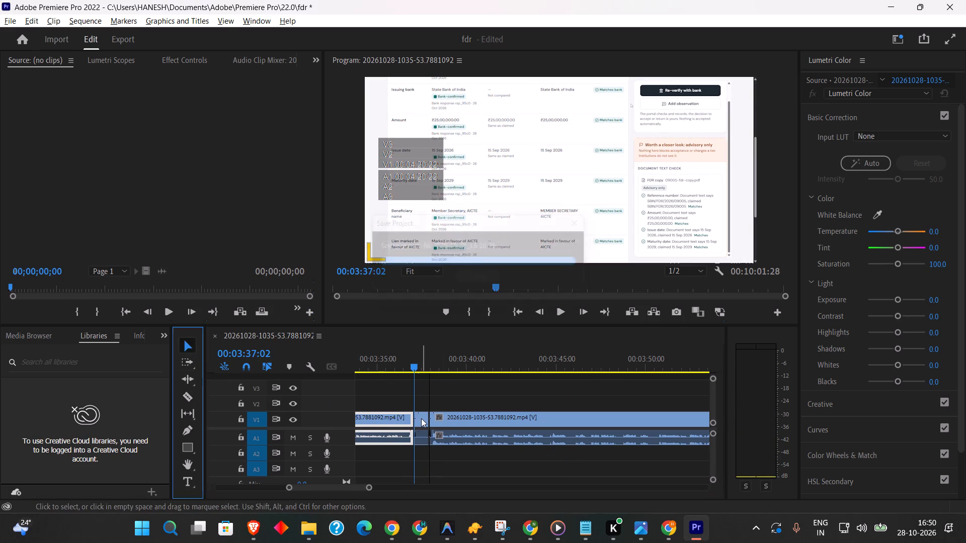
key("BackSpace")
left_click_drag(473, 422, 462, 422)
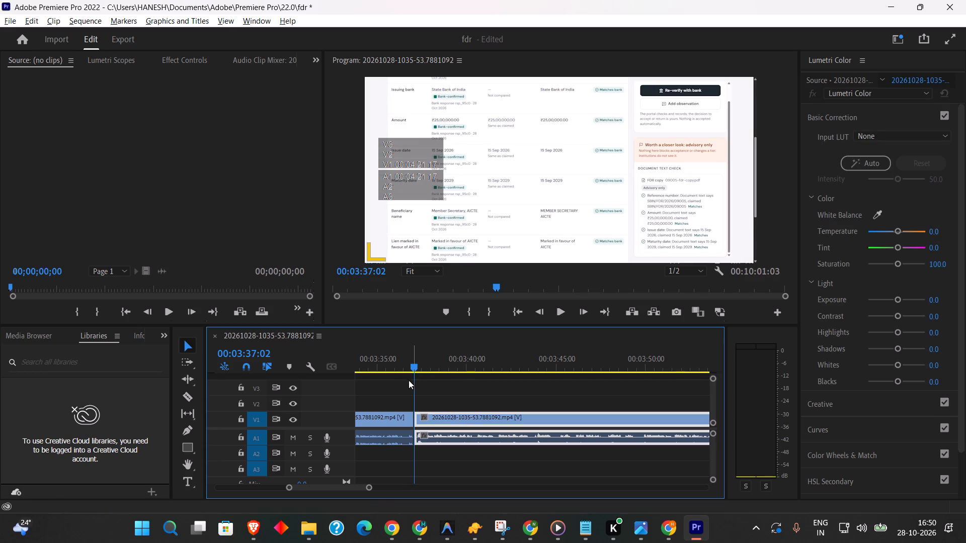
Review playback past the 00:03:37:02 join, and split the clip at 00:03:44:21 and about 00:03:45:06 to isolate the next pause.
left_click(406, 369)
key("space")
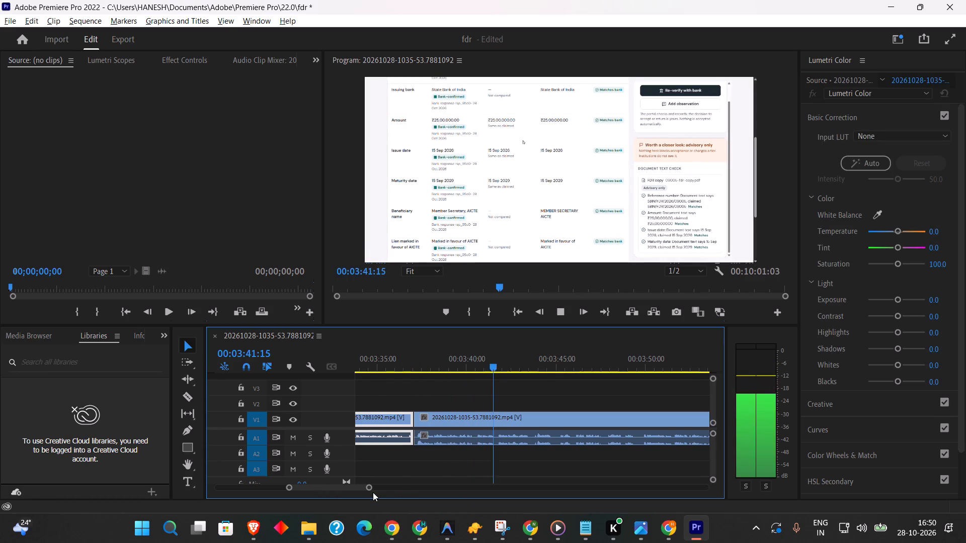
left_click(370, 491)
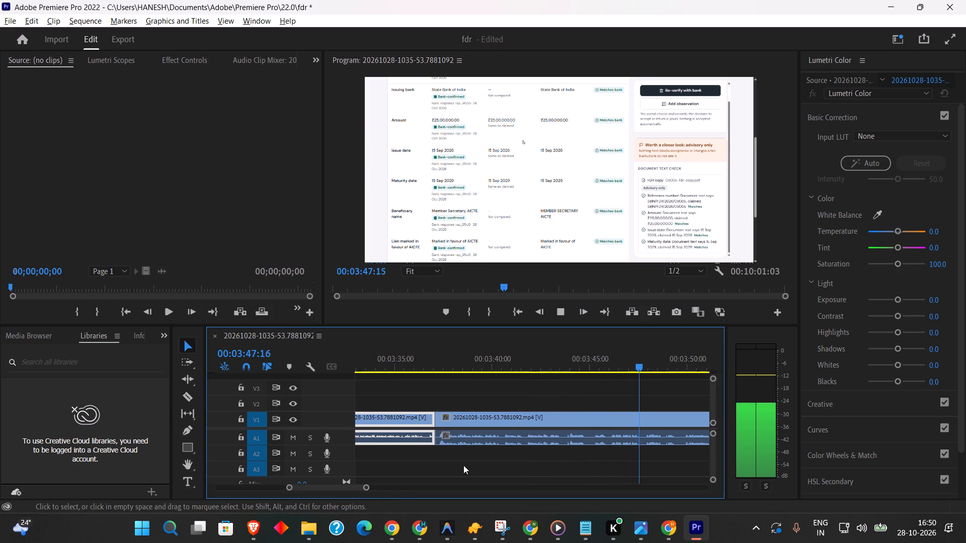
left_click(556, 366)
key("space")
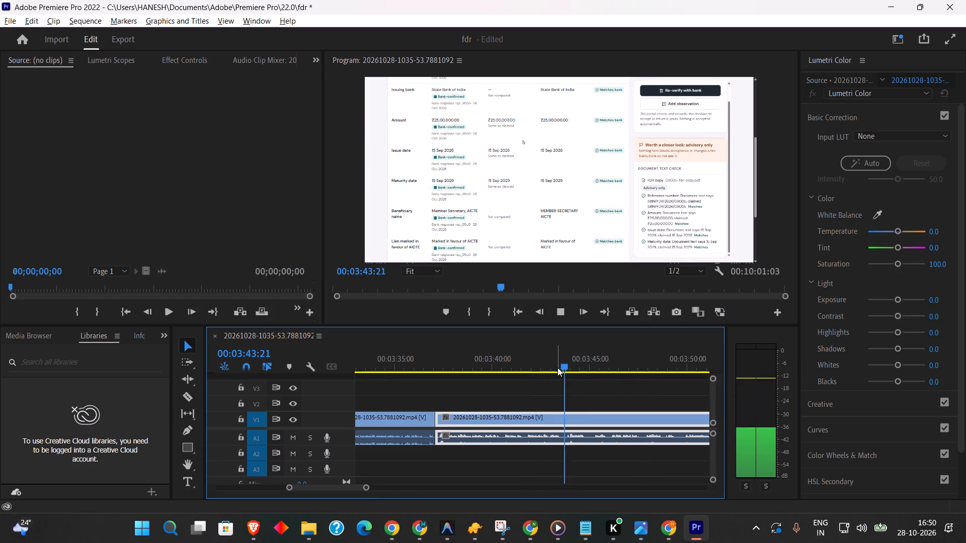
key("space")
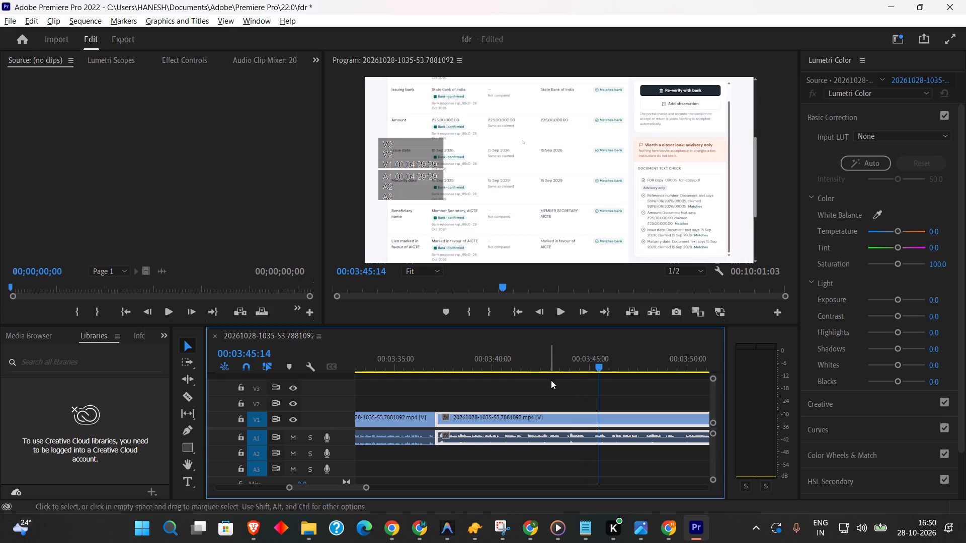
left_click_drag(582, 369, 587, 371)
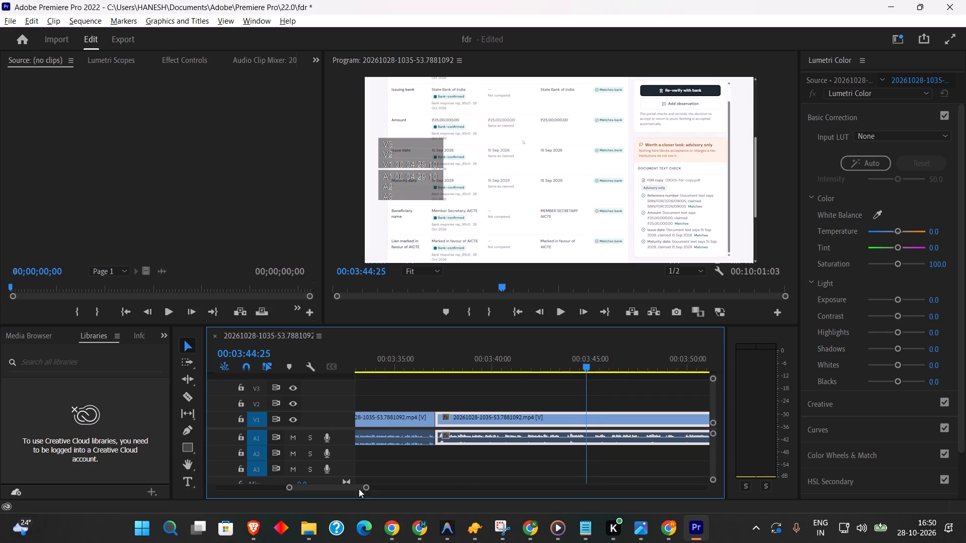
left_click_drag(364, 488, 357, 491)
left_click(527, 365)
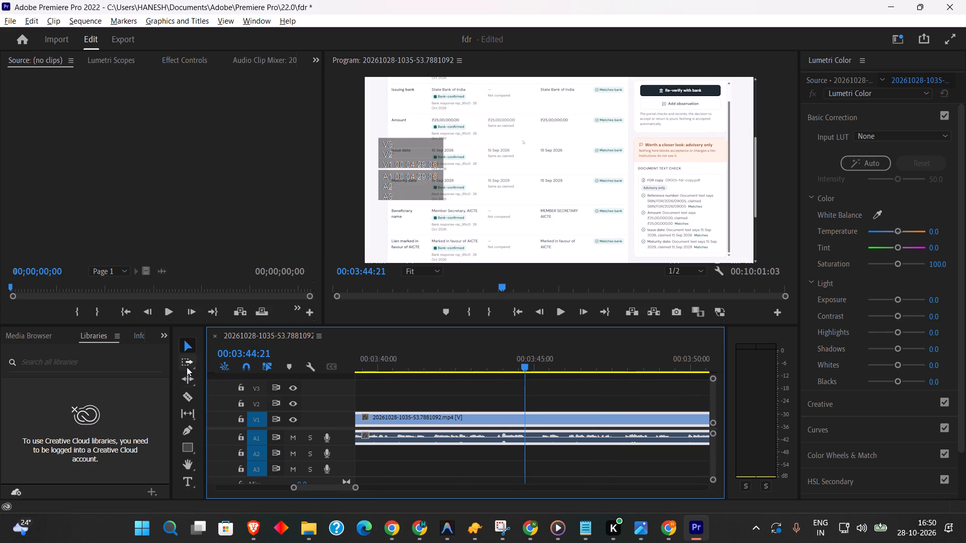
left_click(194, 400)
left_click(523, 418)
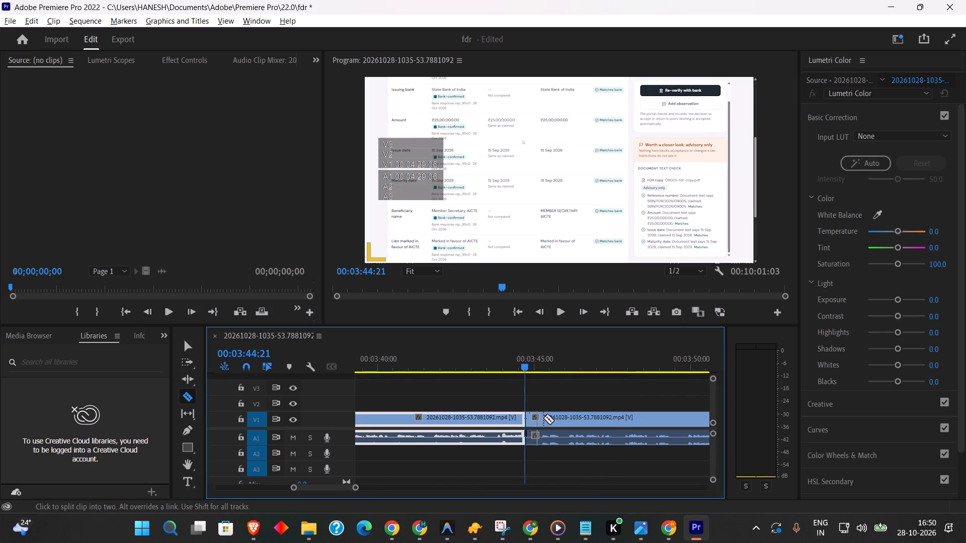
left_click(540, 413)
Delete the isolated pause after 00:03:44:21 and move the following clip back to close the gap.
left_click(184, 349)
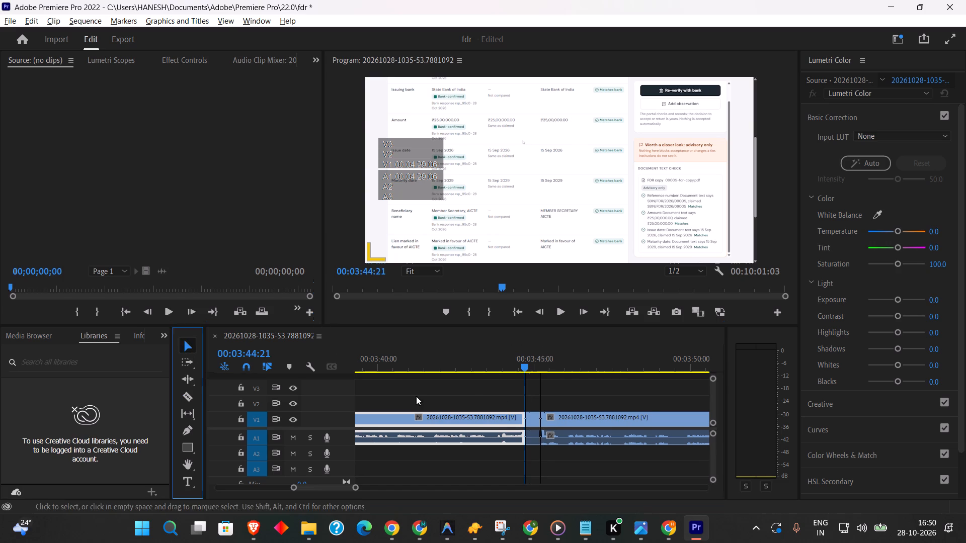
left_click(535, 418)
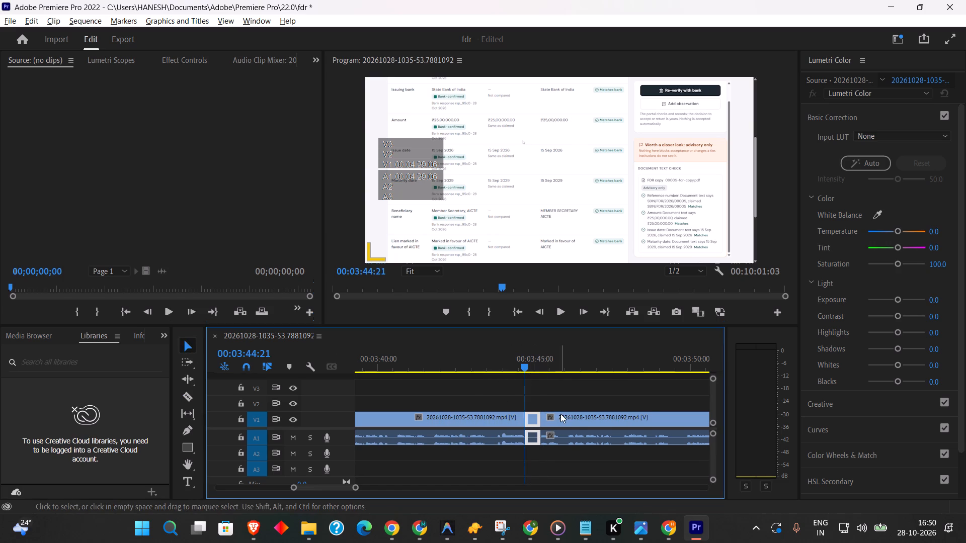
key("BackSpace")
left_click_drag(577, 424, 564, 424)
Review the join at 00:03:44:21, and split the following clip at 00:03:45:09 and about 00:03:45:15 to isolate a tiny piece.
left_click(509, 367)
key("space")
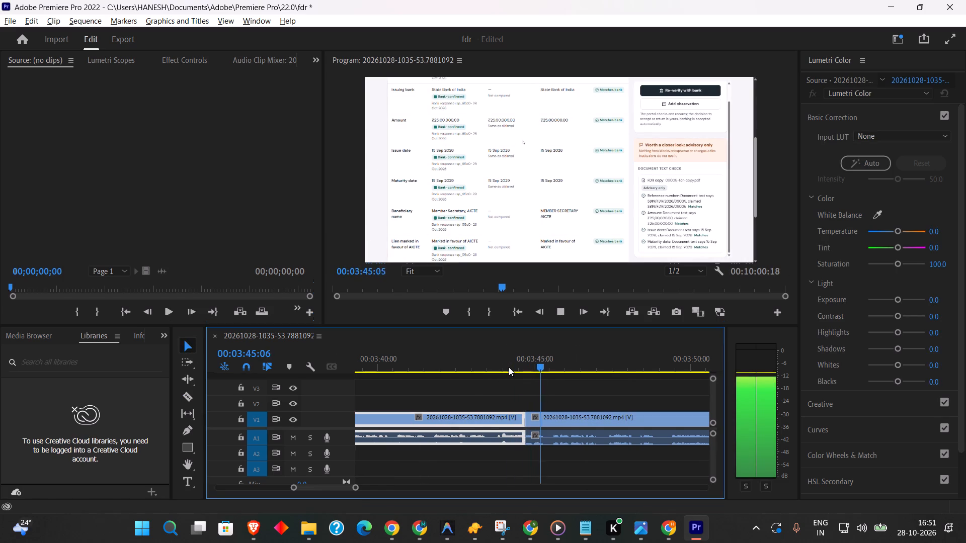
left_click_drag(524, 366, 540, 370)
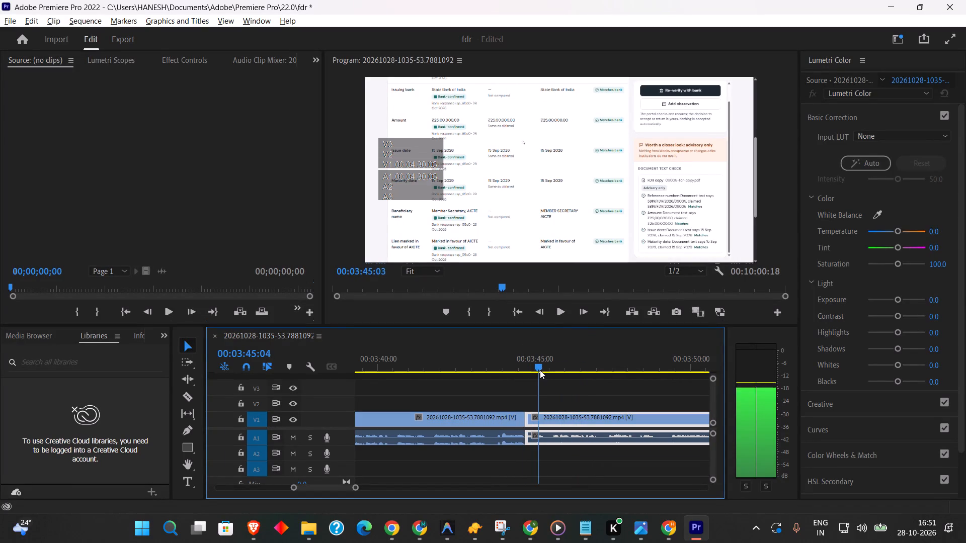
left_click_drag(540, 370, 545, 373)
left_click_drag(188, 394, 193, 397)
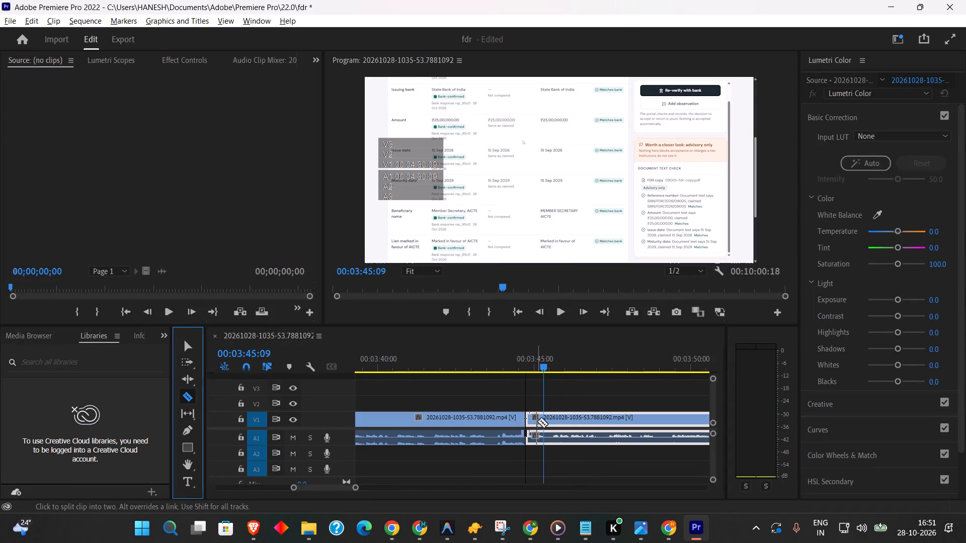
left_click(546, 420)
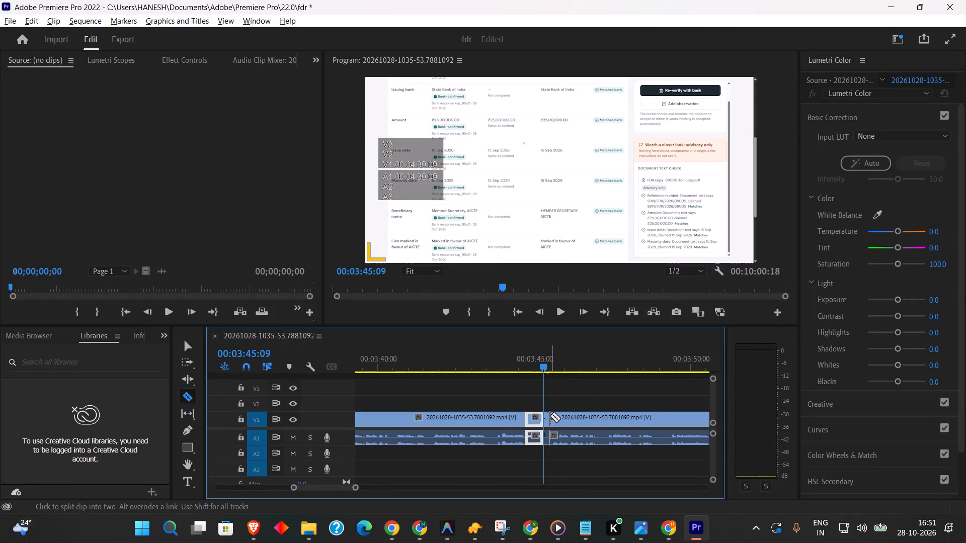
left_click(550, 416)
Delete the tiny isolated piece after 00:03:45:09 and move the following clip back to close the gap.
left_click(191, 350)
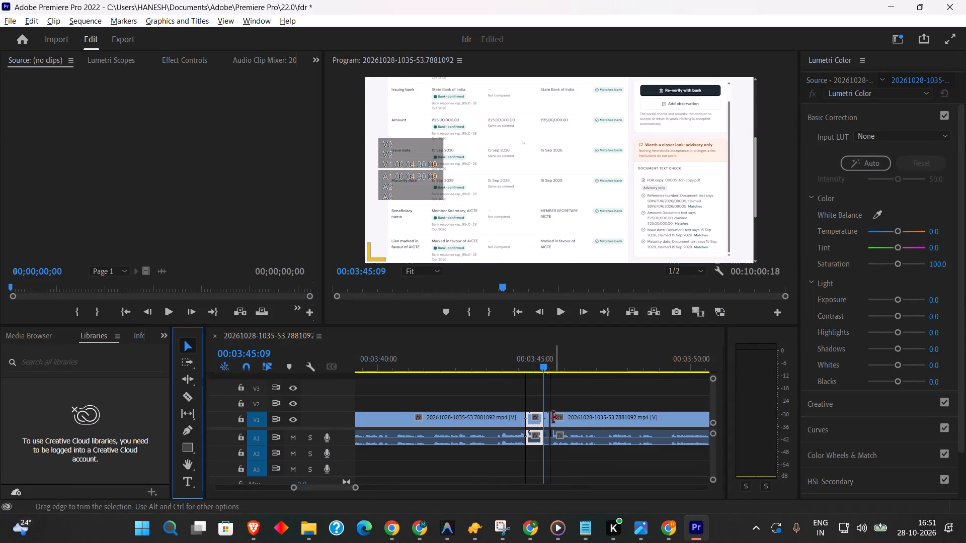
left_click(545, 417)
key("BackSpace")
left_click_drag(572, 420, 566, 419)
Review playback across the joins at 00:03:44:21 and 00:03:45:09 and on into the following clip.
left_click(529, 364)
key("space")
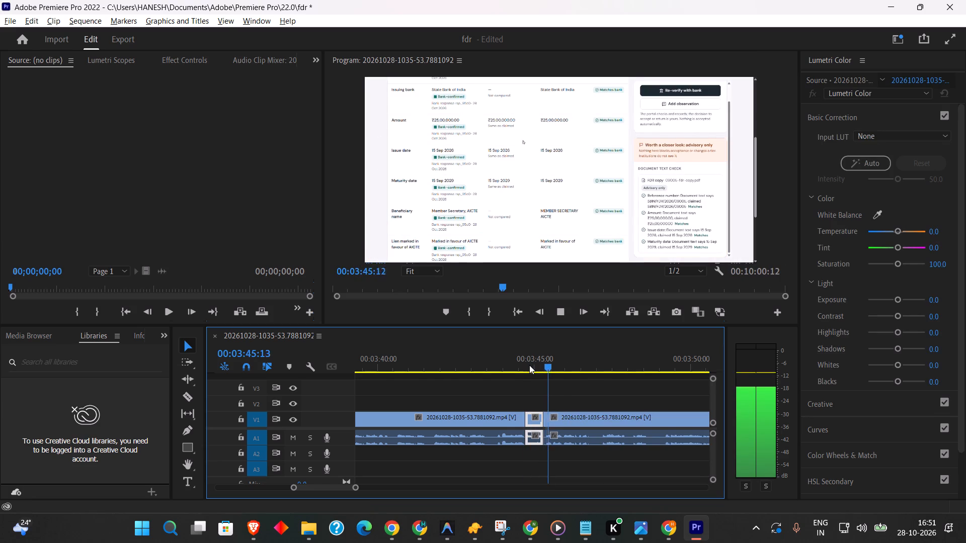
left_click(479, 357)
key("space")
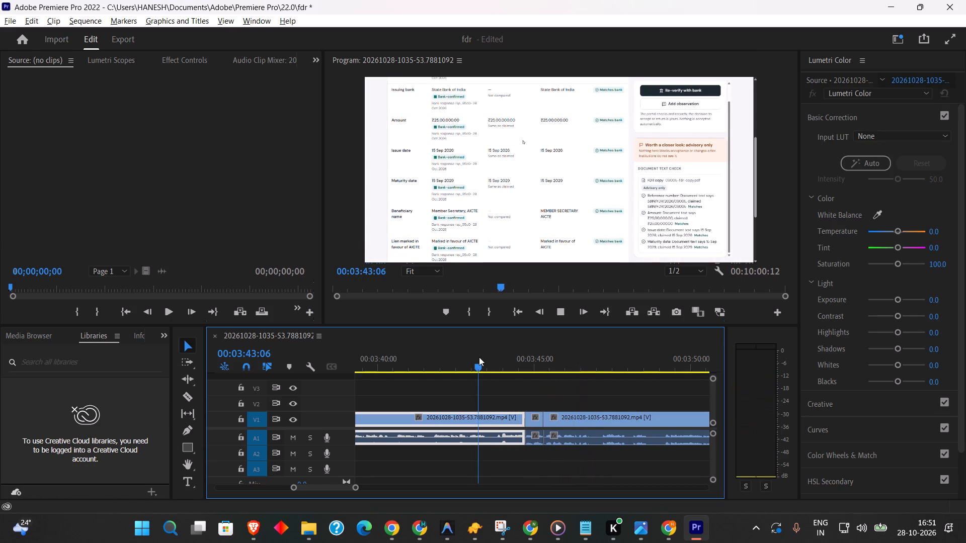
left_click(476, 362)
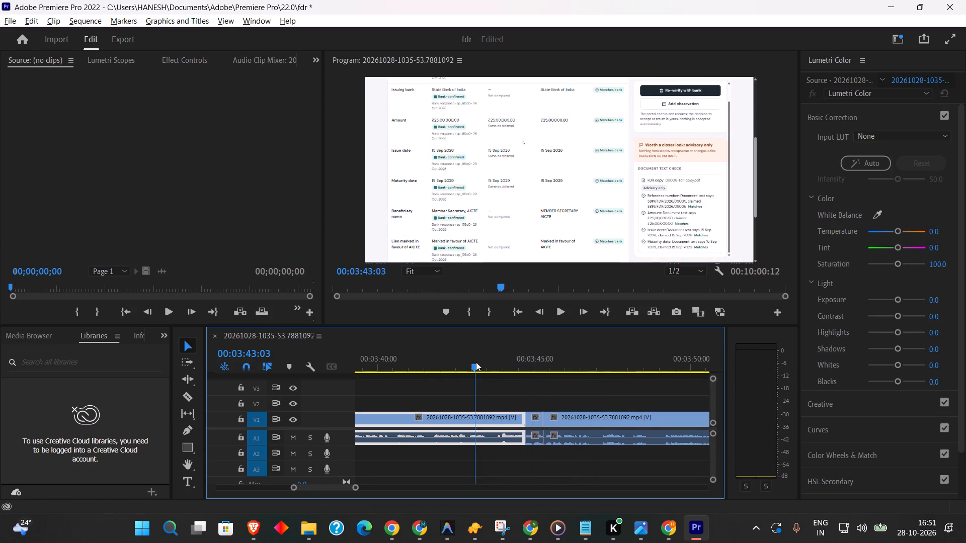
key("space")
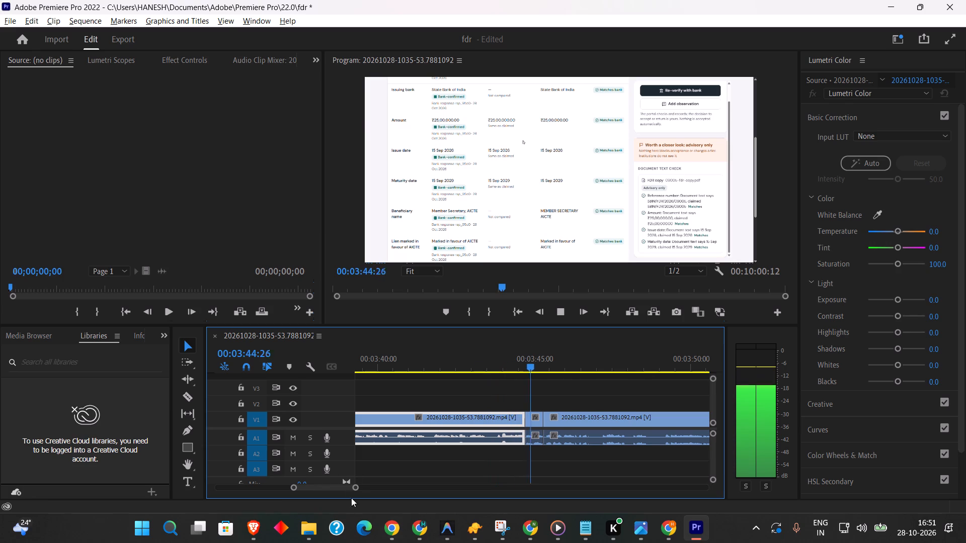
left_click(358, 489)
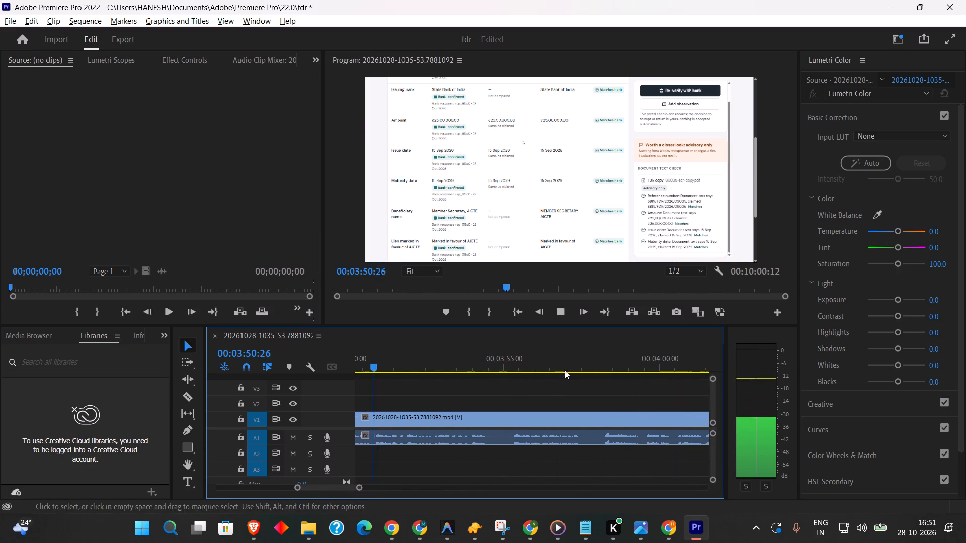
left_click(559, 368)
left_click(345, 484)
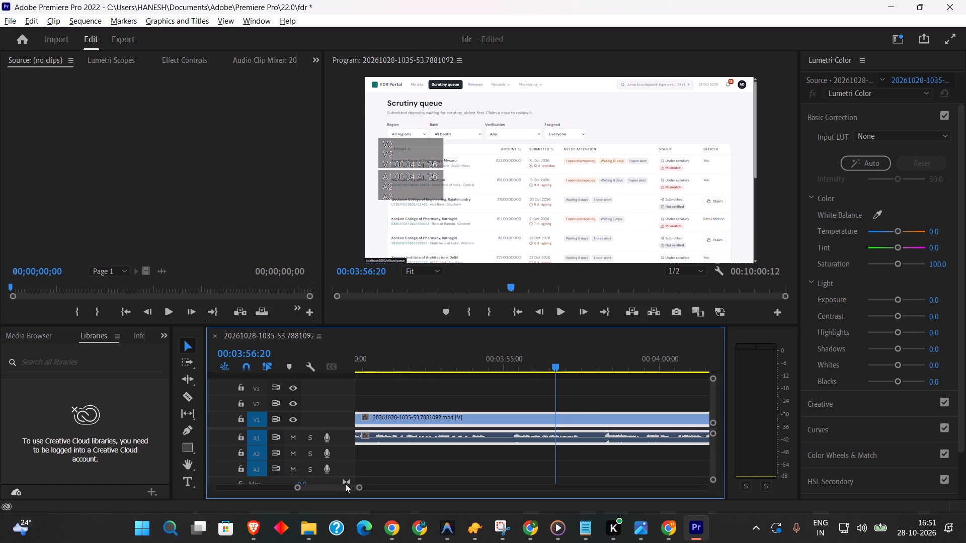
left_click(524, 367)
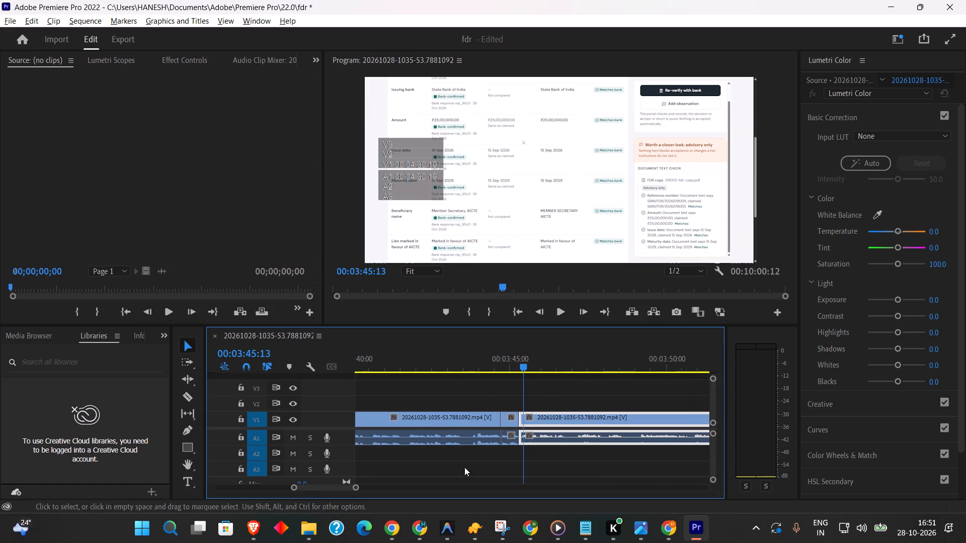
left_click_drag(356, 490, 362, 490)
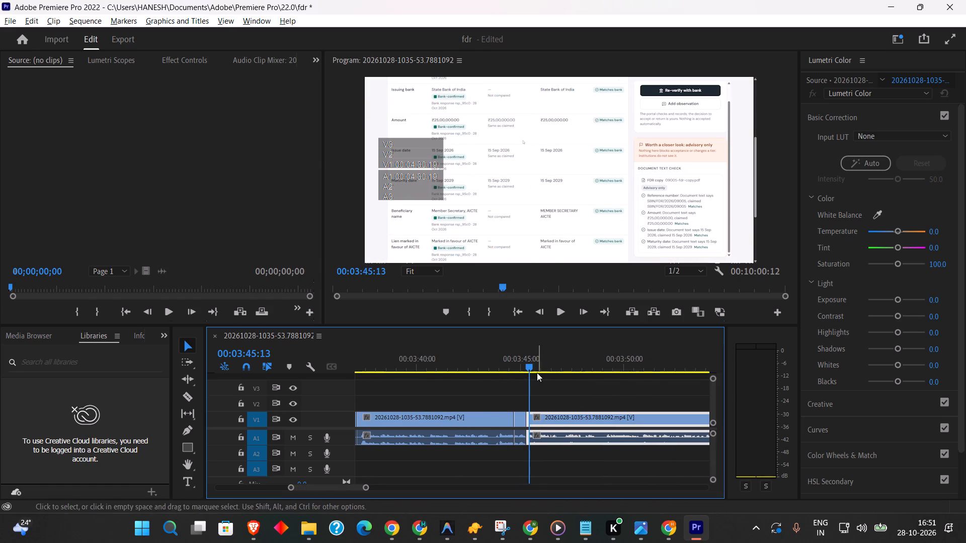
Review playback after 00:03:45:13, and split the clip at 00:03:47:27 and about 00:03:48:03 to isolate the next short pause.
left_click(540, 367)
key("space")
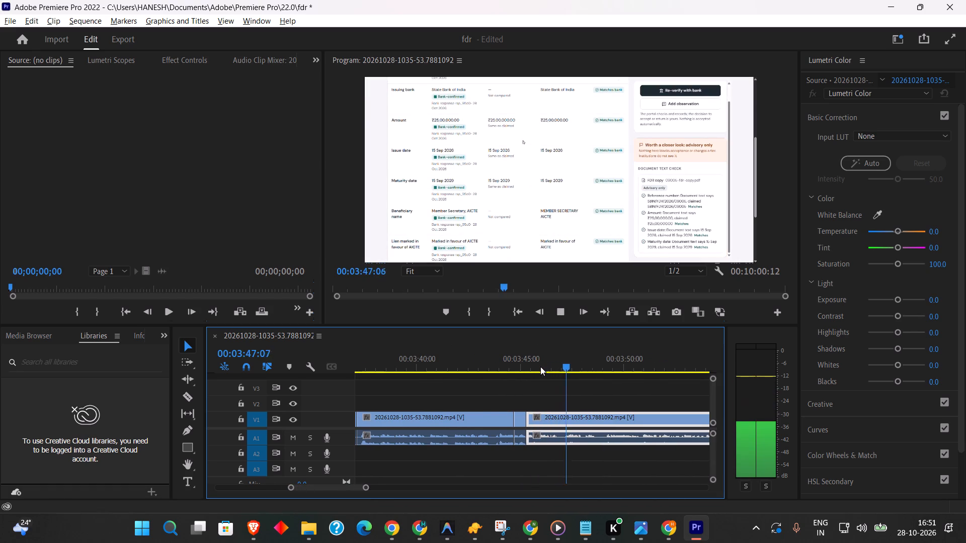
left_click(584, 367)
key("space")
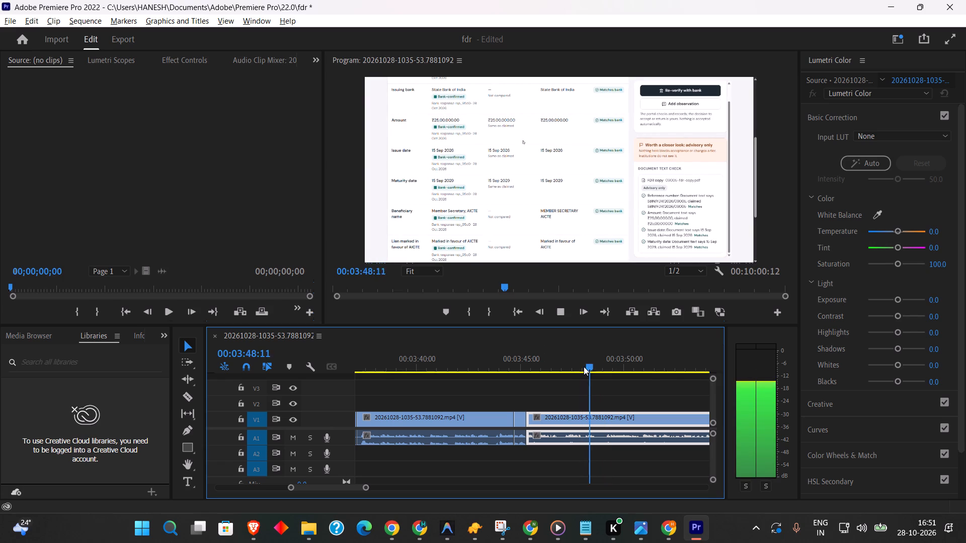
left_click(584, 367)
left_click(585, 367)
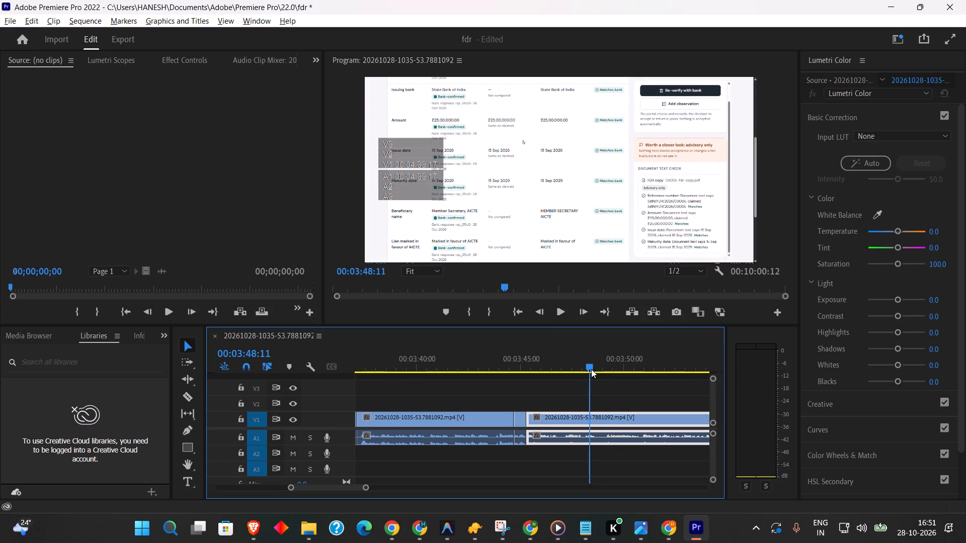
left_click_drag(363, 489, 360, 489)
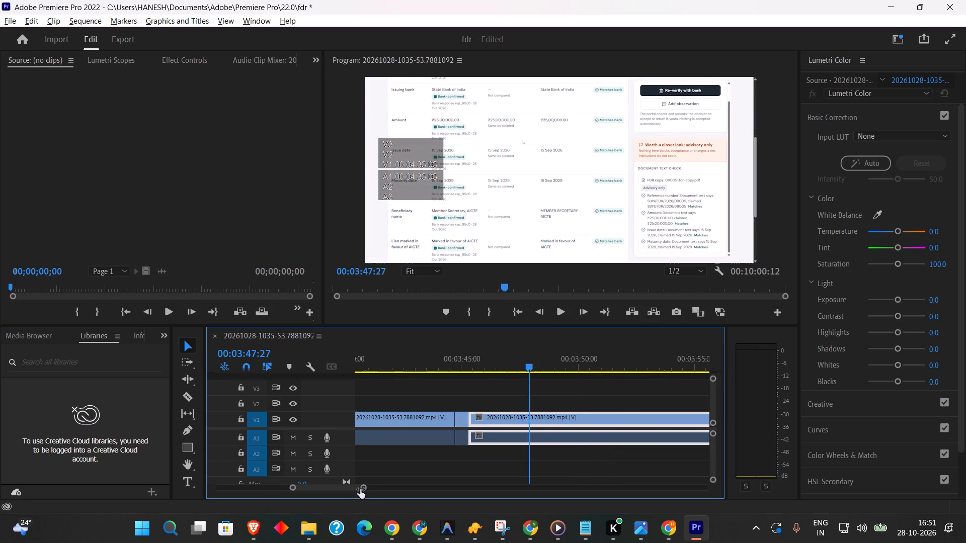
left_click_drag(360, 489, 344, 494)
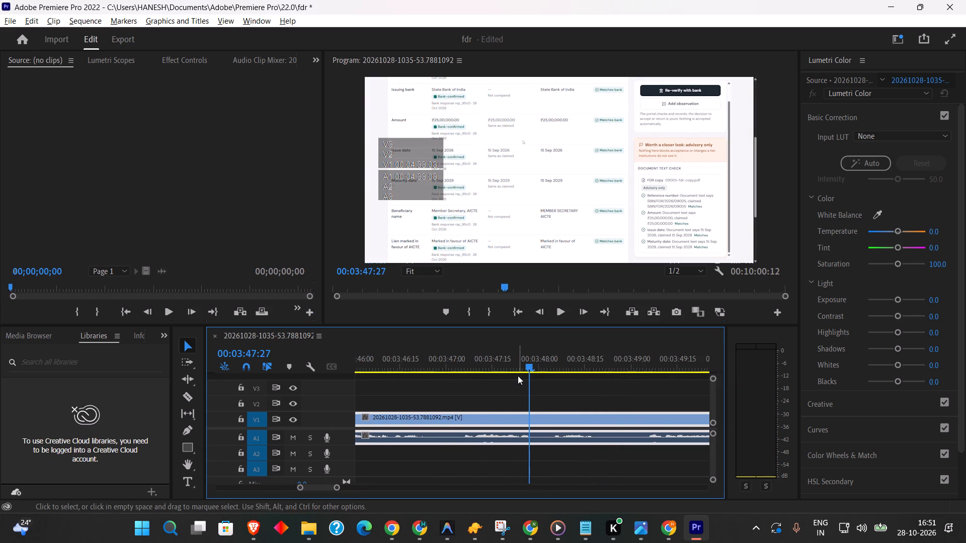
left_click(527, 365)
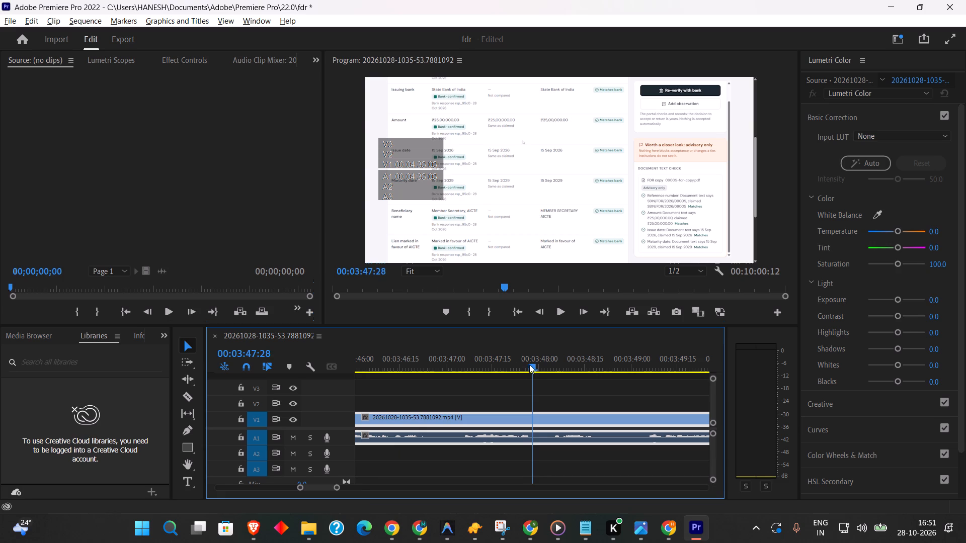
left_click(192, 397)
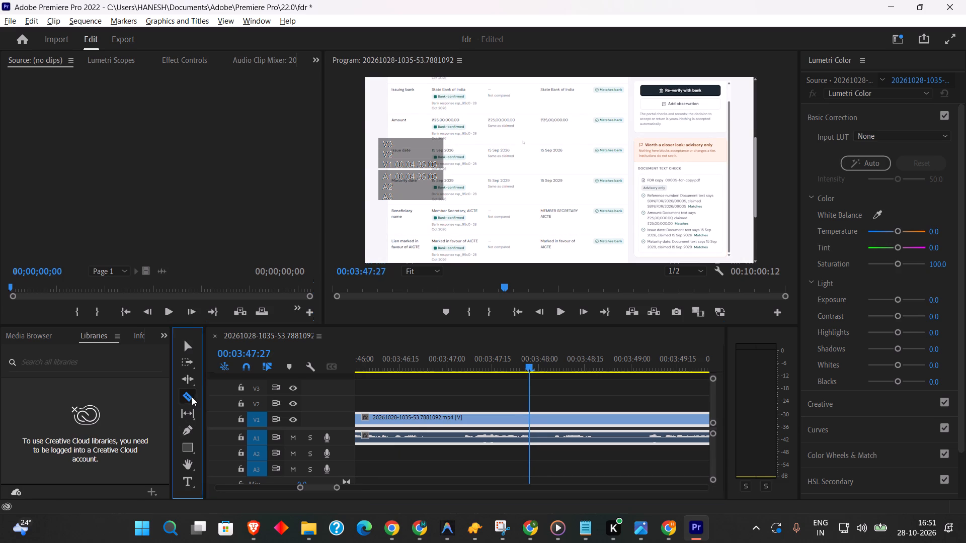
left_click(528, 416)
left_click(547, 414)
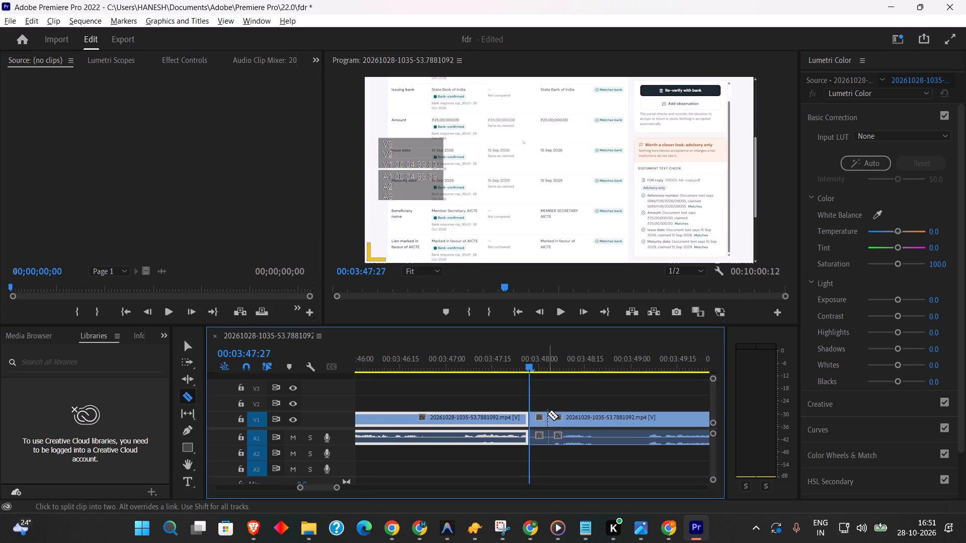
Delete the isolated pause after 00:03:47:27 and move the following clip back to close the gap.
left_click(191, 347)
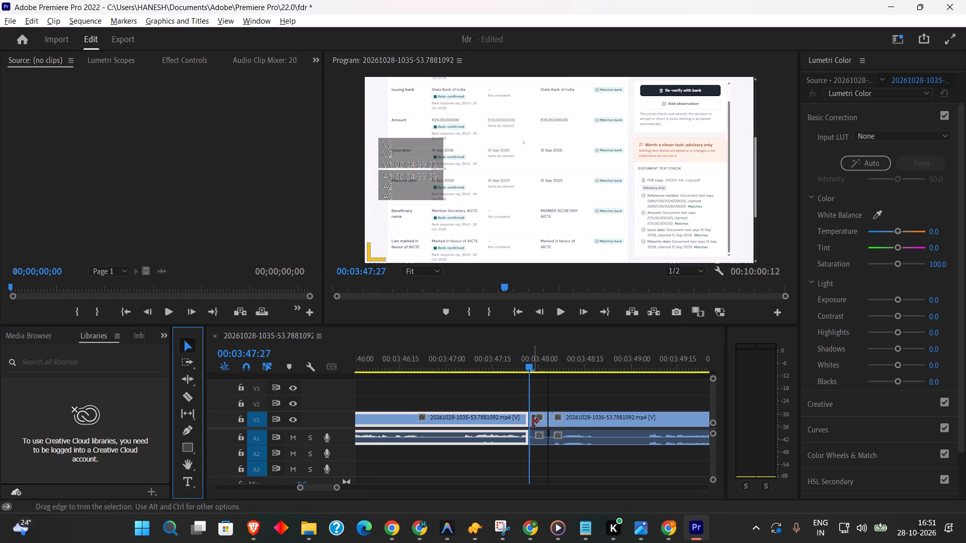
left_click(536, 422)
key("BackSpace")
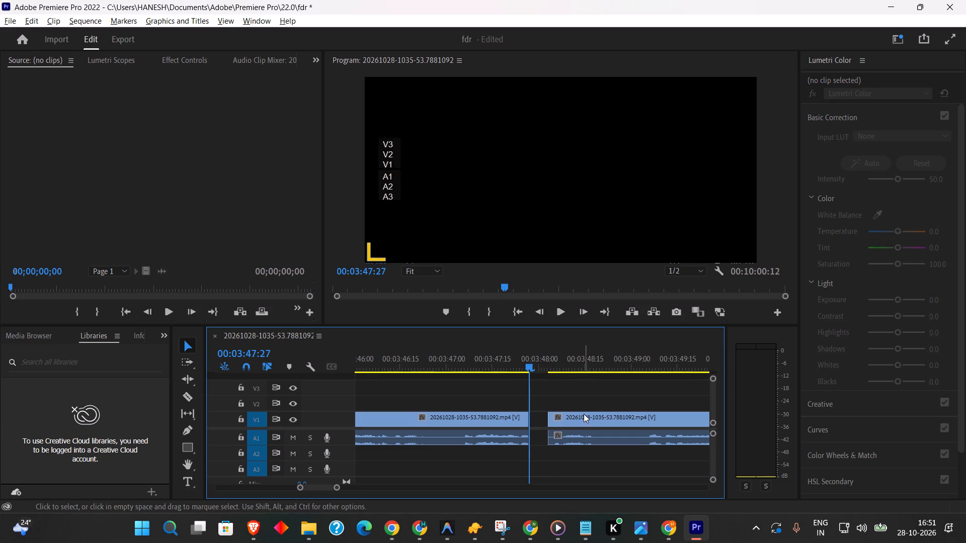
left_click_drag(584, 414, 568, 413)
Review the join at 00:03:47:27, and split the following clip at 00:03:47:29 to isolate a tiny piece.
key("space")
left_click(510, 367)
key("space")
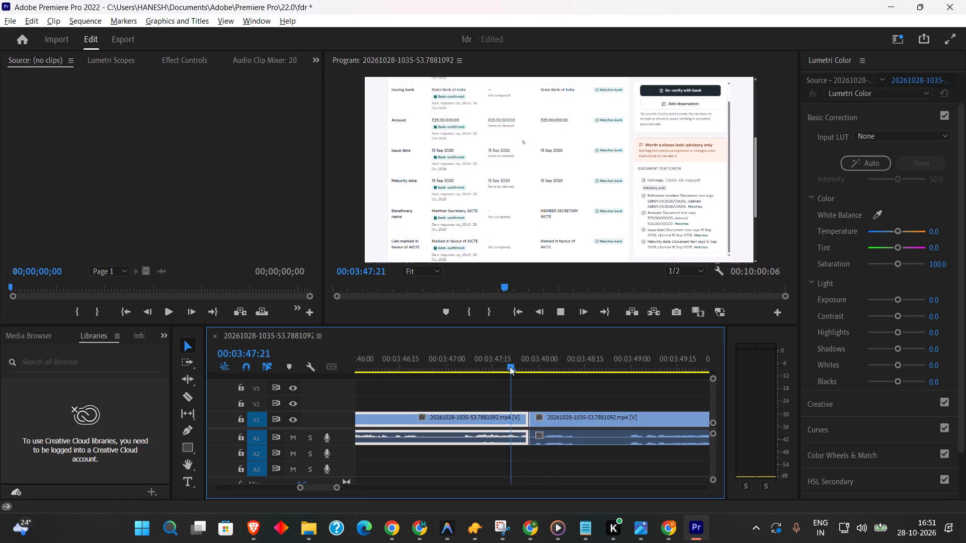
left_click_drag(510, 367, 330, 387)
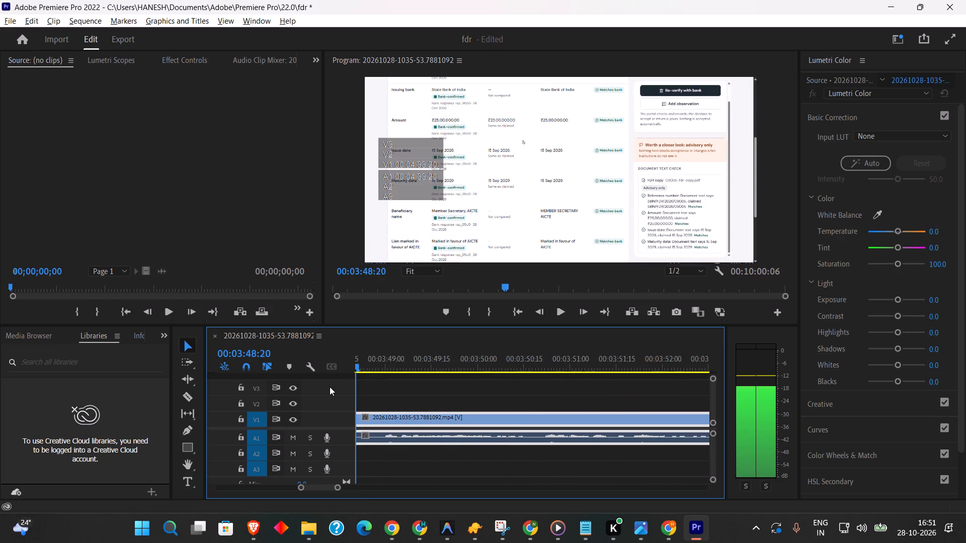
left_click_drag(330, 387, 476, 364)
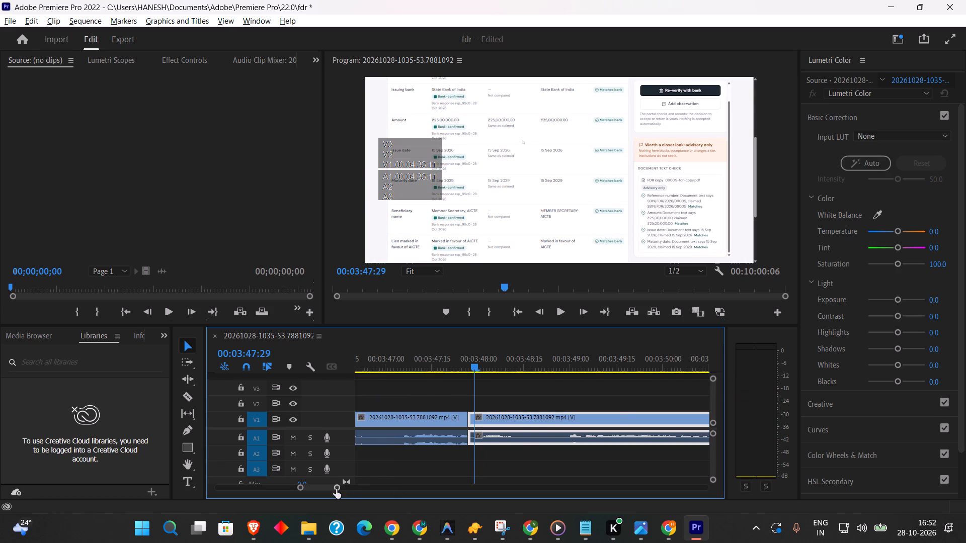
left_click_drag(336, 489, 325, 492)
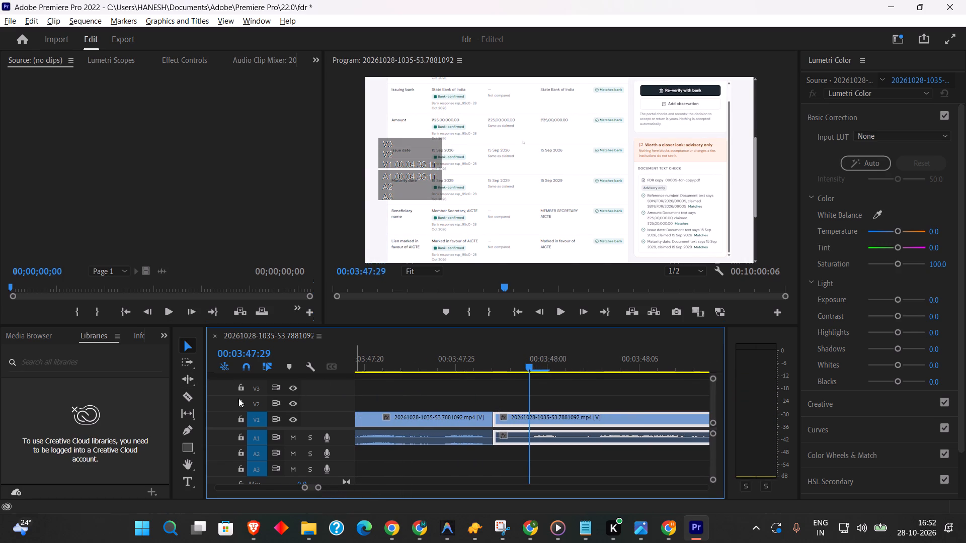
left_click(181, 397)
left_click(529, 414)
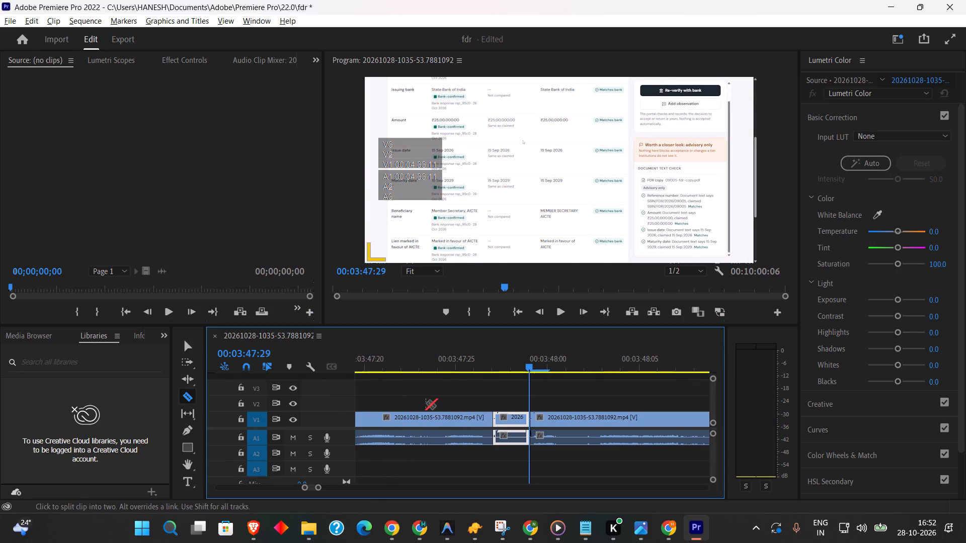
Delete the tiny isolated piece after 00:03:47:27 and move the following clip back to close the gap.
left_click(188, 350)
left_click(512, 416)
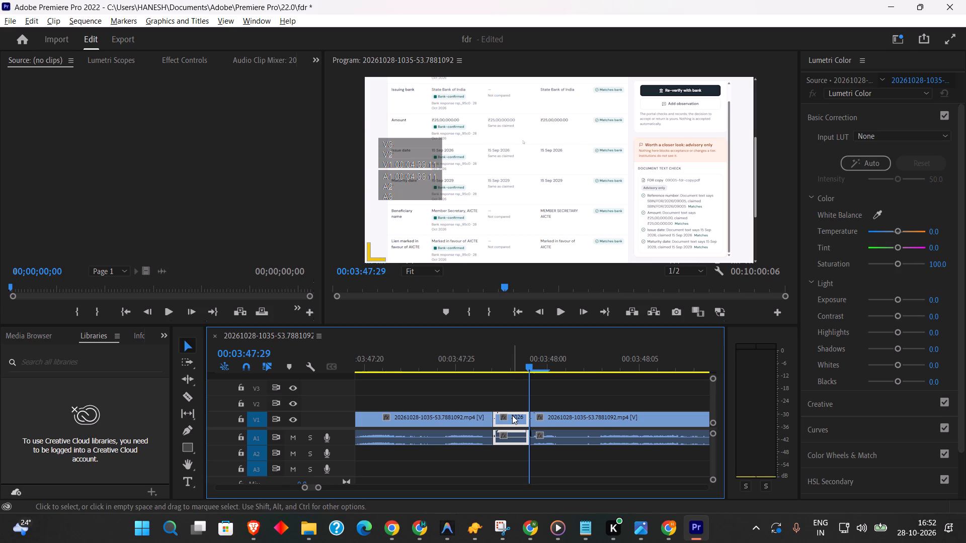
key("BackSpace")
left_click_drag(556, 418, 523, 413)
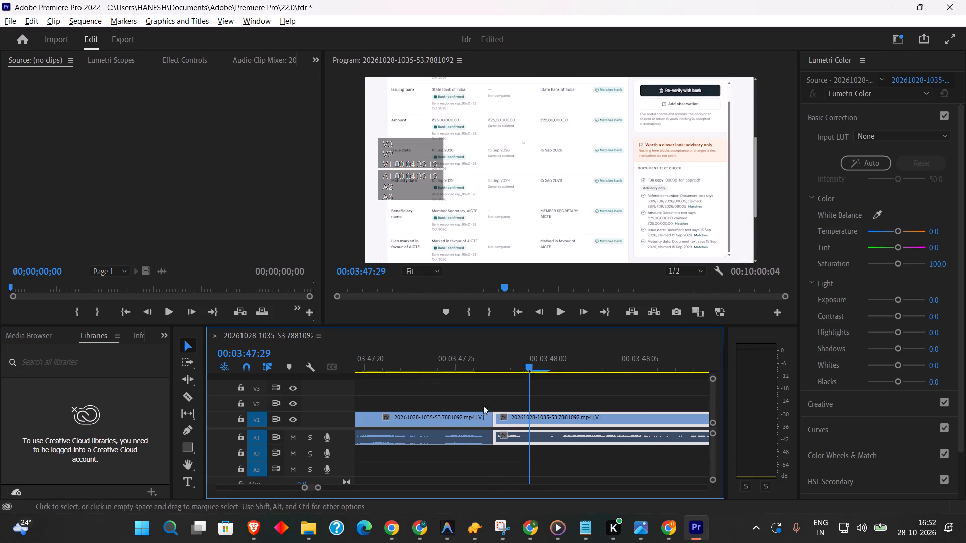
Review playback past the 00:03:47:27 join, and split the clip at 00:03:48:11 and about 00:03:48:26 to isolate the next pause.
left_click(439, 362)
key("space")
left_click_drag(439, 362, 444, 366)
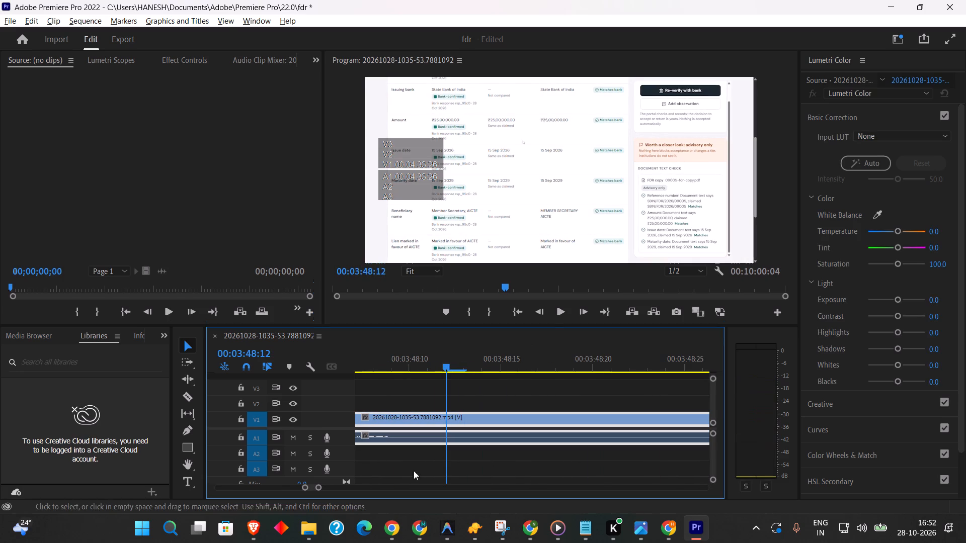
left_click_drag(320, 487, 340, 496)
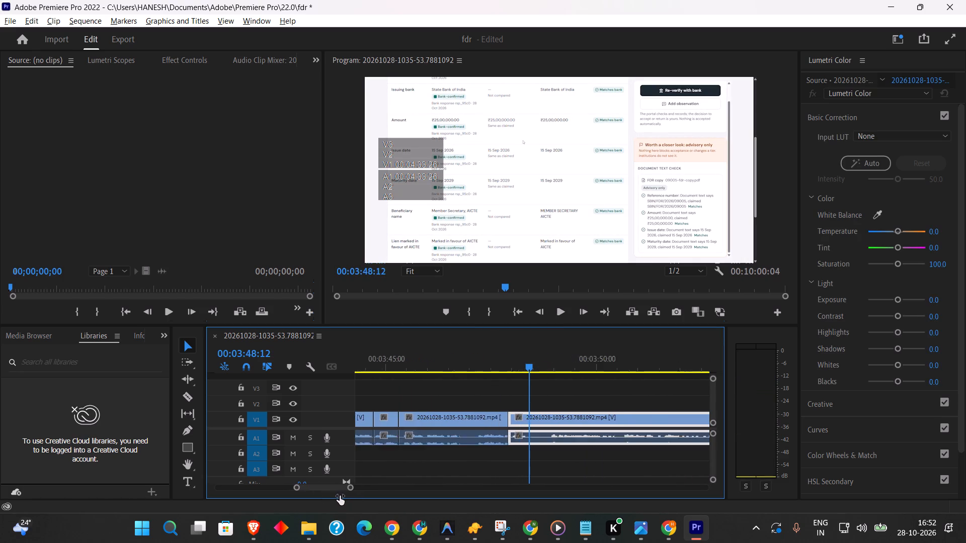
left_click_drag(340, 496, 338, 498)
left_click(528, 368)
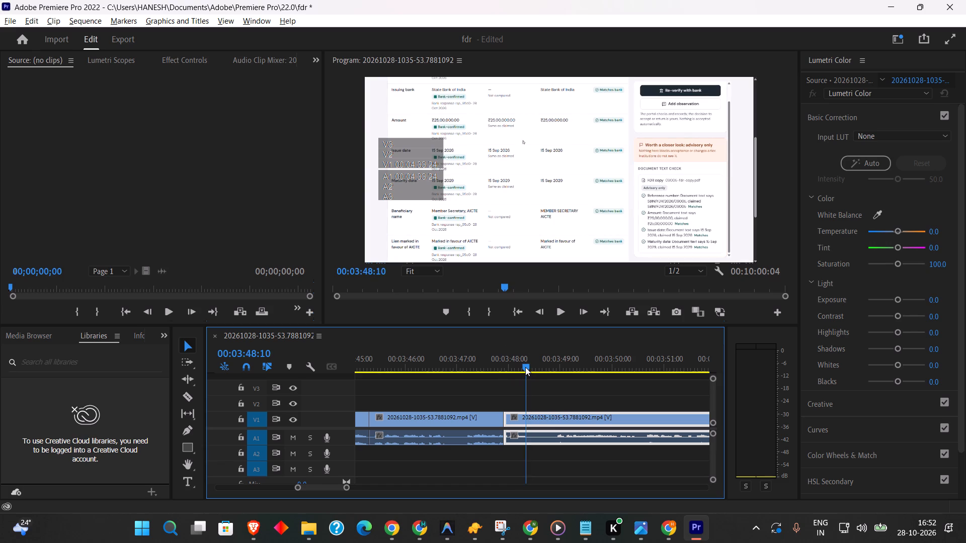
left_click(190, 398)
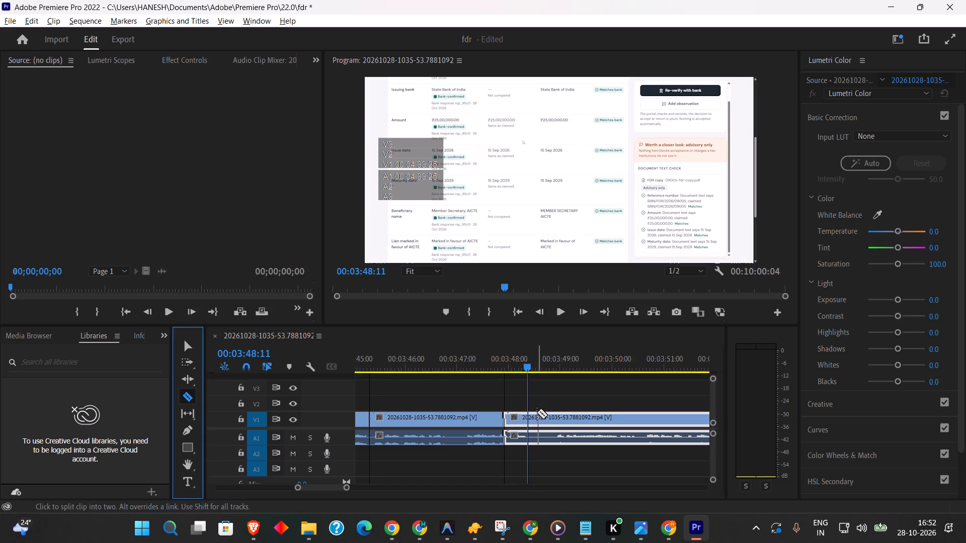
left_click(527, 414)
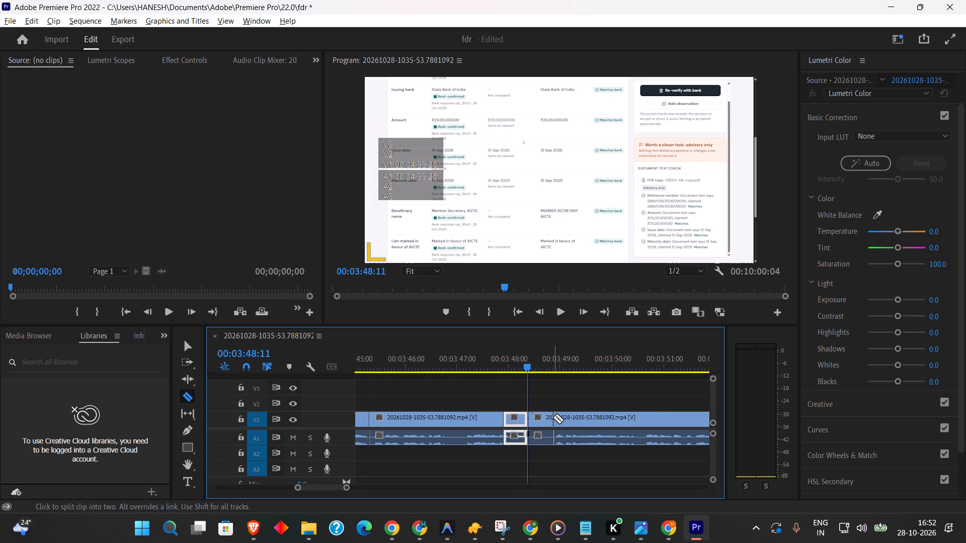
left_click(553, 417)
Delete the isolated pause after 00:03:48:11 and move the following clip back to close the gap.
left_click(188, 355)
left_click(189, 350)
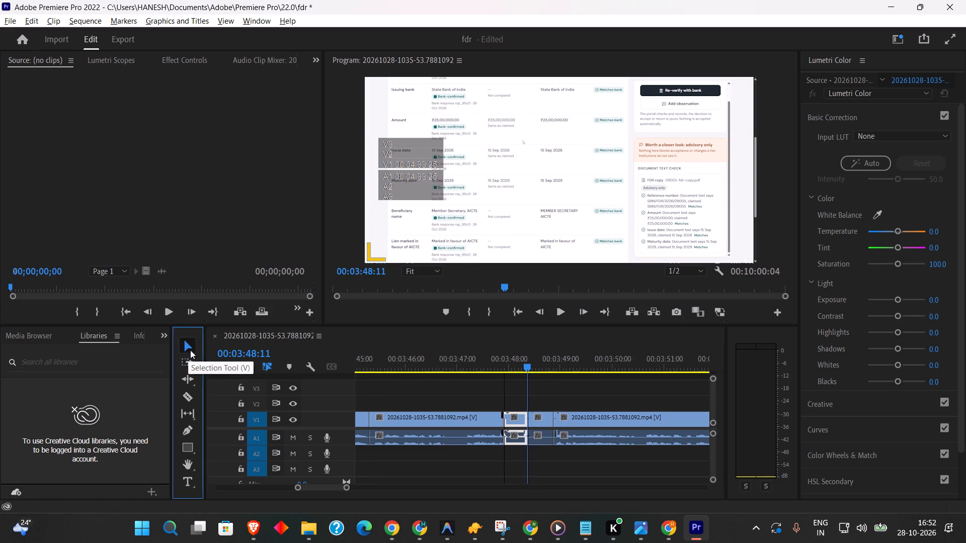
left_click(545, 414)
key("BackSpace")
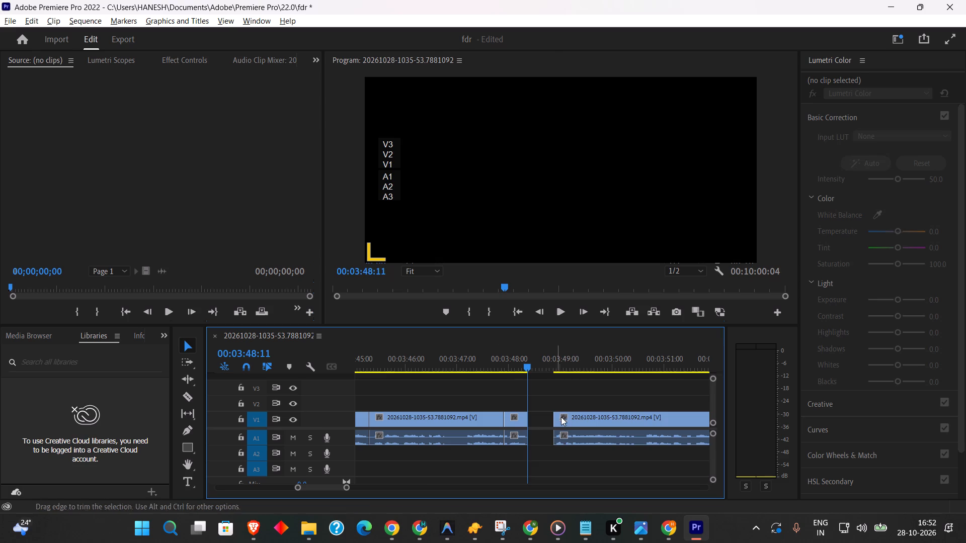
left_click_drag(575, 424, 555, 423)
Review playback from 00:03:48:01 onward through the Scrutiny queue passage to locate the next pause around 00:04:07.
left_click(511, 368)
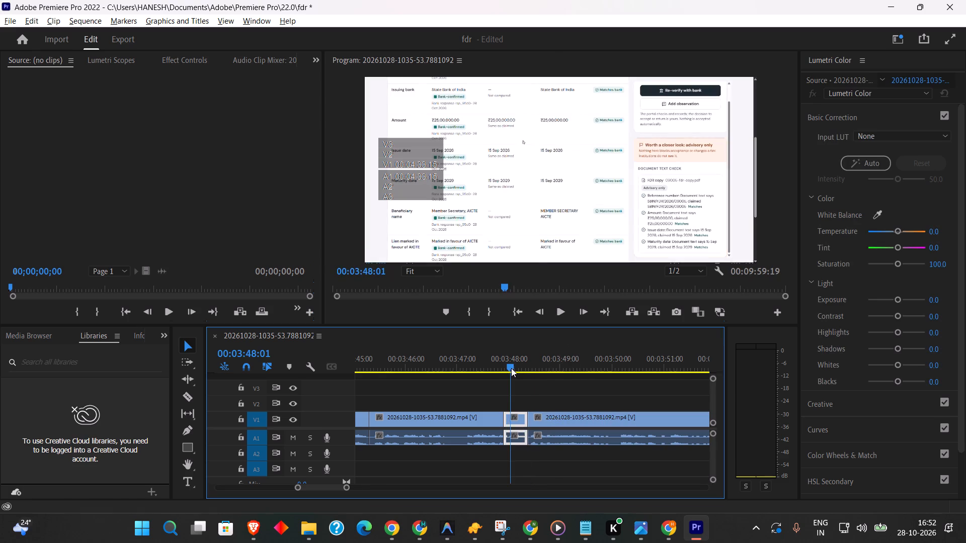
key("space")
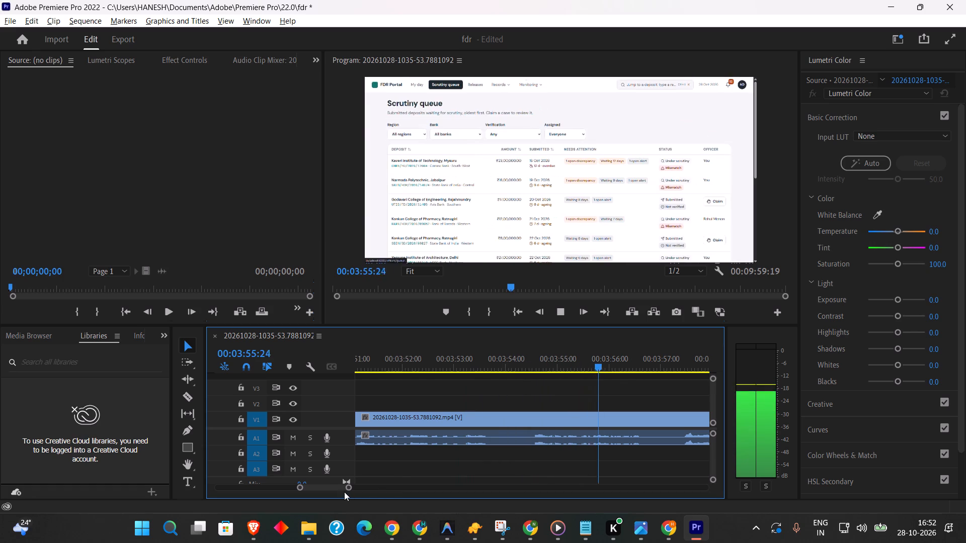
left_click_drag(350, 489, 358, 492)
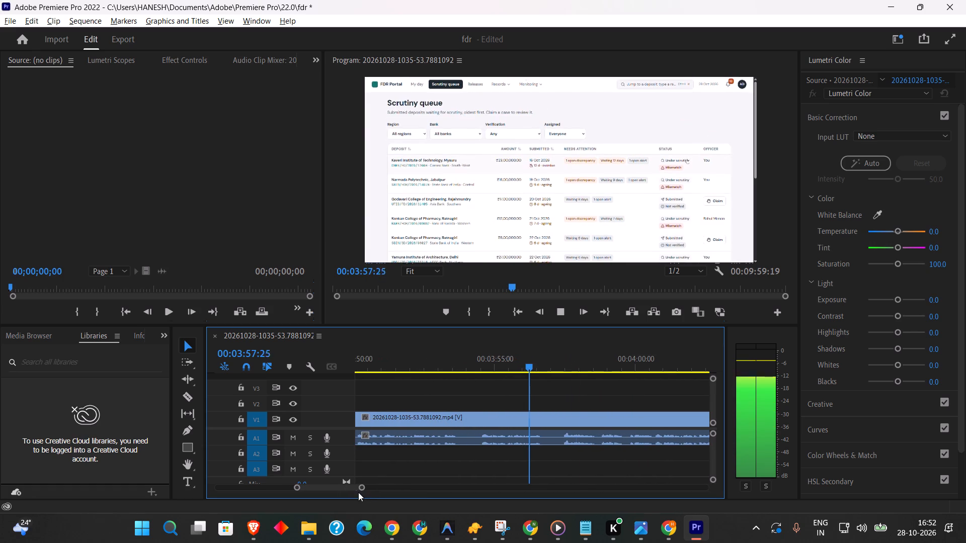
left_click(329, 486)
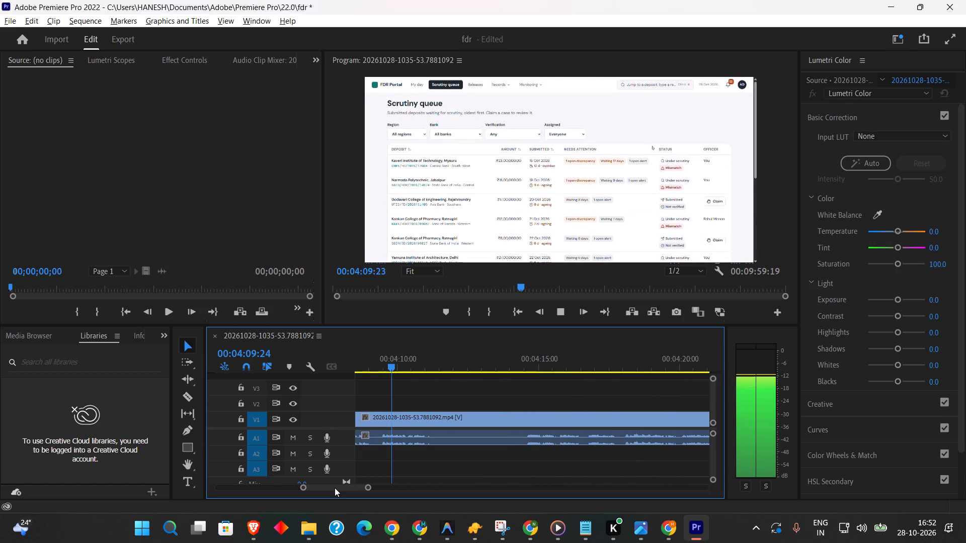
key("space")
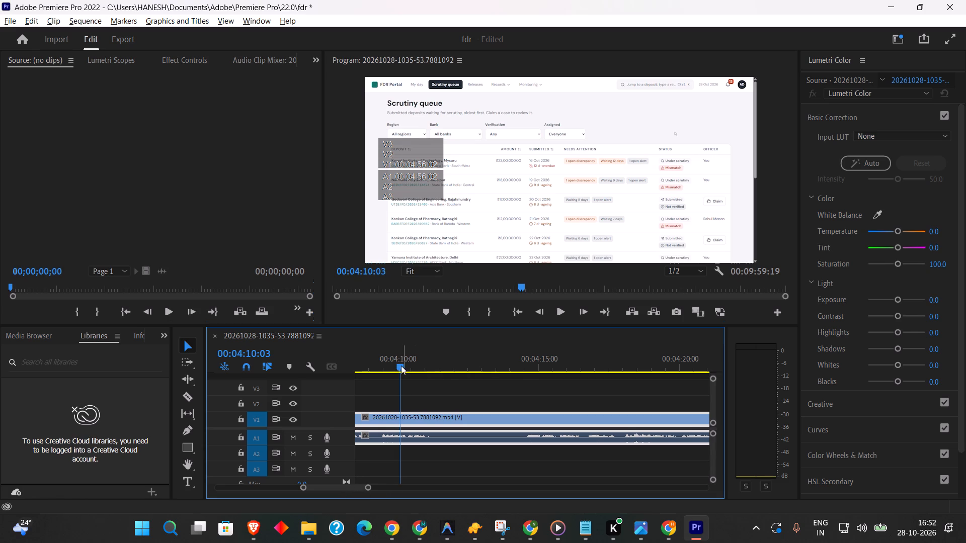
left_click_drag(400, 366, 329, 361)
key("space")
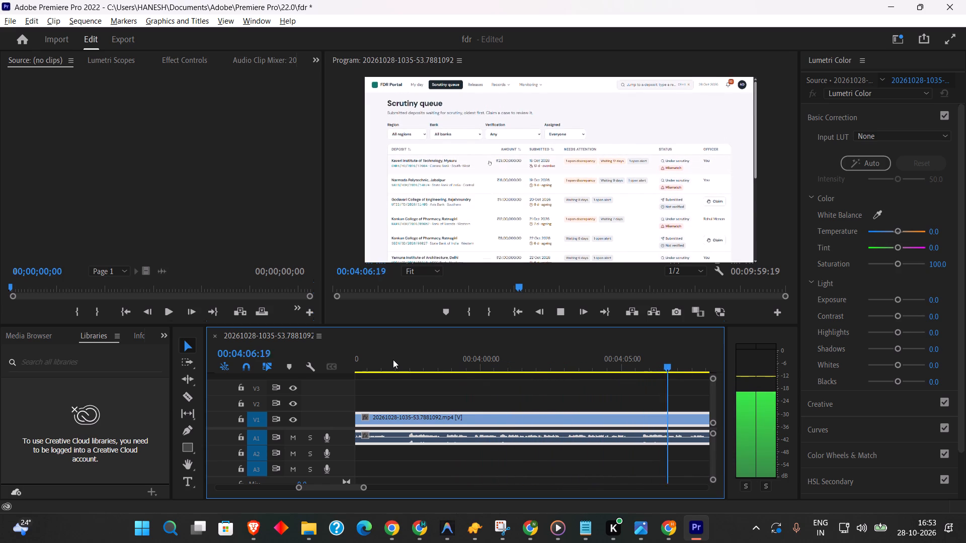
key("space")
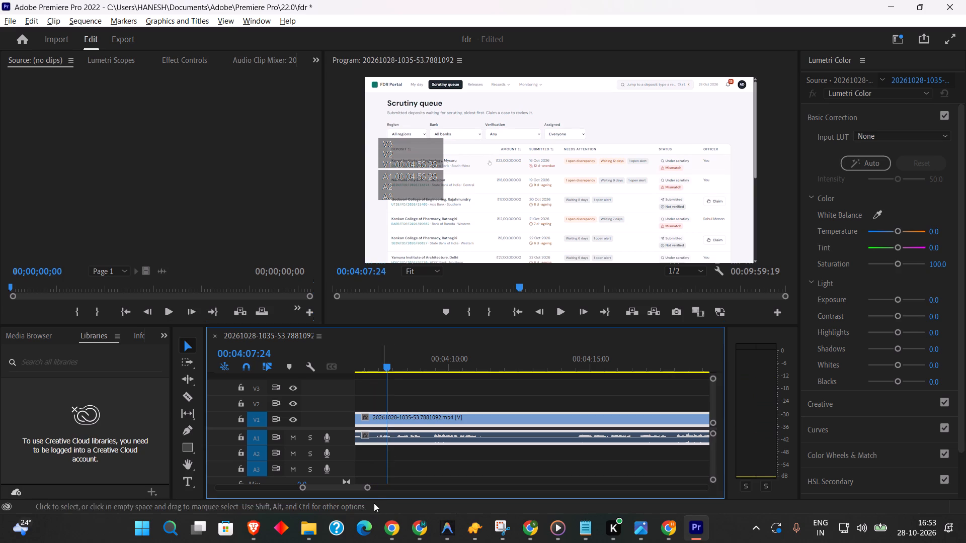
Split the clip at 00:04:07:04 and about 00:04:07:12 to isolate the short pause.
left_click_drag(366, 487, 351, 488)
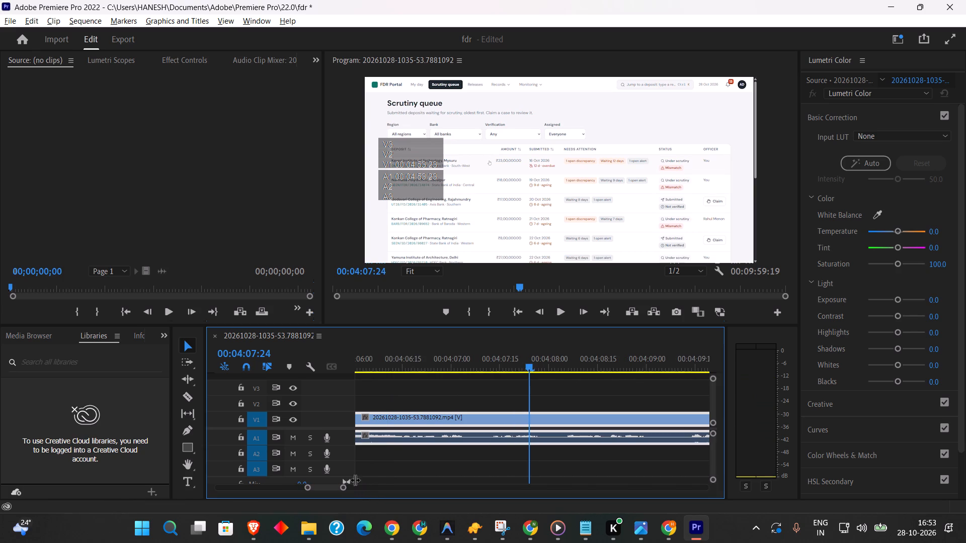
left_click_drag(442, 364, 463, 371)
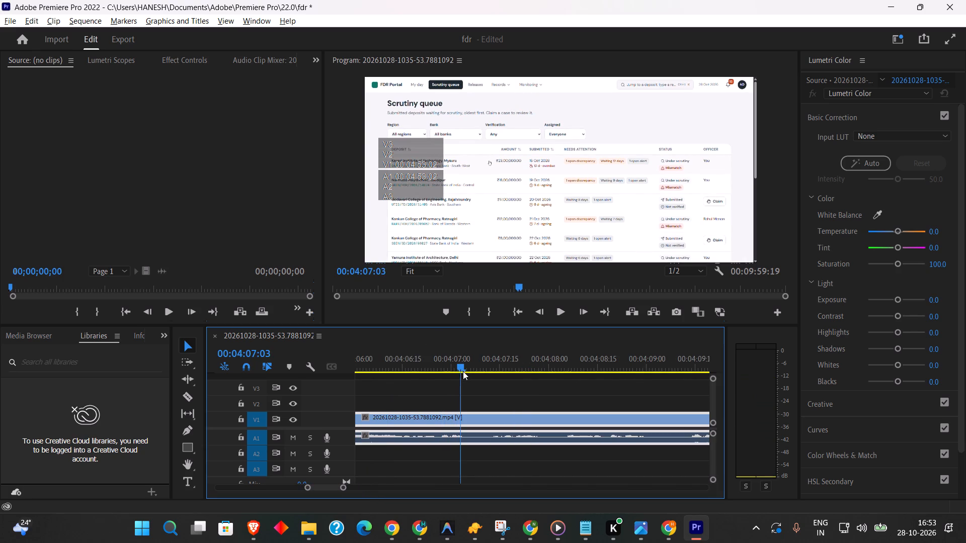
left_click_drag(463, 371, 464, 372)
left_click(190, 395)
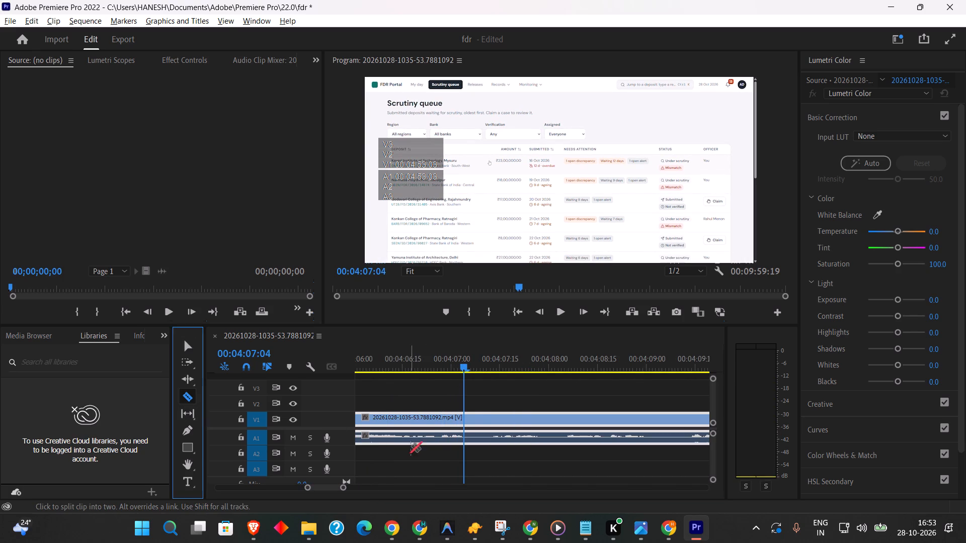
left_click(463, 417)
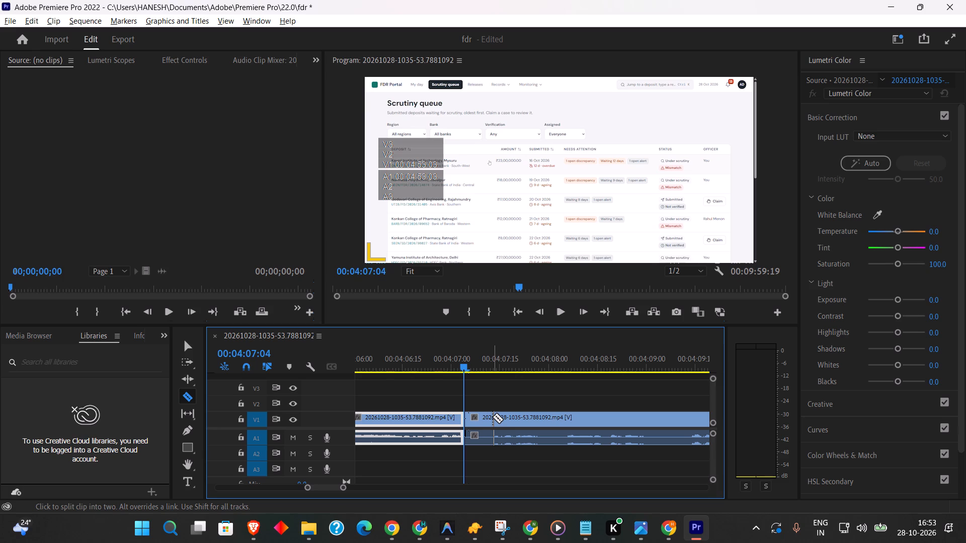
left_click(491, 417)
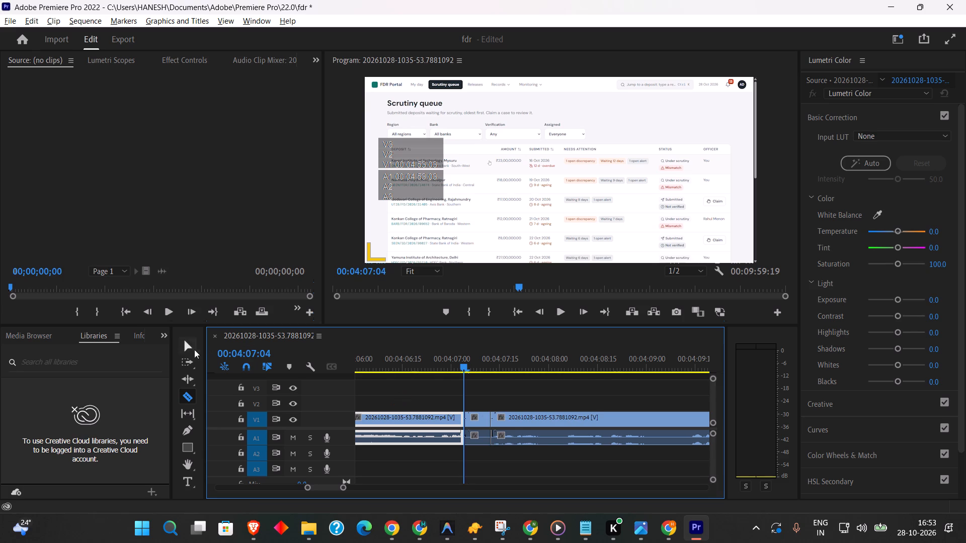
Delete the isolated pause after 00:04:07:04 and move the following clip back to close the gap.
left_click(190, 350)
left_click(484, 418)
key("BackSpace")
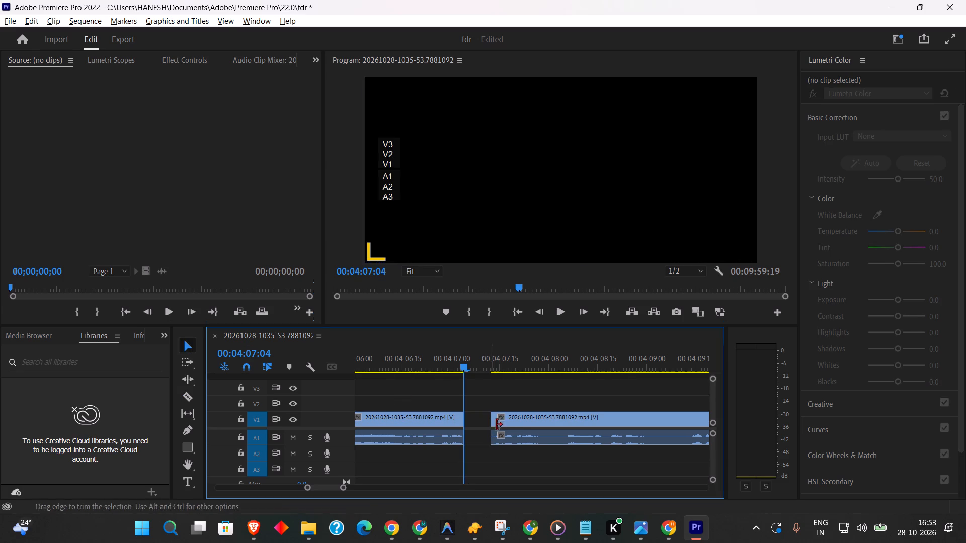
left_click_drag(518, 415, 493, 415)
Review playback across the 00:04:07:04 join, and split the following clip at 00:04:07:19 and about 00:04:07:27 to isolate the next pause.
left_click(449, 374)
left_click(444, 369)
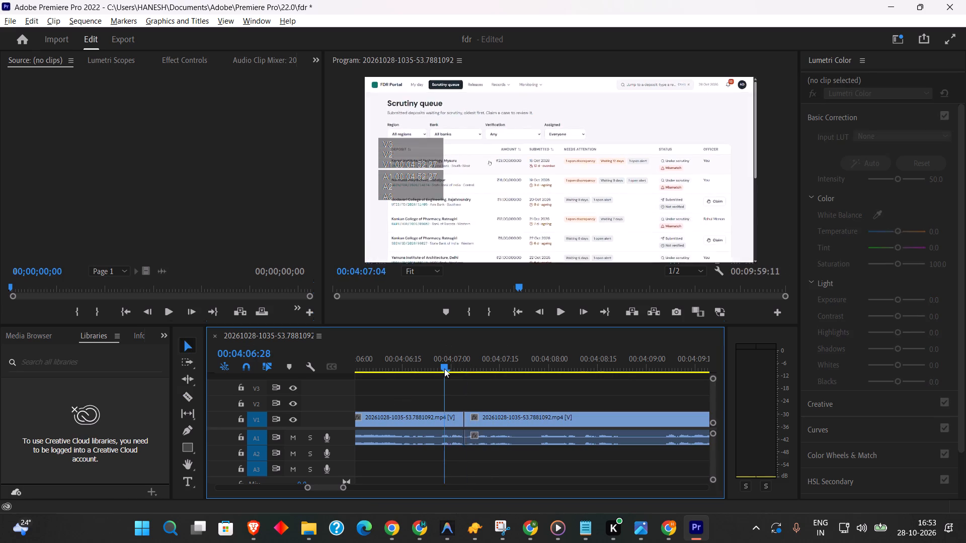
key("space")
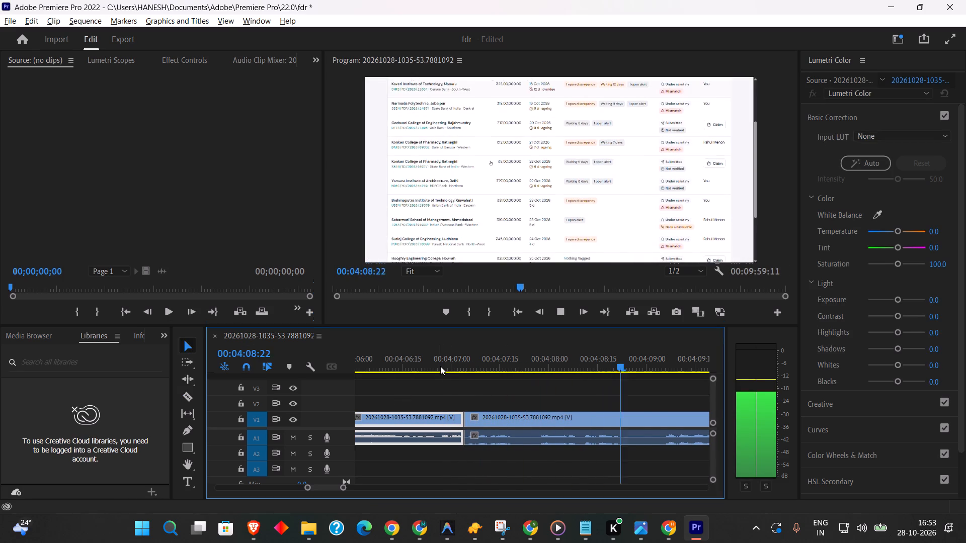
left_click_drag(440, 362, 319, 377)
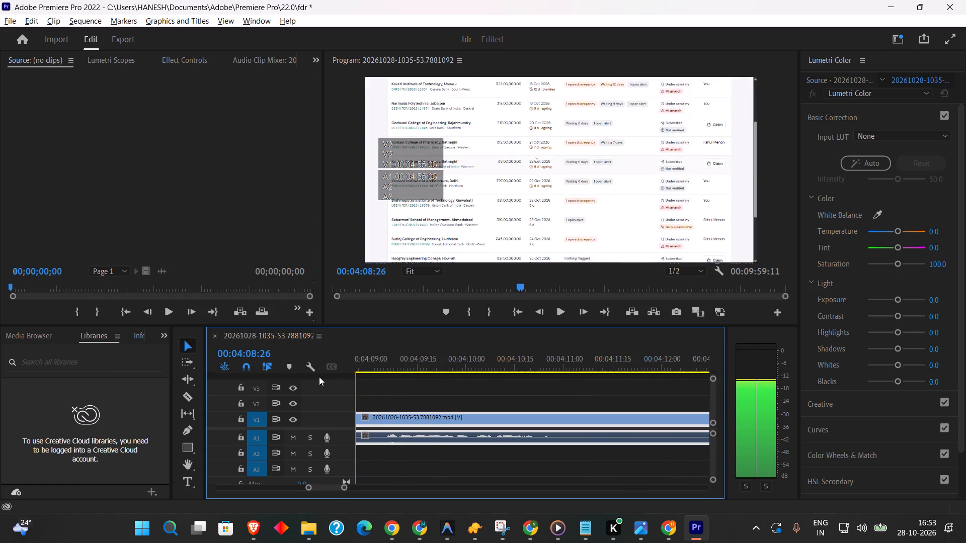
left_click_drag(319, 377, 362, 378)
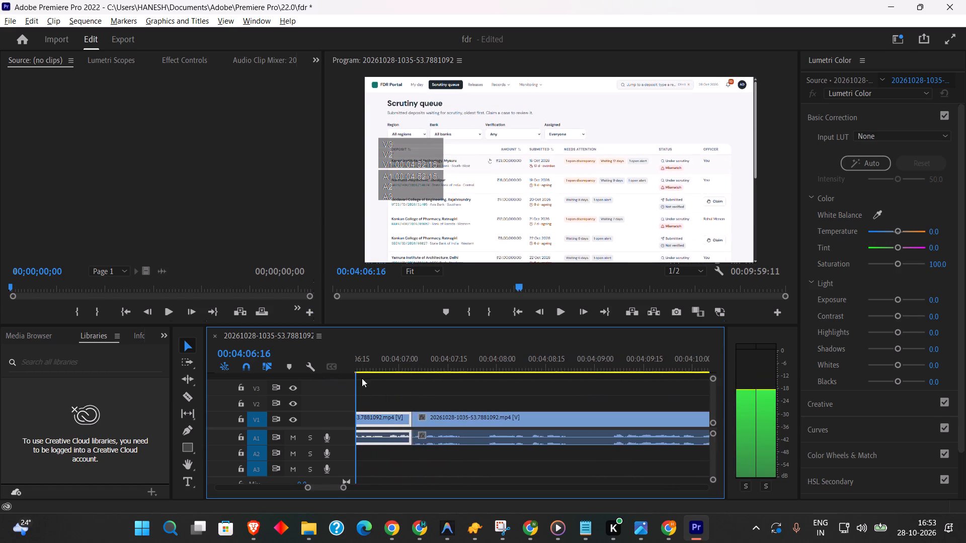
left_click_drag(362, 378, 470, 372)
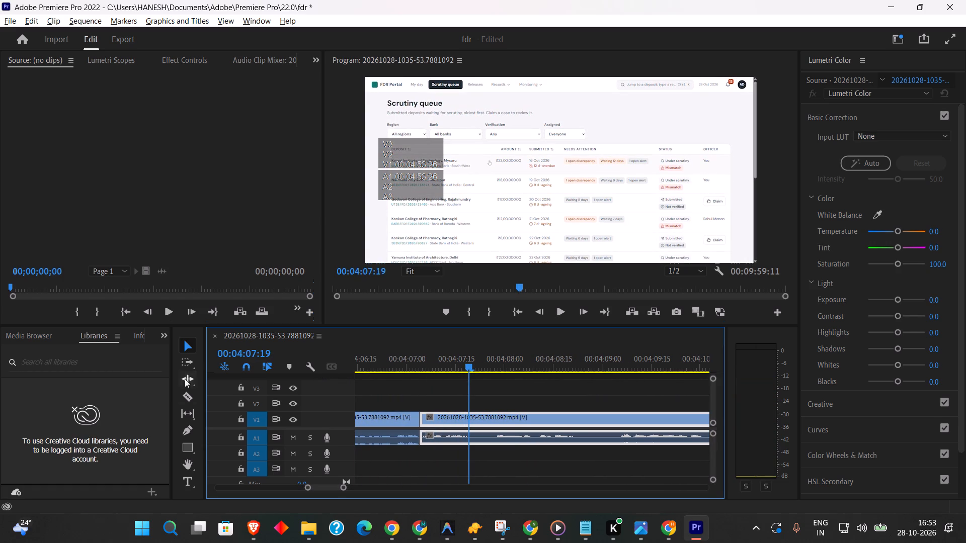
left_click(185, 396)
left_click(469, 417)
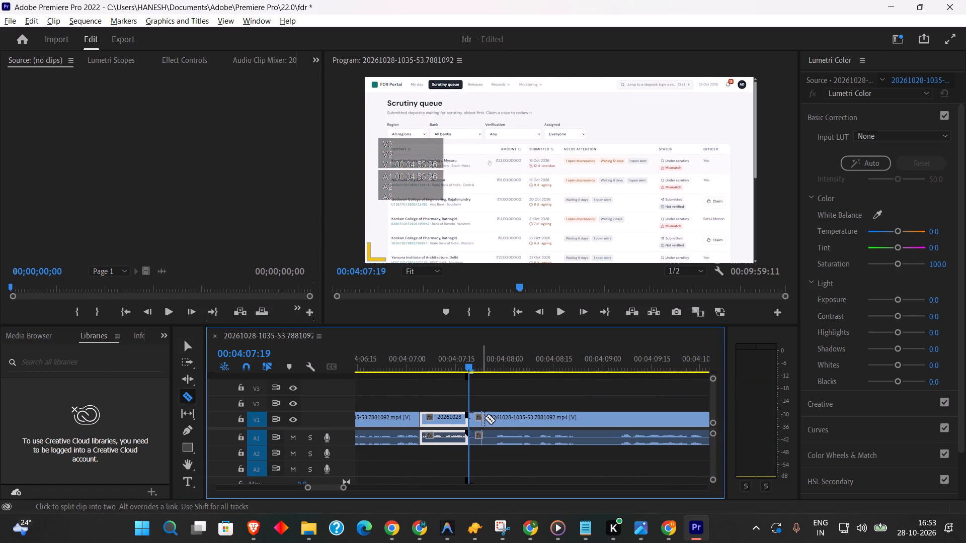
left_click(494, 419)
Delete the isolated pause after 00:04:07:19 and move the following clip back to close the gap.
left_click(192, 345)
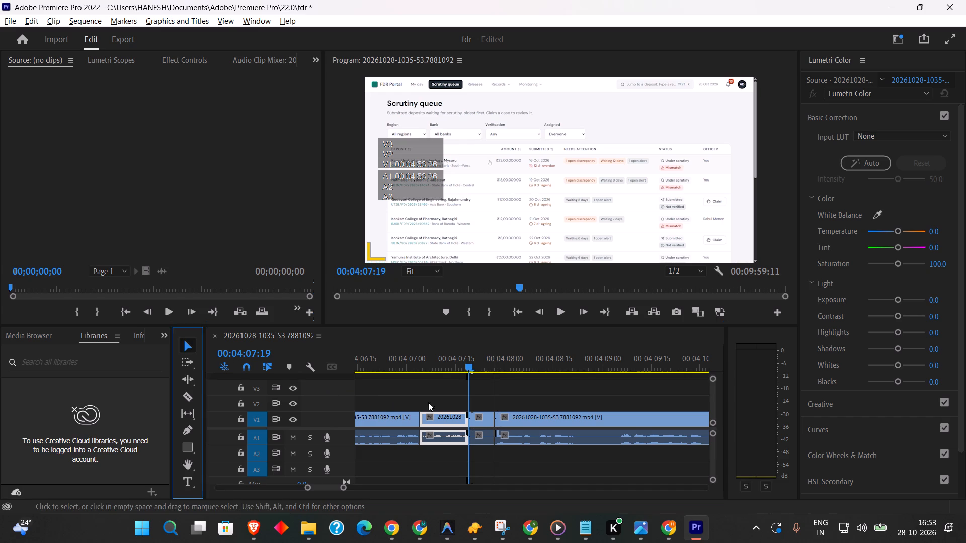
left_click(484, 413)
key("BackSpace")
left_click_drag(542, 416, 520, 415)
Review playback past the 00:04:07:19 join, and split the clip at 00:04:11:00, just after sign-out is chosen.
left_click(442, 365)
key("space")
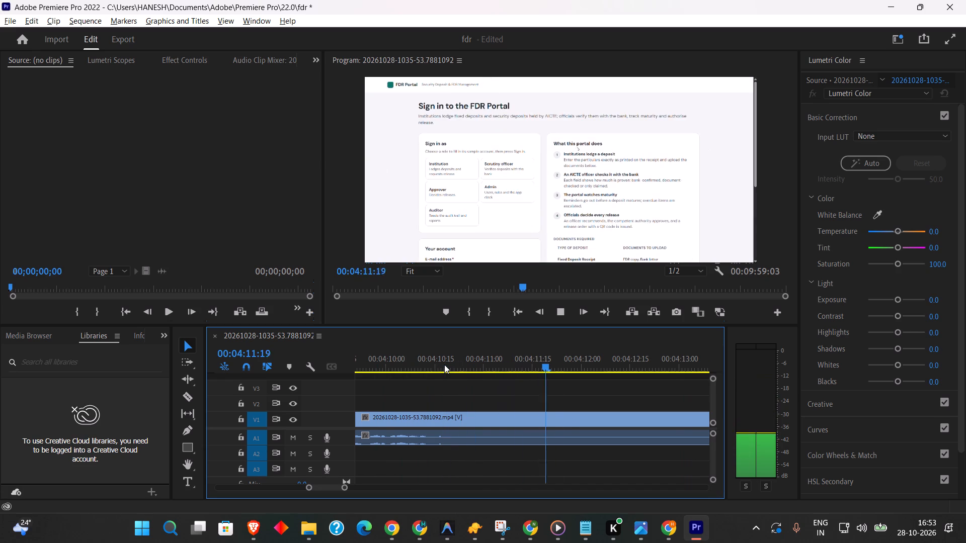
left_click_drag(444, 365, 427, 369)
key("space")
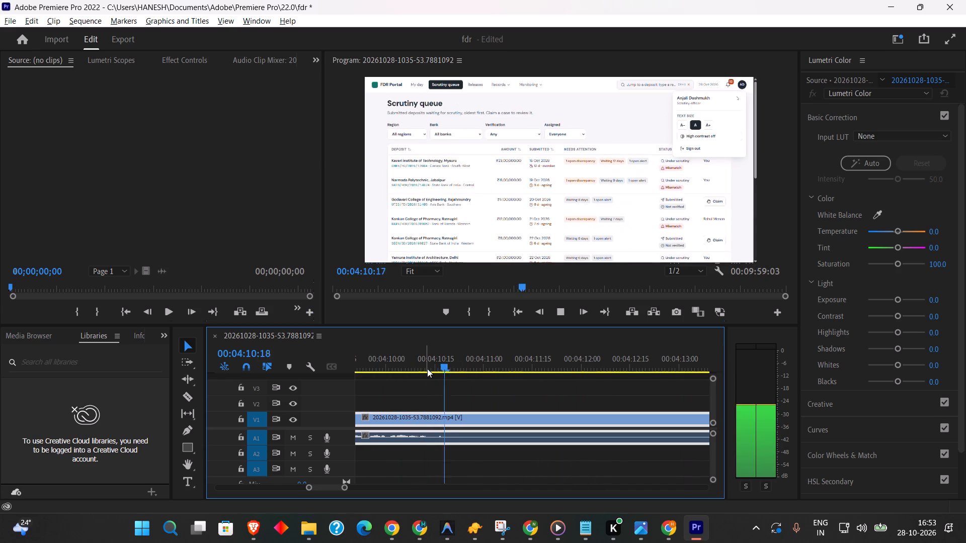
left_click_drag(427, 369, 448, 377)
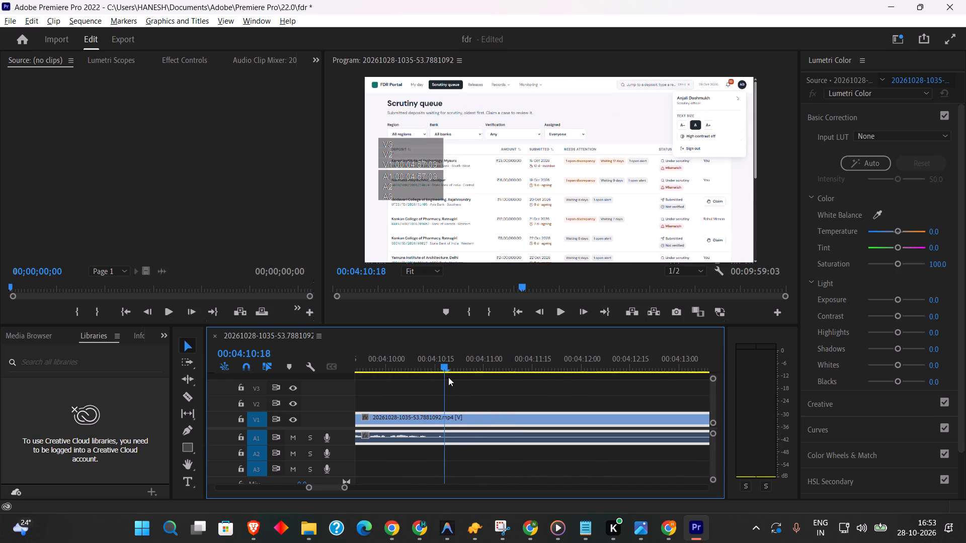
left_click_drag(448, 377, 484, 386)
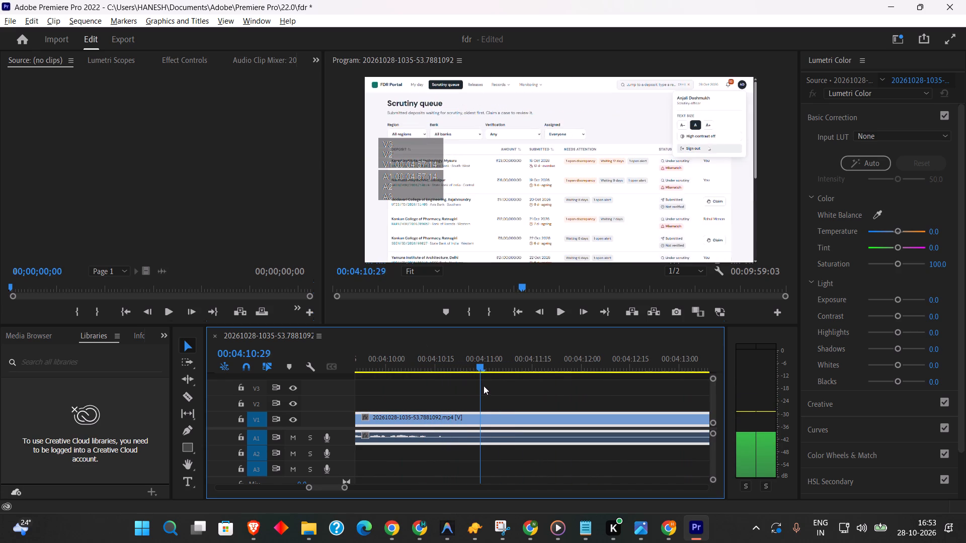
left_click_drag(484, 386, 482, 387)
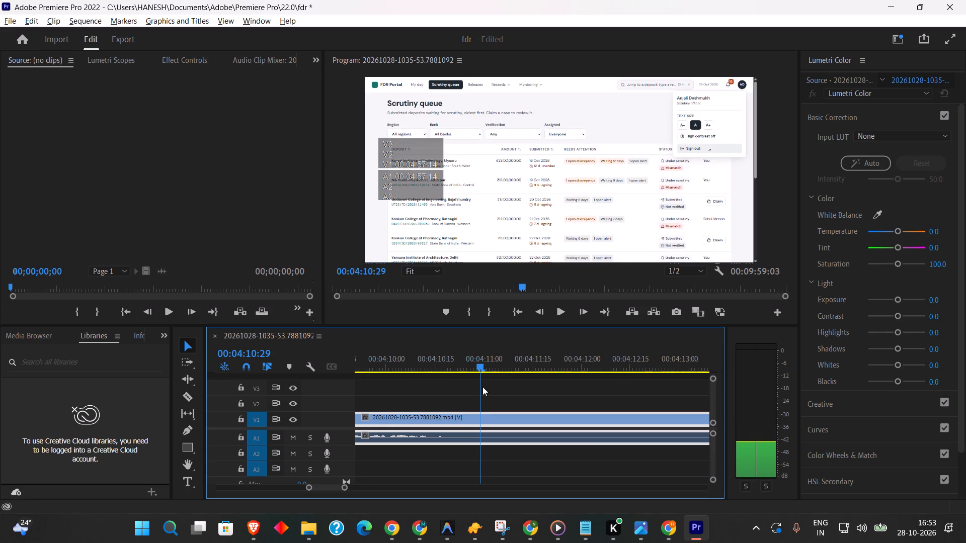
left_click_drag(482, 387, 485, 387)
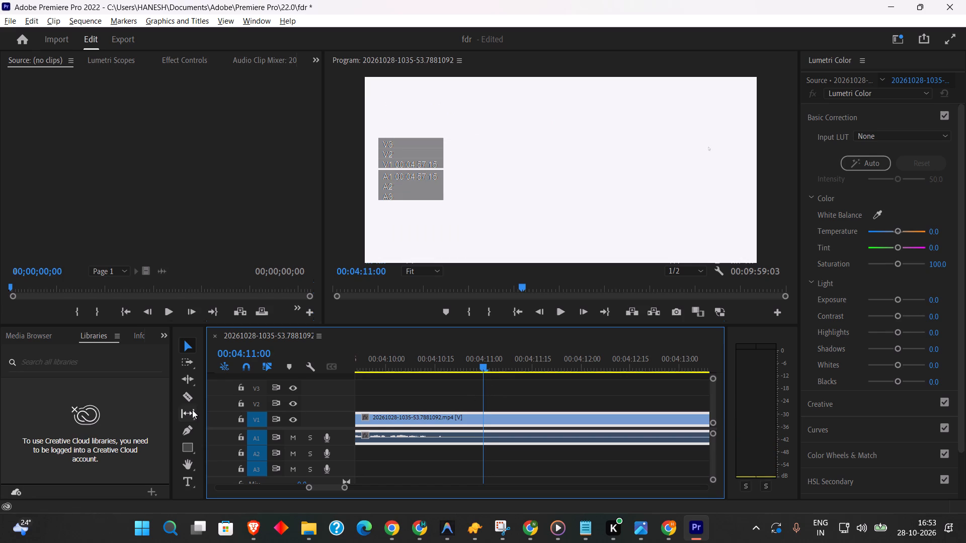
left_click(188, 398)
left_click(484, 418)
Play on through the silent sign-in page passage and split the clip at 00:04:14:01, just before the narration resumes.
key("space")
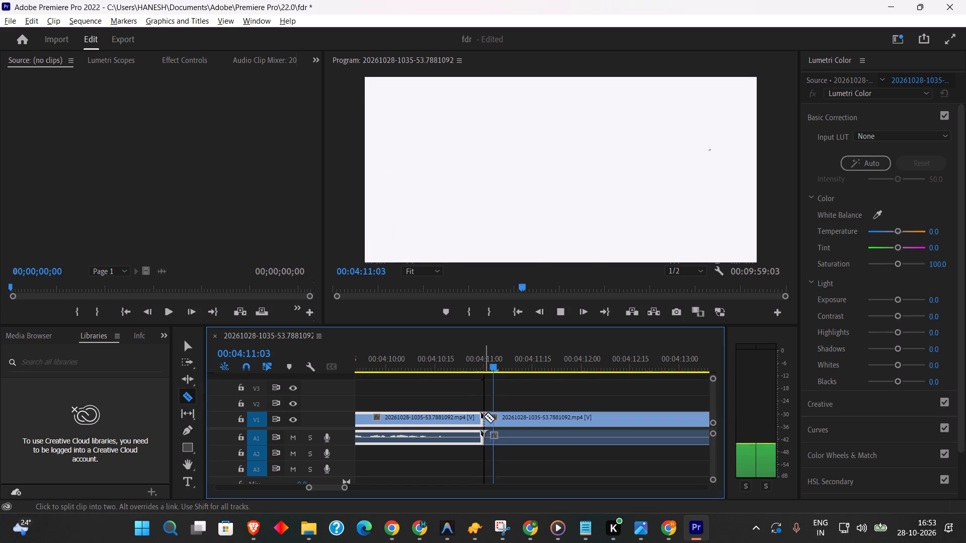
key("space")
key("space")
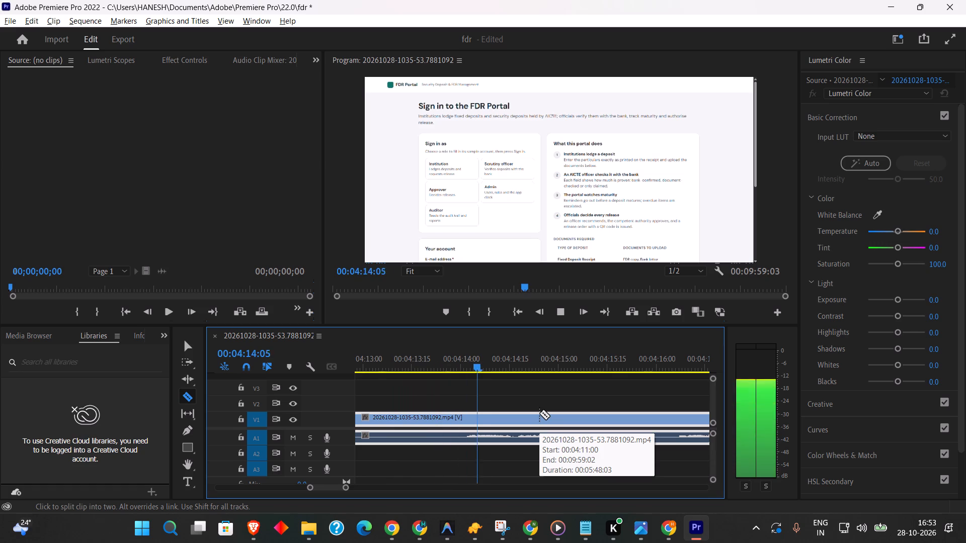
key("space")
left_click(460, 366)
key("space")
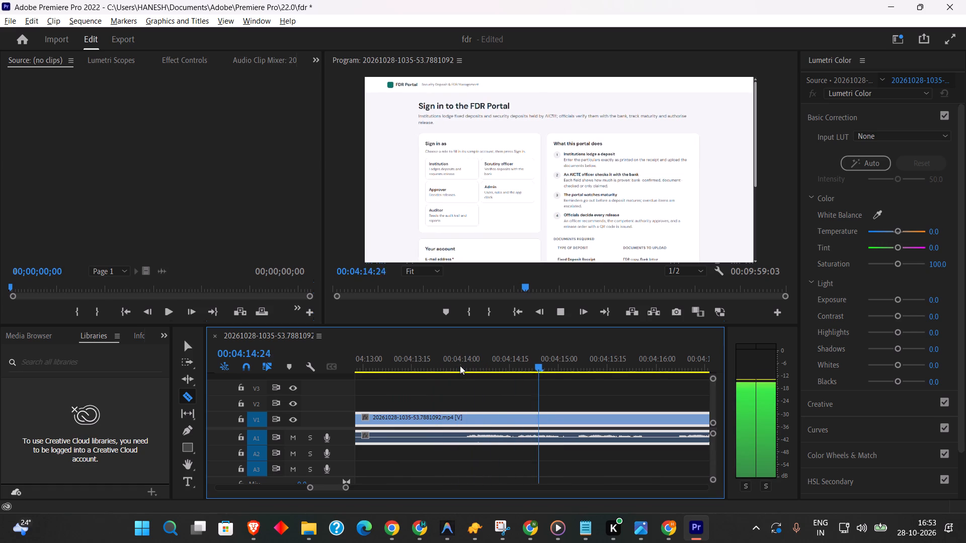
left_click(447, 364)
left_click_drag(456, 372, 460, 372)
left_click_drag(457, 366, 463, 368)
left_click(465, 412)
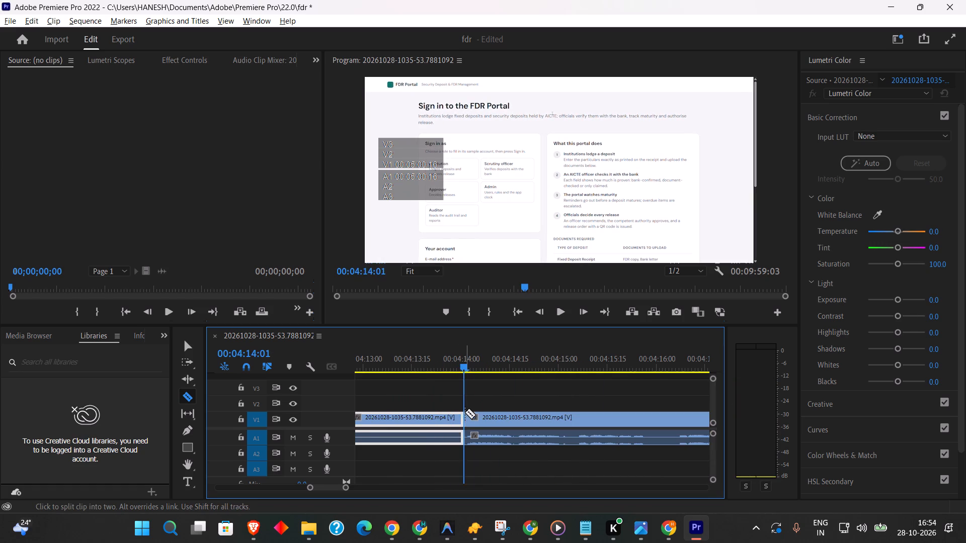
Delete the silent section between 00:04:11:00 and 00:04:14:01, and move the following clip back to close the gap.
left_click(190, 348)
left_click(389, 416)
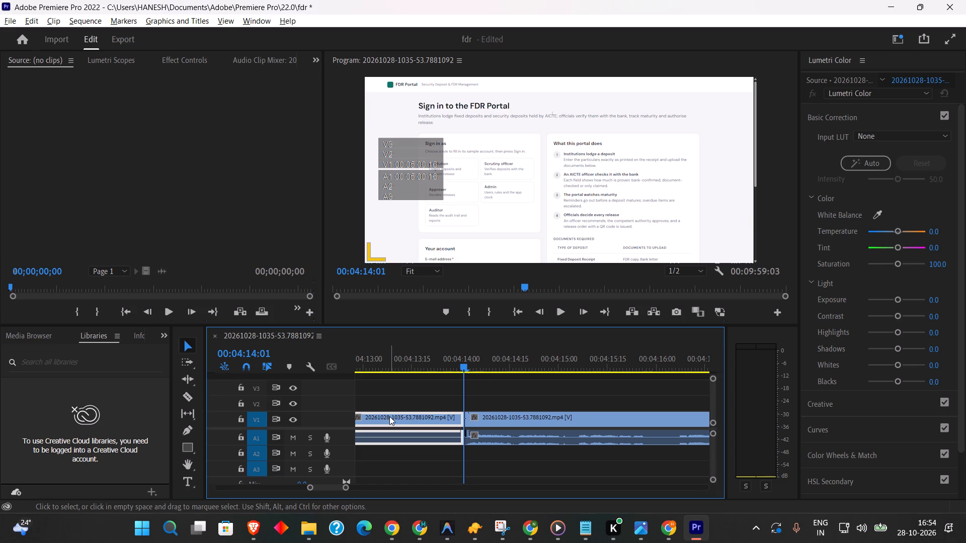
key("BackSpace")
left_click(351, 486)
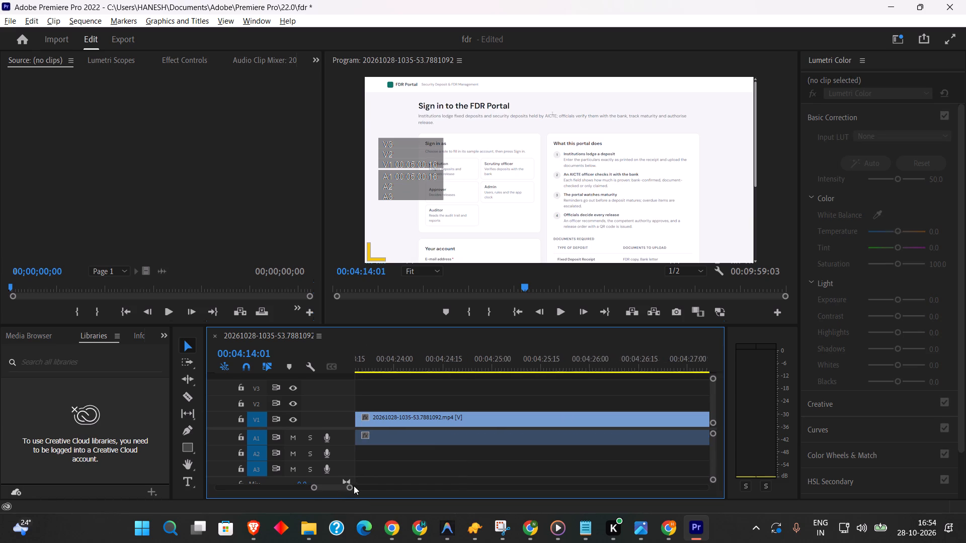
left_click_drag(429, 361, 306, 376)
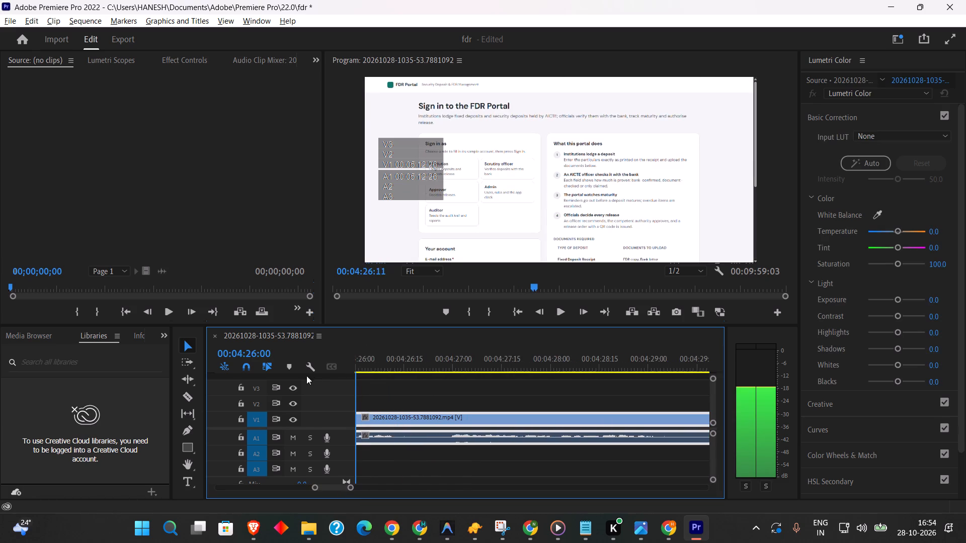
left_click_drag(306, 376, 301, 382)
left_click_drag(351, 487, 388, 489)
left_click_drag(408, 362, 388, 367)
left_click_drag(465, 419, 443, 419)
Review playback across the 00:04:11:00 join and the sign-in page passage up to about 00:04:20.
left_click(397, 366)
key("space")
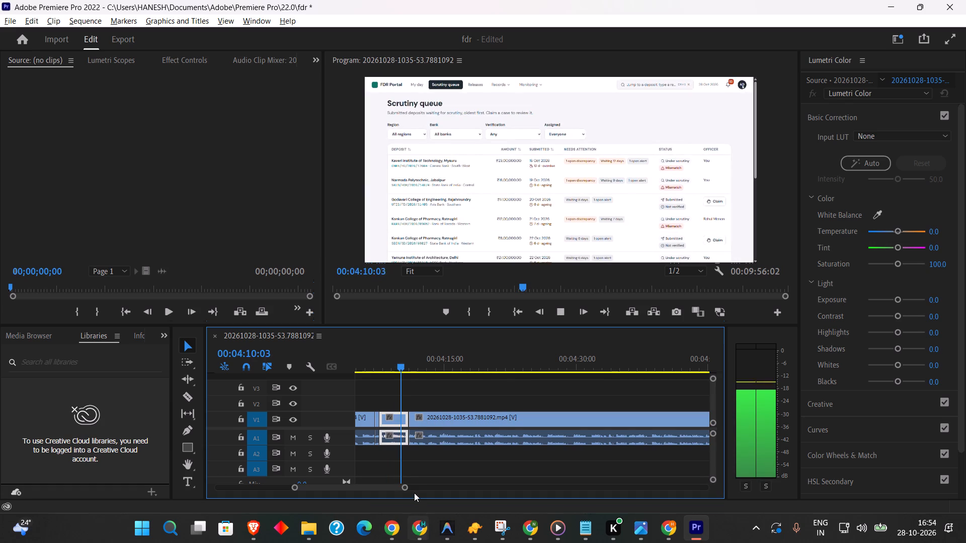
left_click_drag(405, 487, 387, 493)
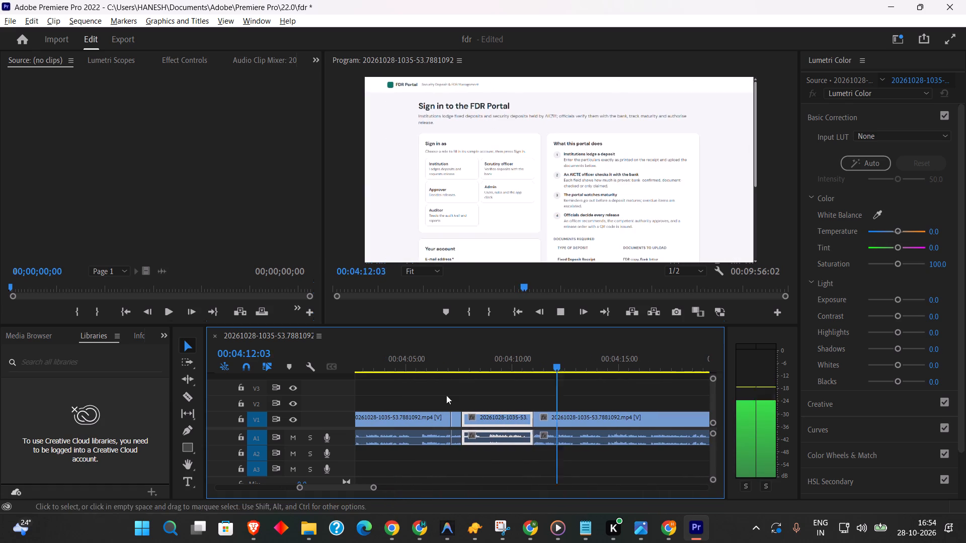
left_click_drag(490, 360, 456, 363)
key("space")
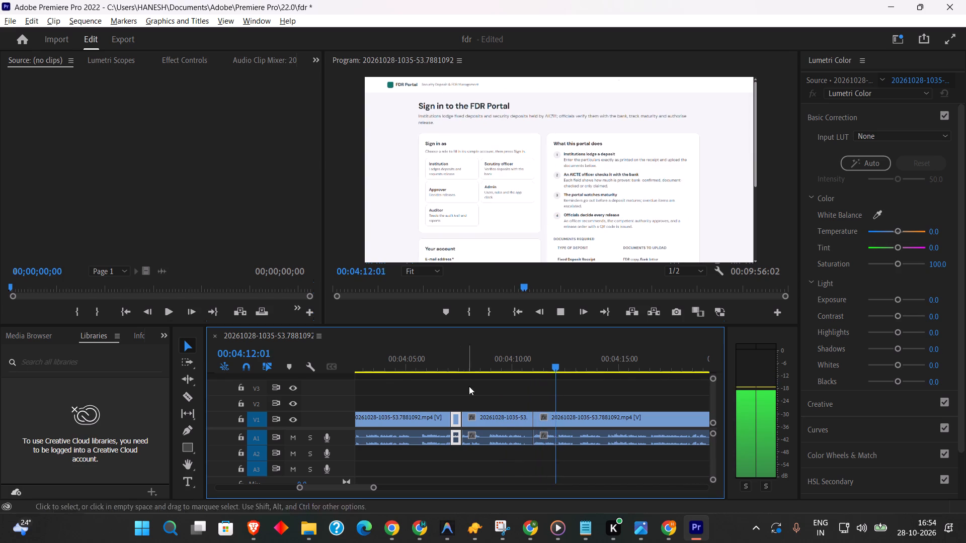
left_click_drag(373, 491, 366, 491)
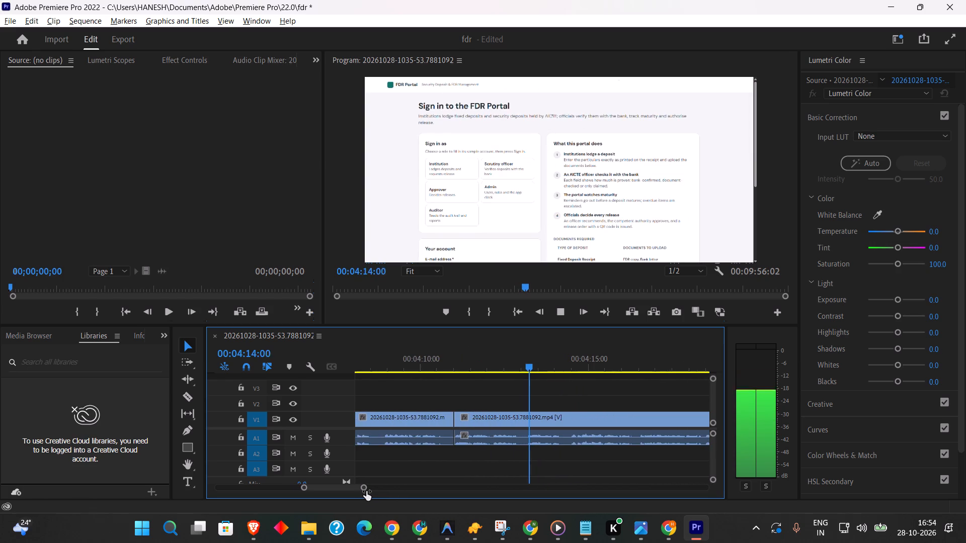
left_click_drag(366, 491, 369, 493)
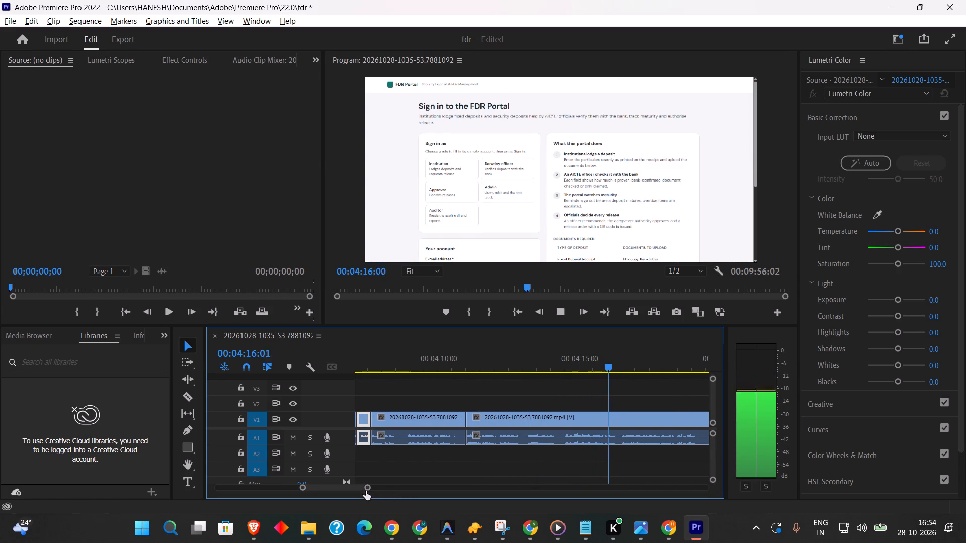
left_click_drag(368, 489, 377, 494)
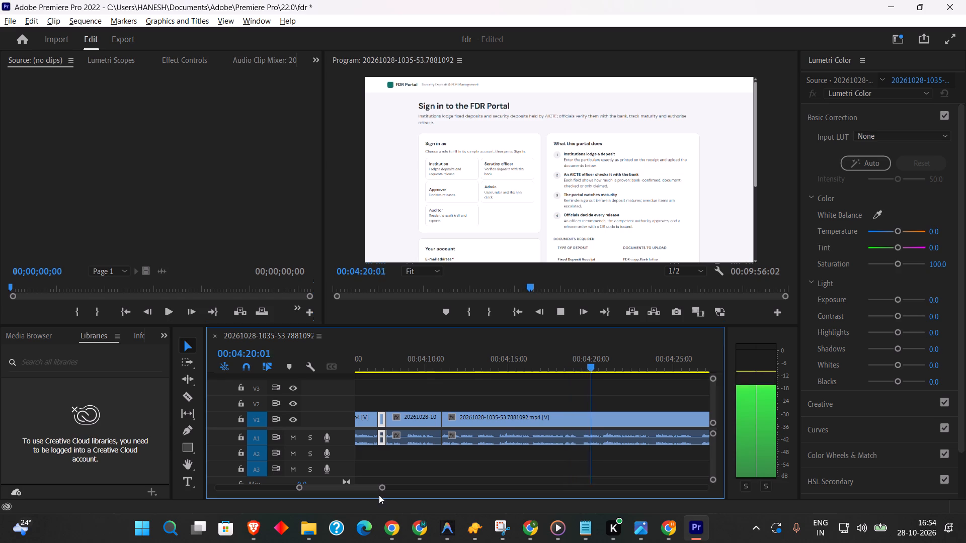
left_click_drag(578, 365, 564, 369)
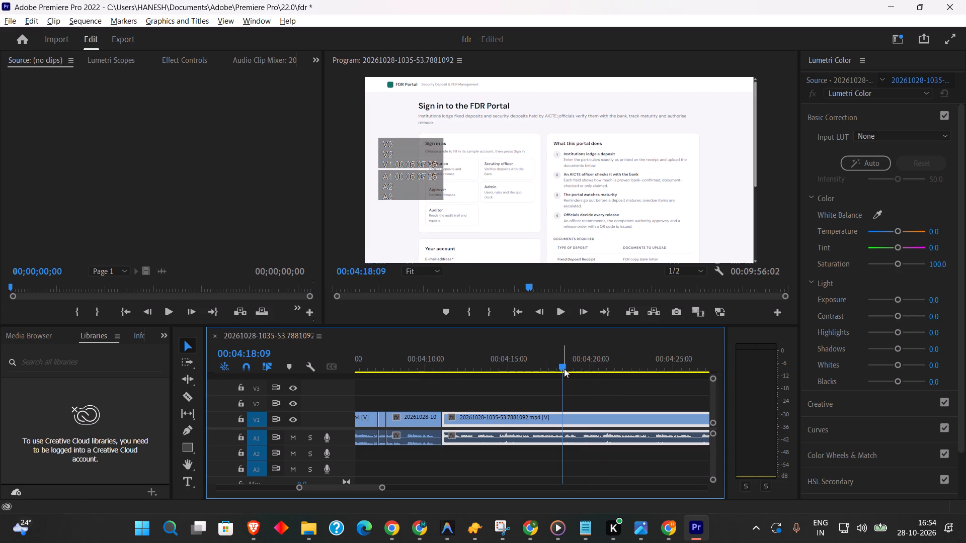
key("space")
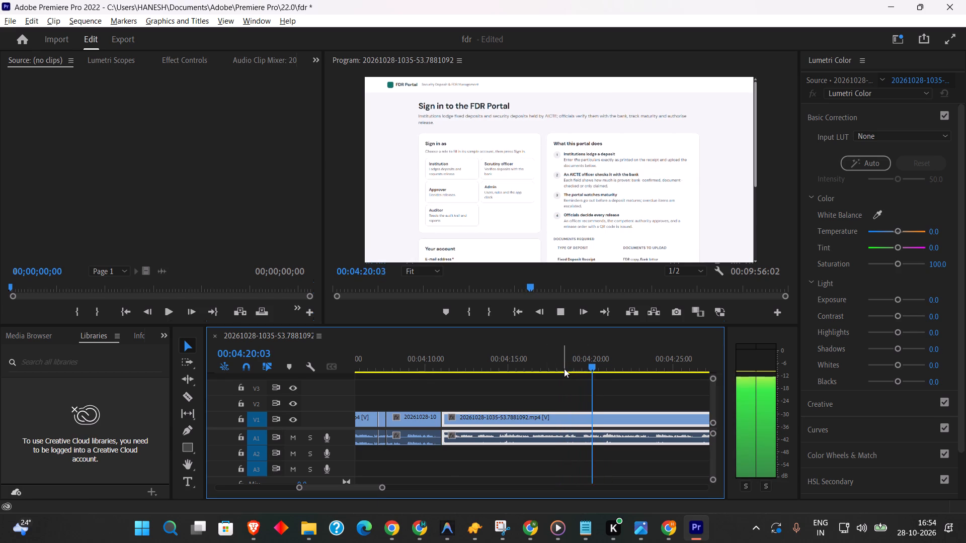
left_click(552, 366)
key("space")
left_click_drag(383, 486, 370, 487)
left_click_drag(478, 360, 453, 368)
key("space")
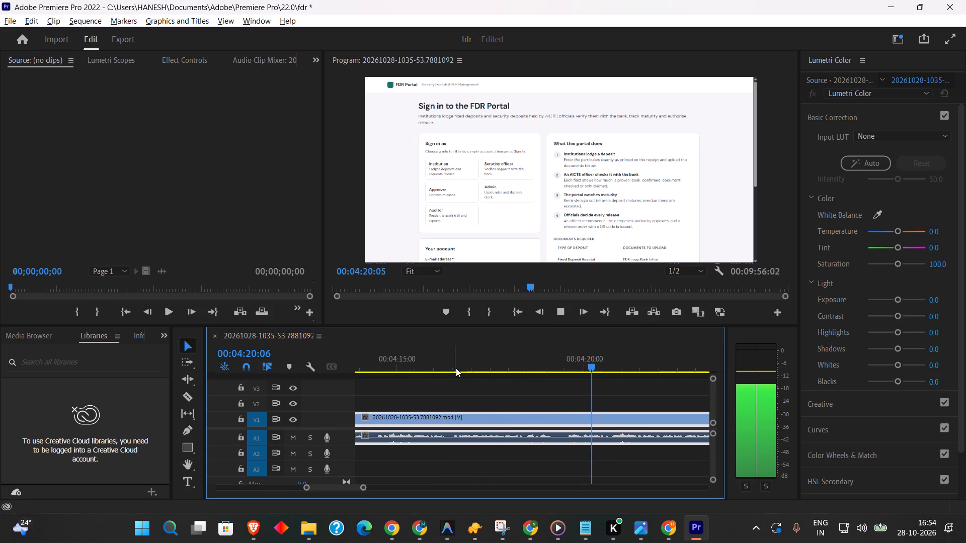
left_click_drag(537, 364, 552, 372)
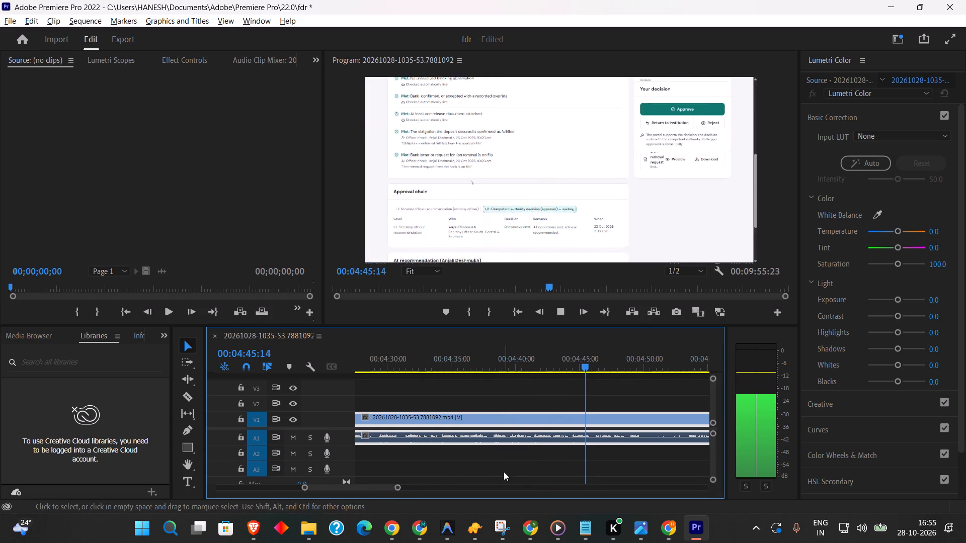
Replay the release request passage, and split the clip at 00:04:41:11 and again about 1.5 seconds further on, isolating the downward page scroll.
left_click(500, 370)
key("space")
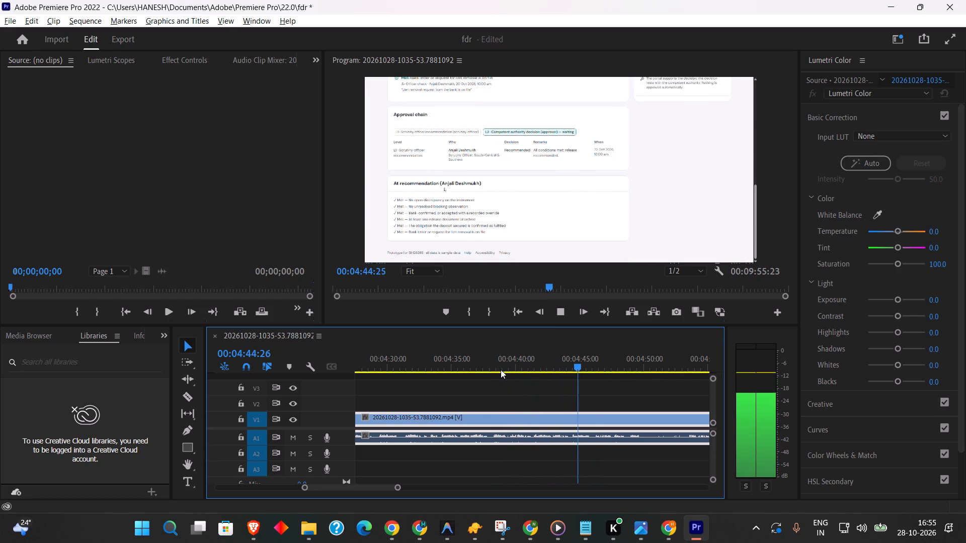
left_click(511, 362)
key("space")
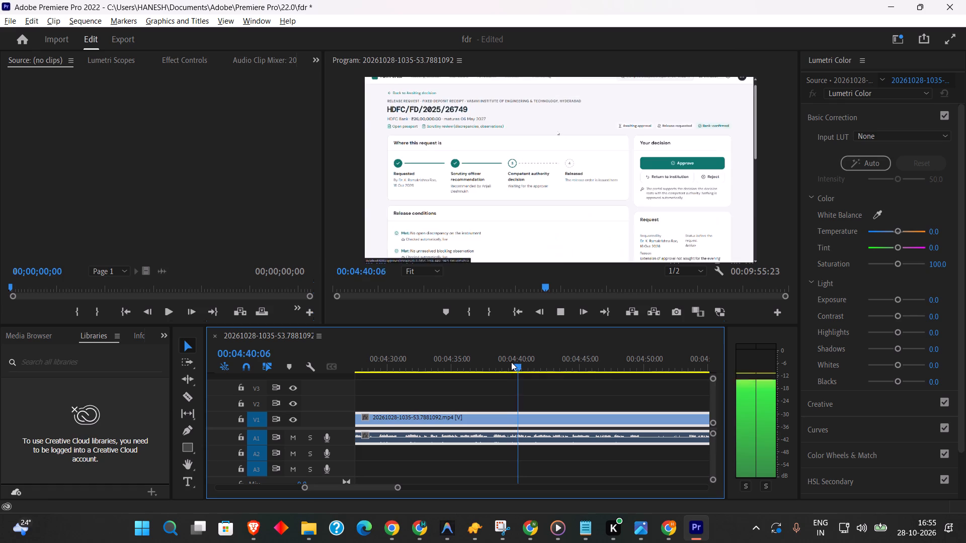
left_click(396, 489)
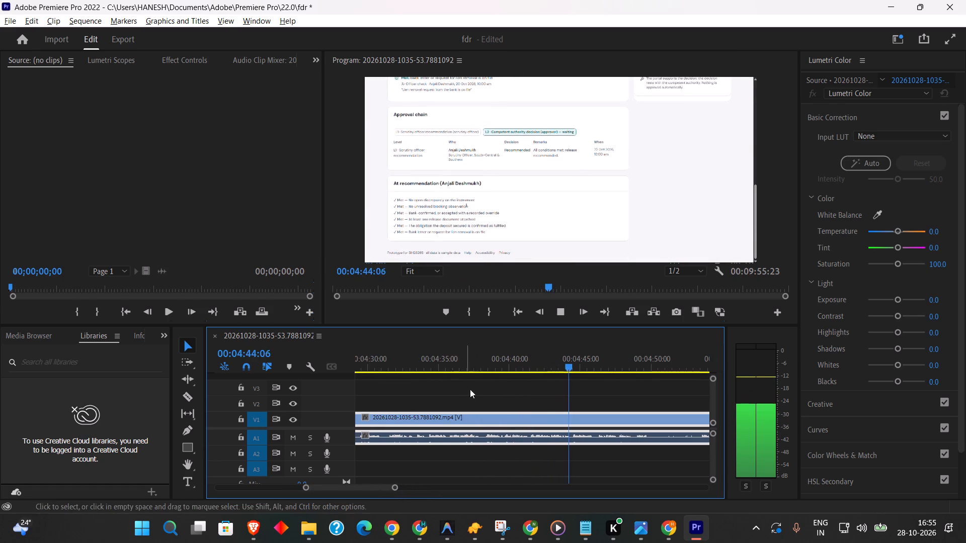
left_click(472, 367)
key("space")
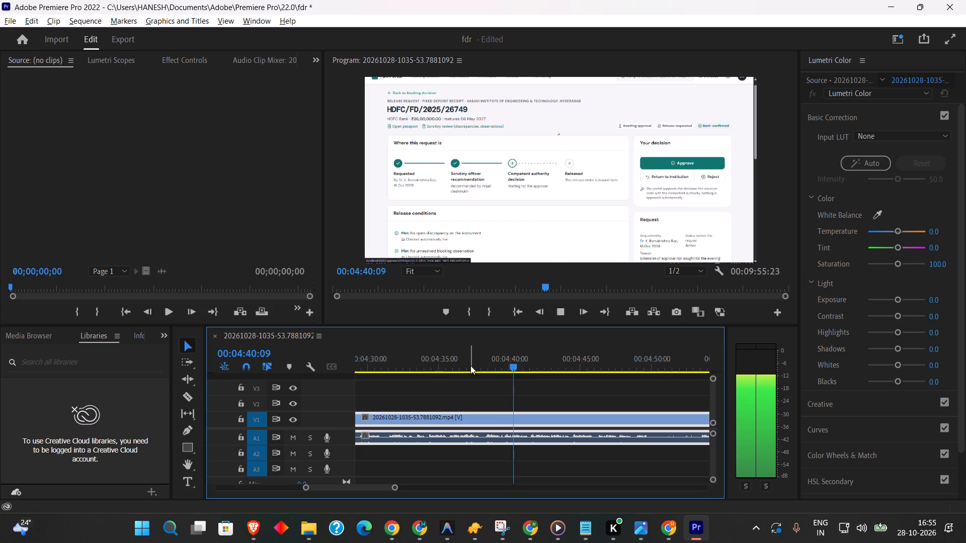
key("space")
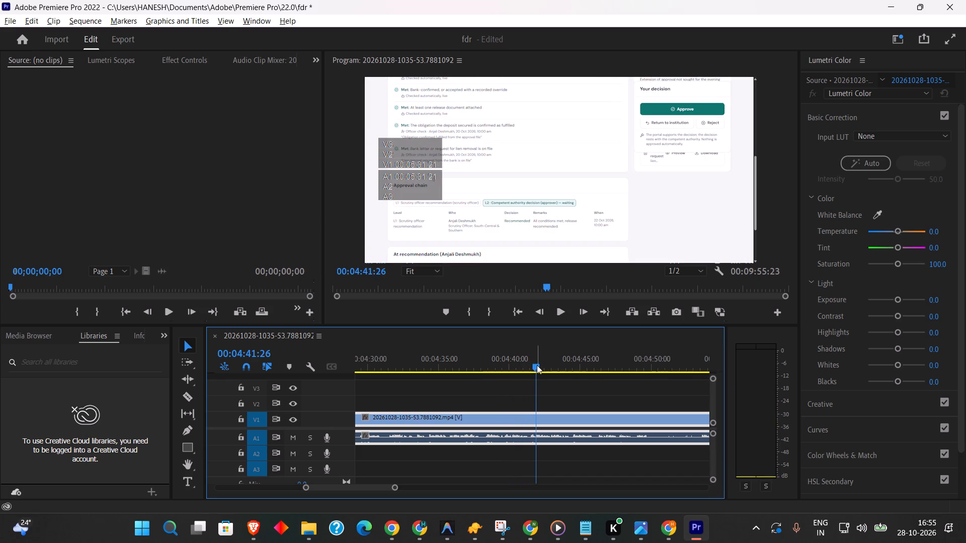
left_click_drag(535, 367, 528, 368)
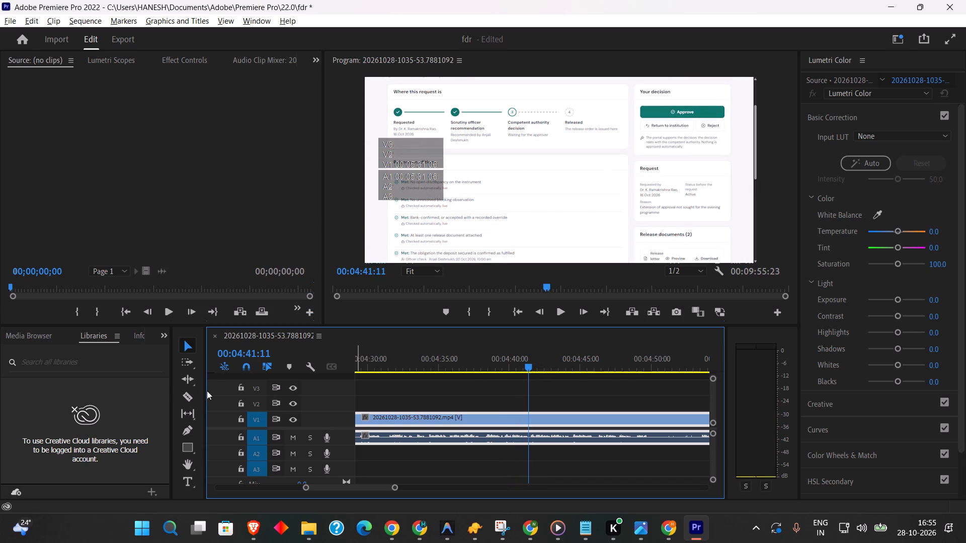
left_click(192, 399)
left_click(528, 413)
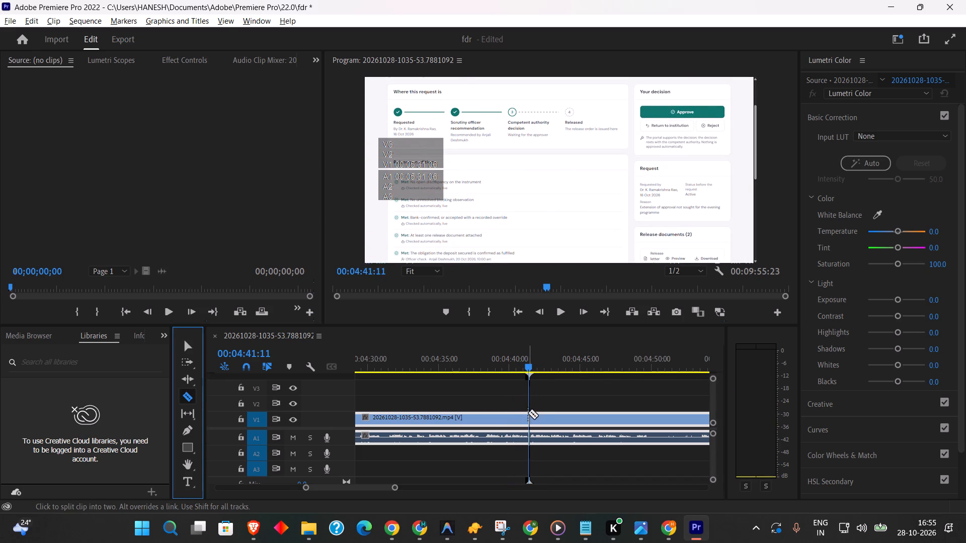
key("space")
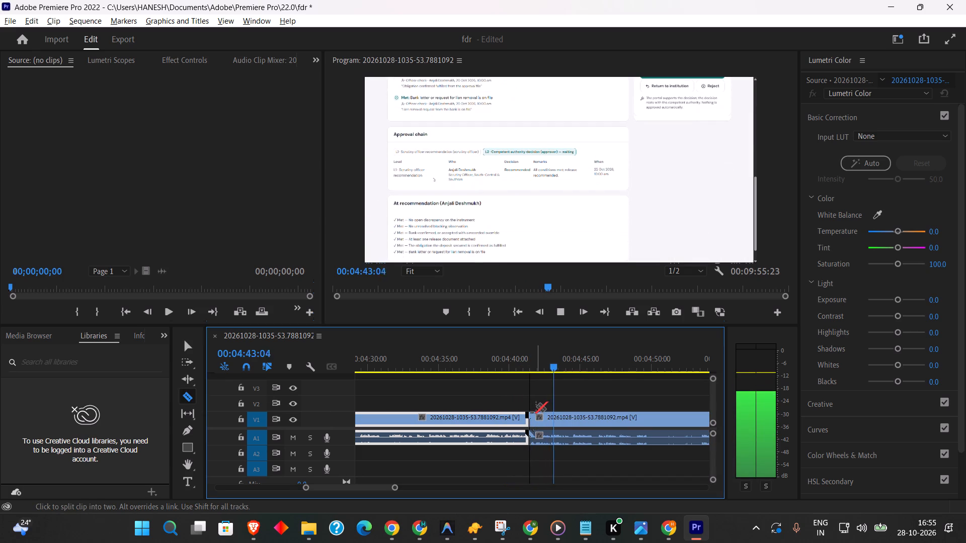
left_click(550, 414)
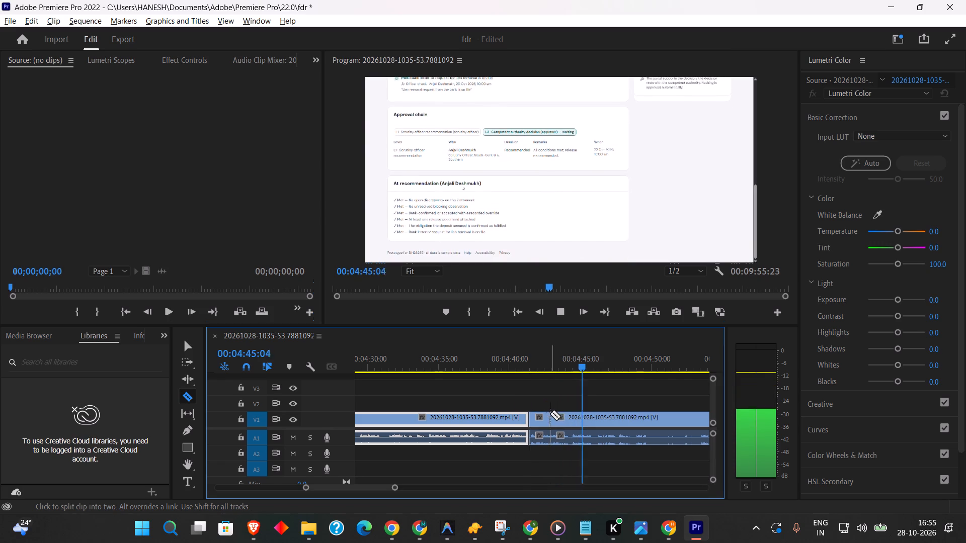
Delete the isolated section after 00:04:41:11 and move the following clip back to close the gap.
left_click(187, 342)
key("space")
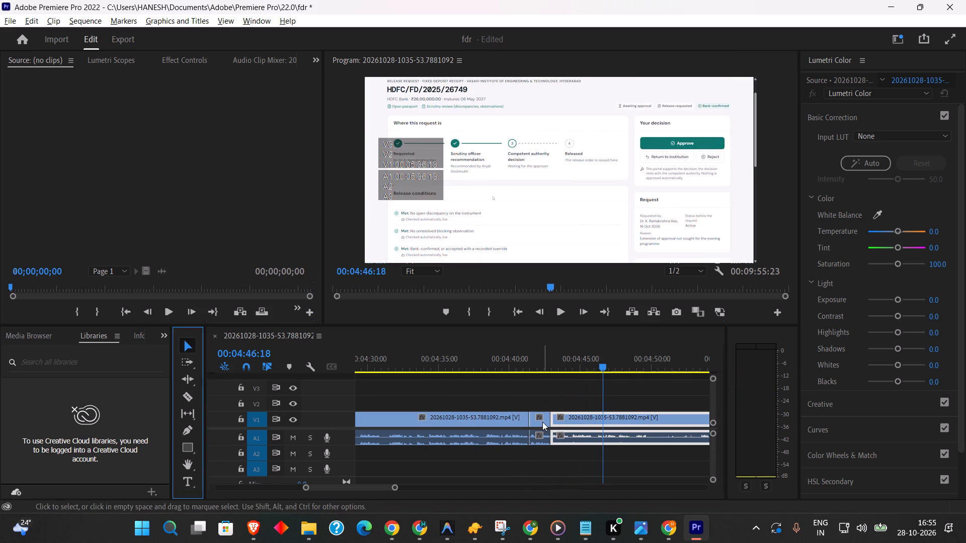
left_click(542, 422)
key("BackSpace")
left_click_drag(582, 419, 574, 417)
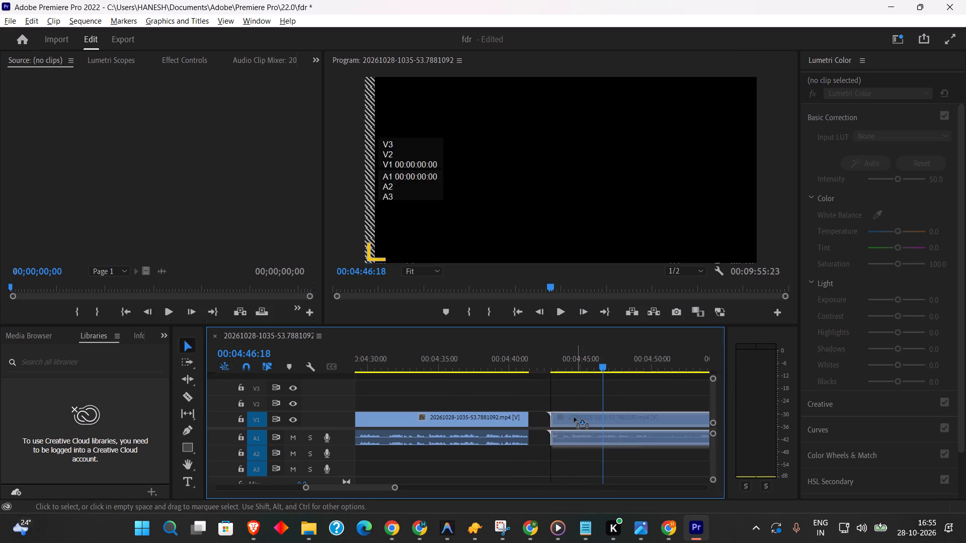
left_click_drag(574, 417, 563, 415)
Review playback from about 00:04:30 past the 00:04:41:11 join to check the cut in the release request passage.
left_click(517, 369)
key("space")
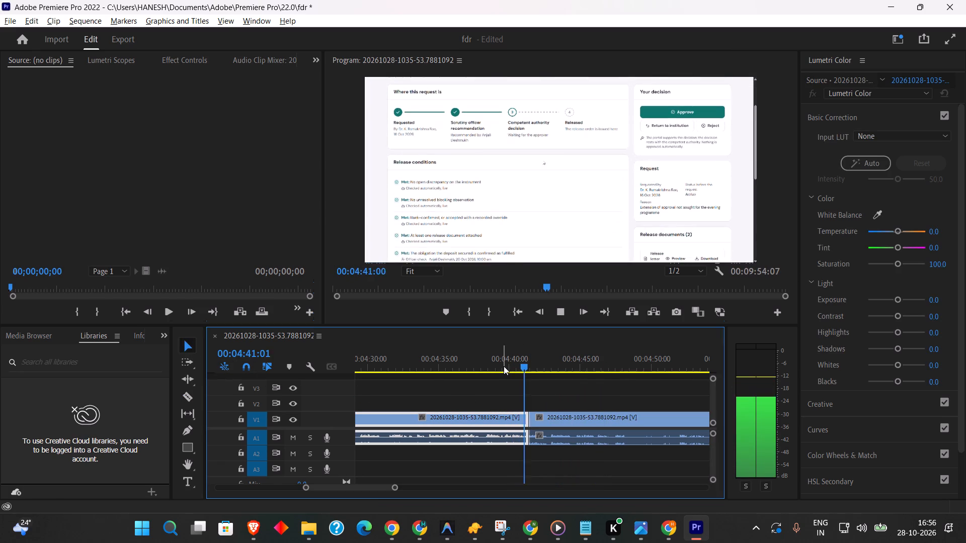
left_click(504, 366)
key("space")
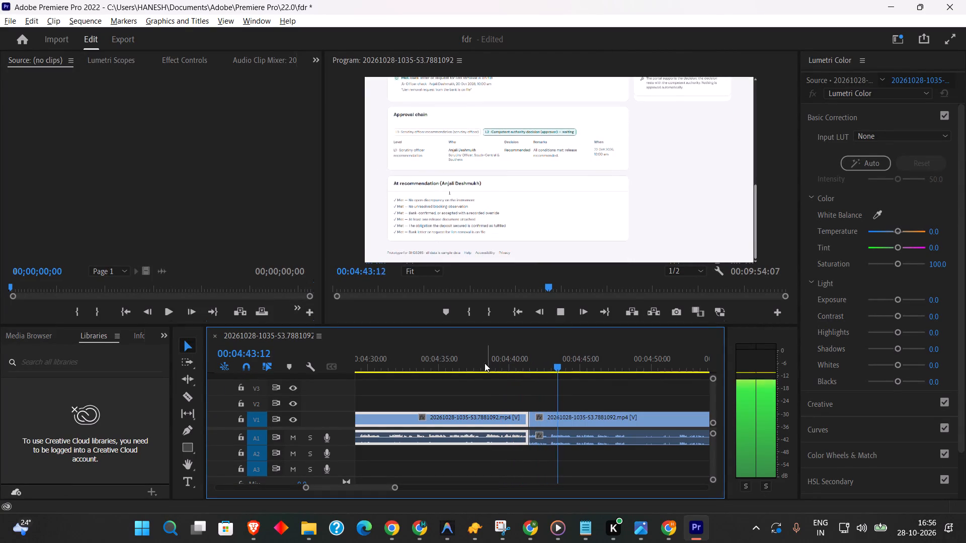
left_click(457, 358)
key("space")
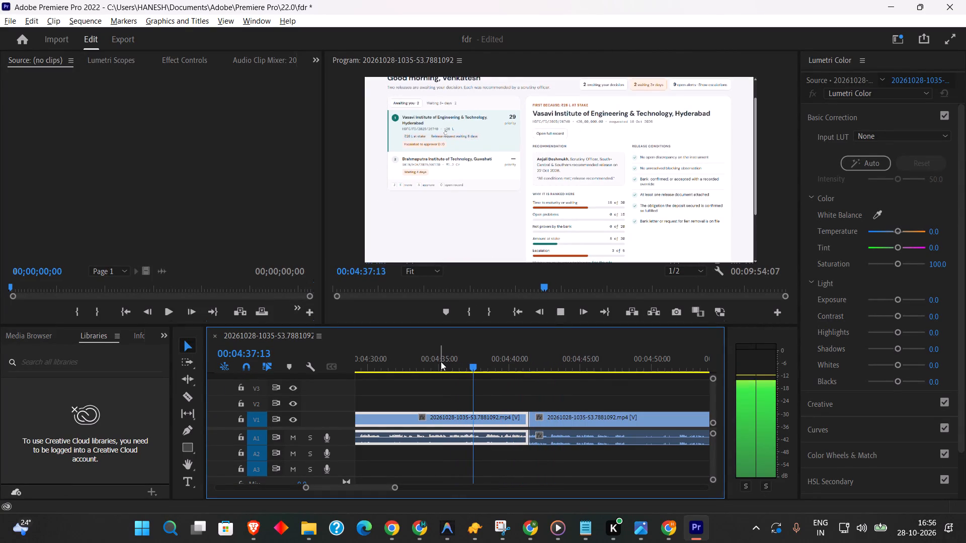
left_click_drag(380, 363, 368, 364)
key("space")
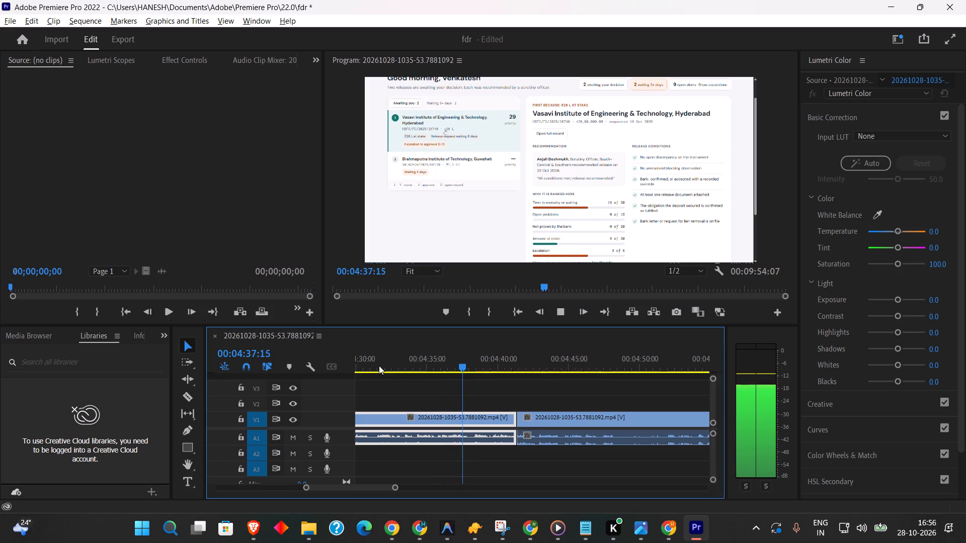
key("space")
key("space")
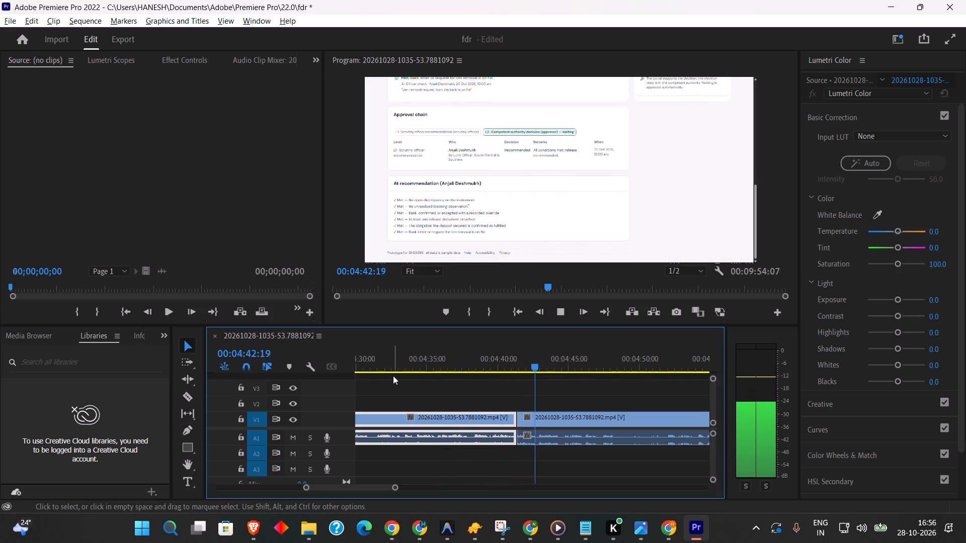
left_click(394, 488)
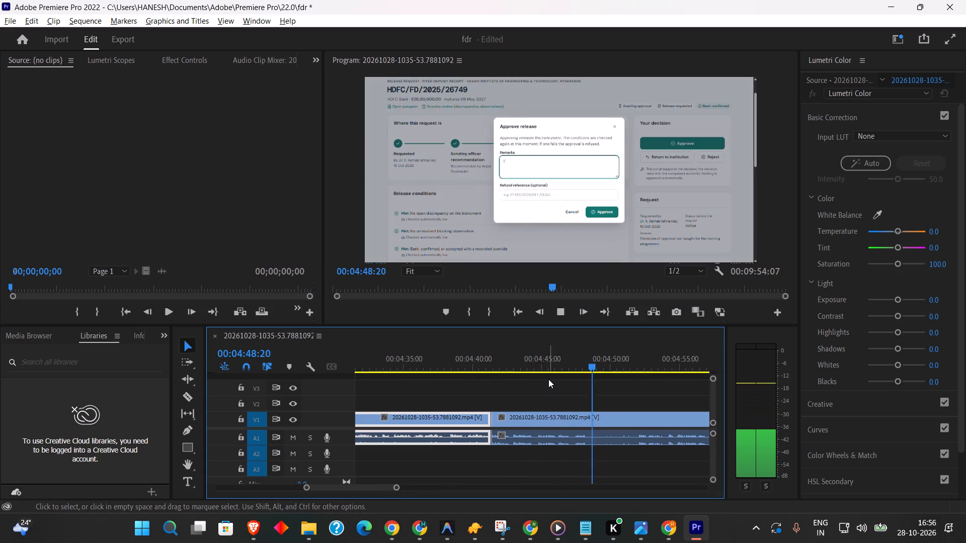
Split the clip at 00:04:48:09, where the Approve release dialog's Remarks box is still empty.
left_click_drag(592, 359, 585, 365)
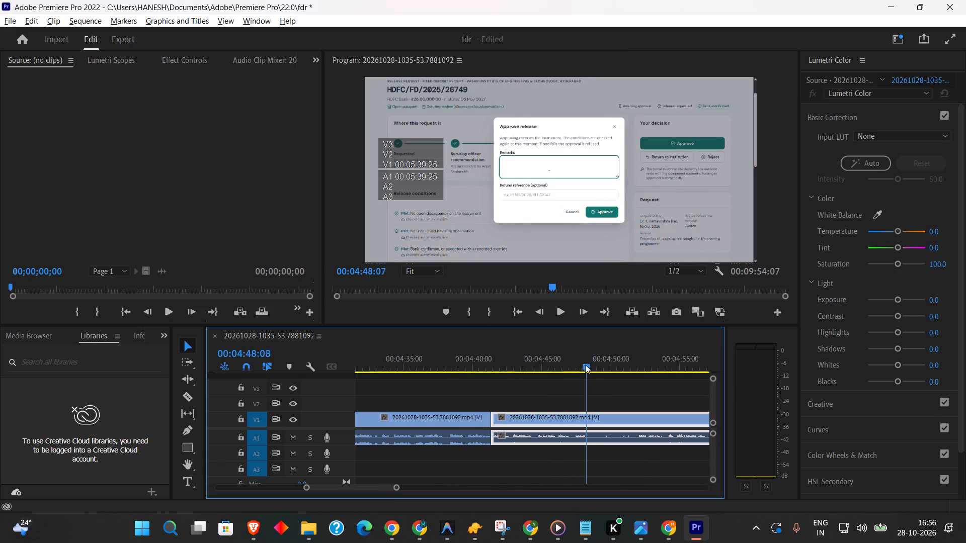
left_click_drag(585, 365, 580, 368)
key("space")
left_click_drag(580, 368, 589, 371)
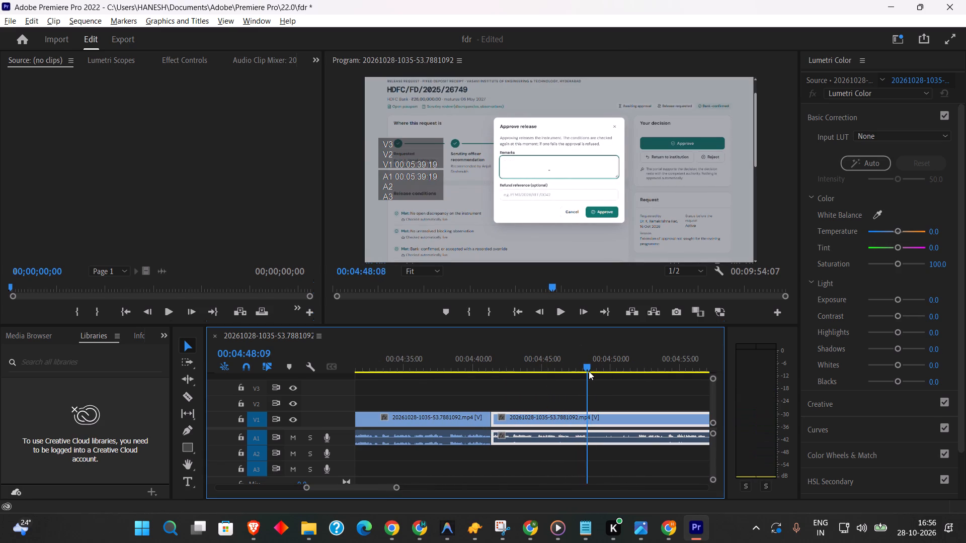
left_click_drag(589, 371, 589, 373)
left_click(183, 399)
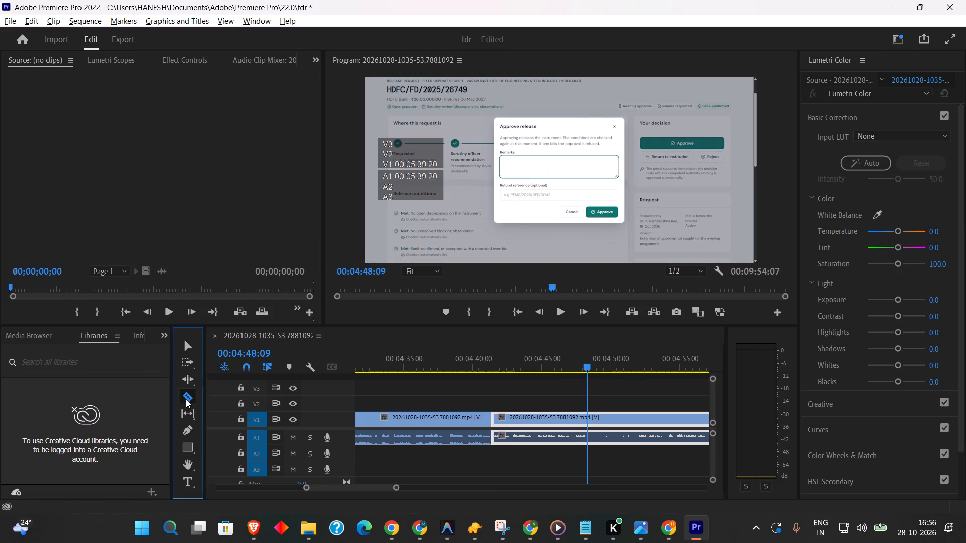
left_click(587, 420)
Play on through the typing of the remark and split the clip at 00:04:51:26, just before the release is approved.
key("space")
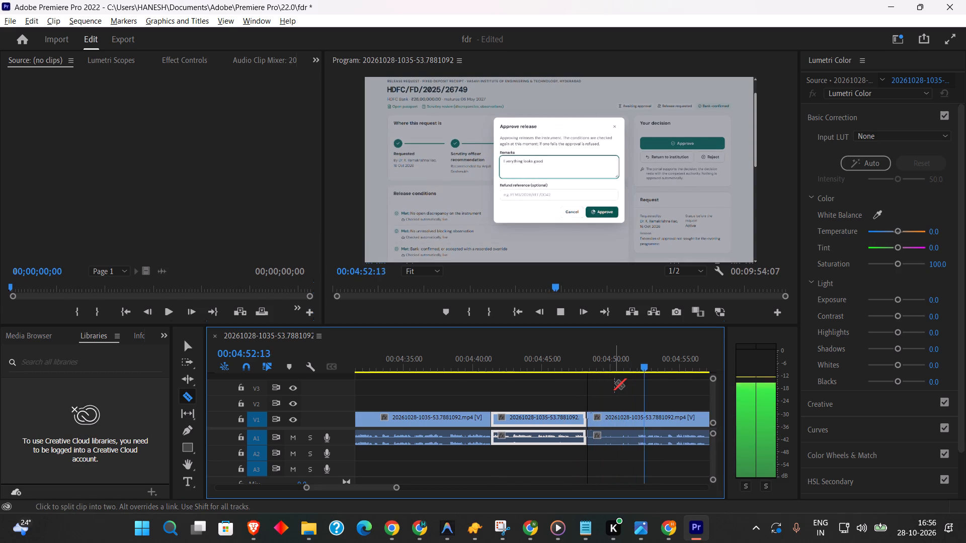
left_click_drag(633, 371, 636, 371)
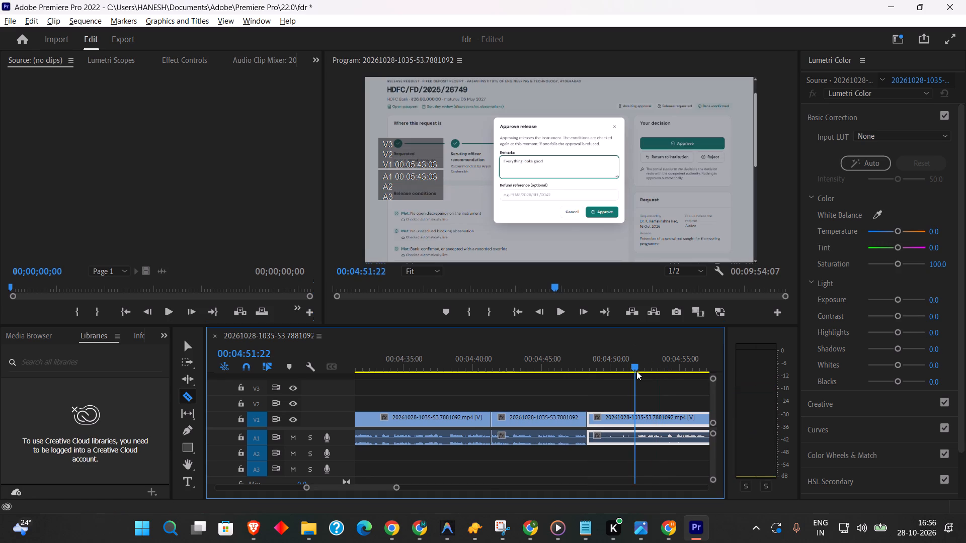
left_click_drag(636, 371, 638, 371)
left_click(635, 416)
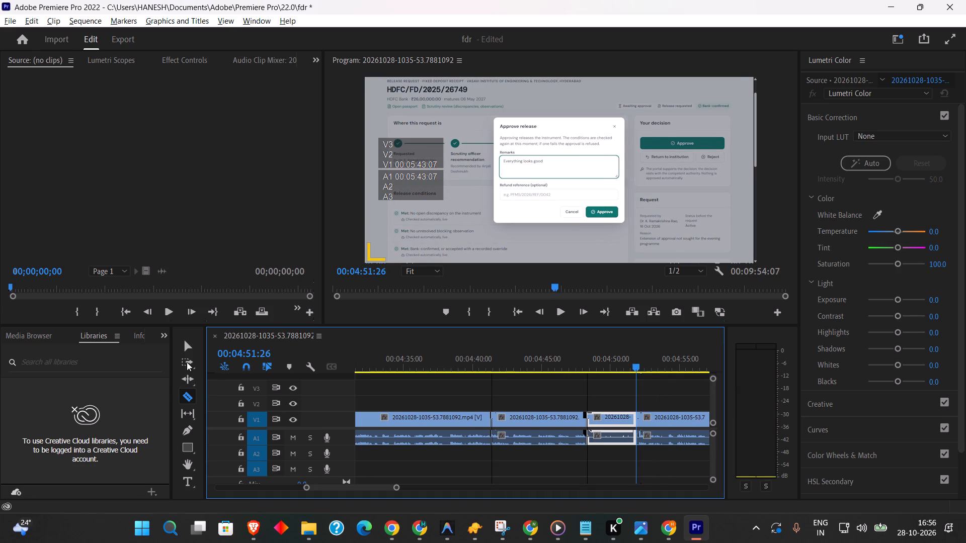
Set the speed of the remark-typing section after 00:04:48:09 to 300% and move the following clip back to close the gap.
left_click(188, 348)
left_click(618, 419)
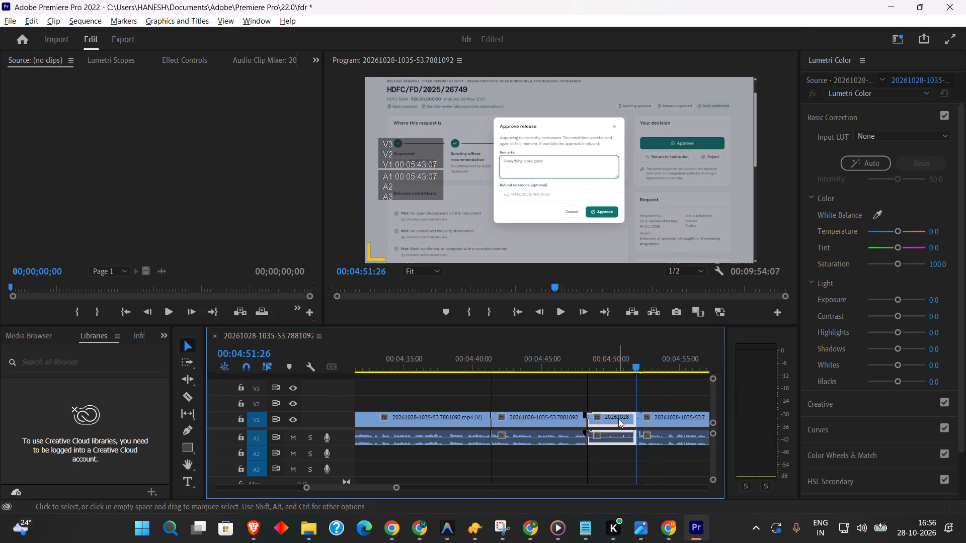
right_click(618, 419)
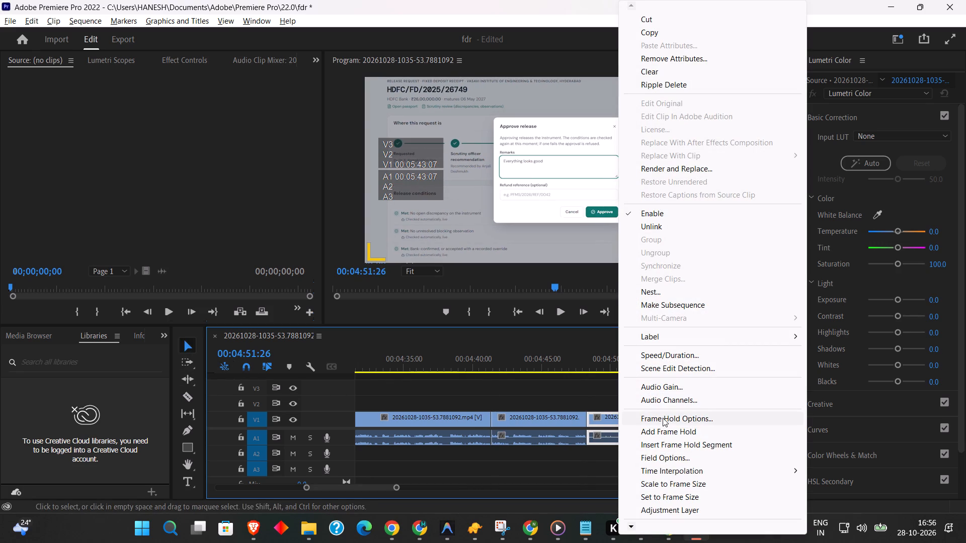
left_click(680, 354)
type("300")
left_click(441, 329)
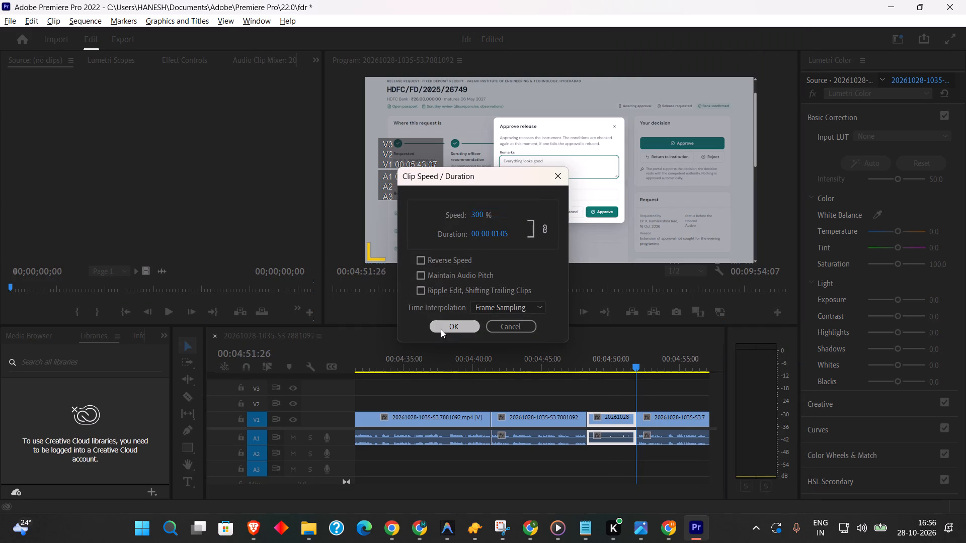
left_click_drag(670, 417, 642, 415)
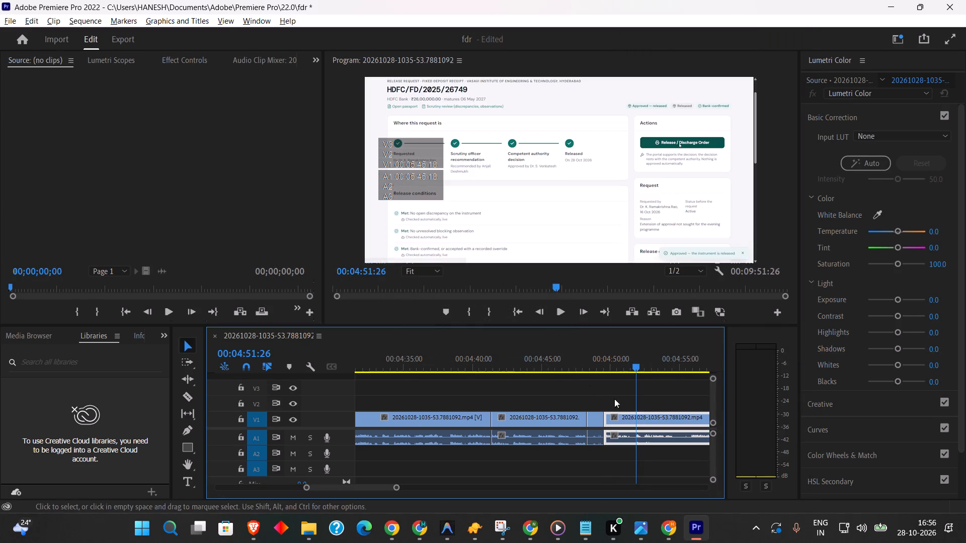
Review playback from the sped-up section into the Release / Discharge Order page and split the clip at 00:04:54:16.
left_click(568, 360)
key("space")
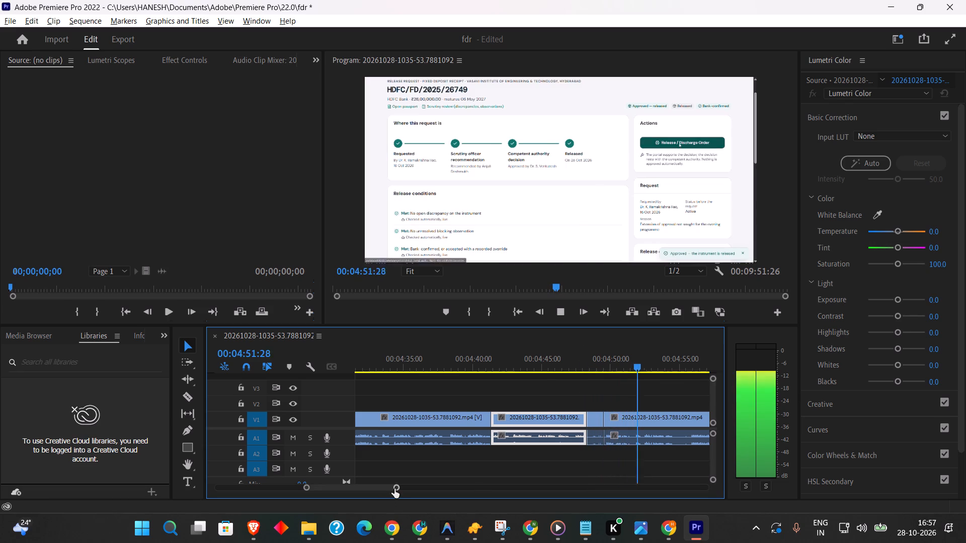
left_click_drag(396, 489, 425, 494)
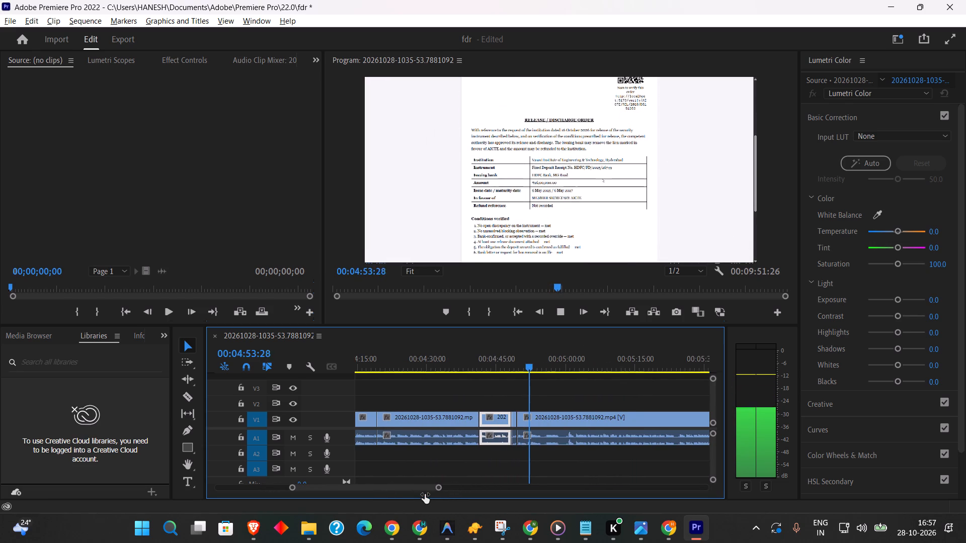
left_click_drag(425, 494, 424, 494)
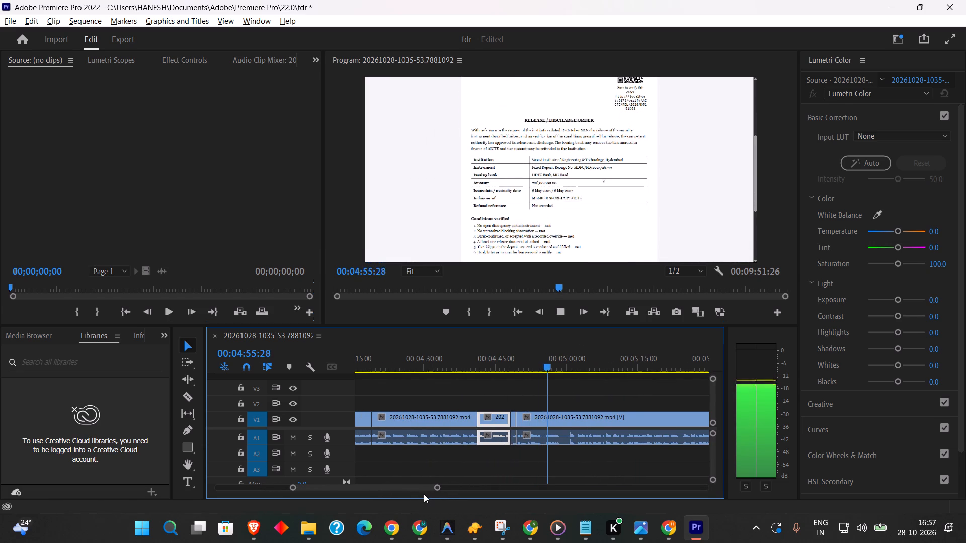
left_click(530, 360)
key("space")
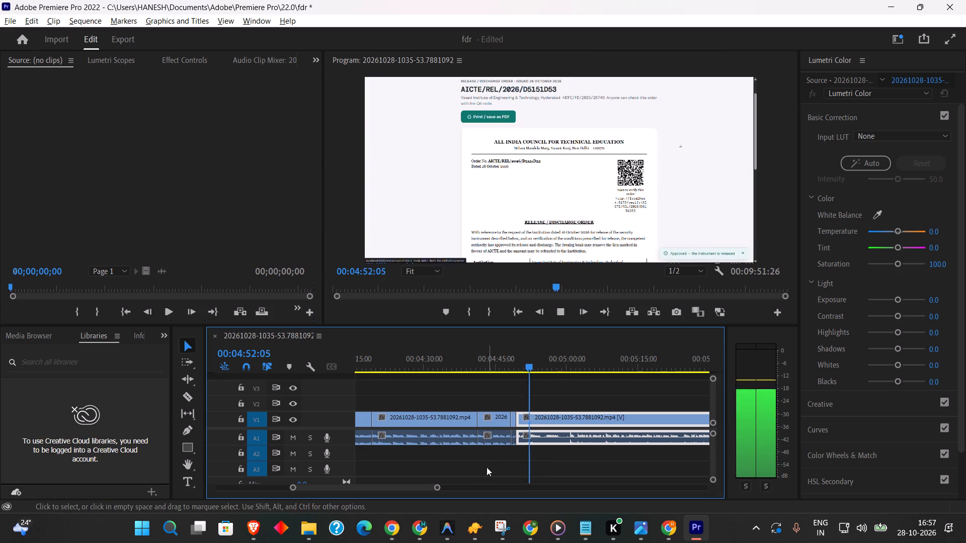
left_click_drag(436, 490, 395, 490)
left_click_drag(561, 364, 564, 365)
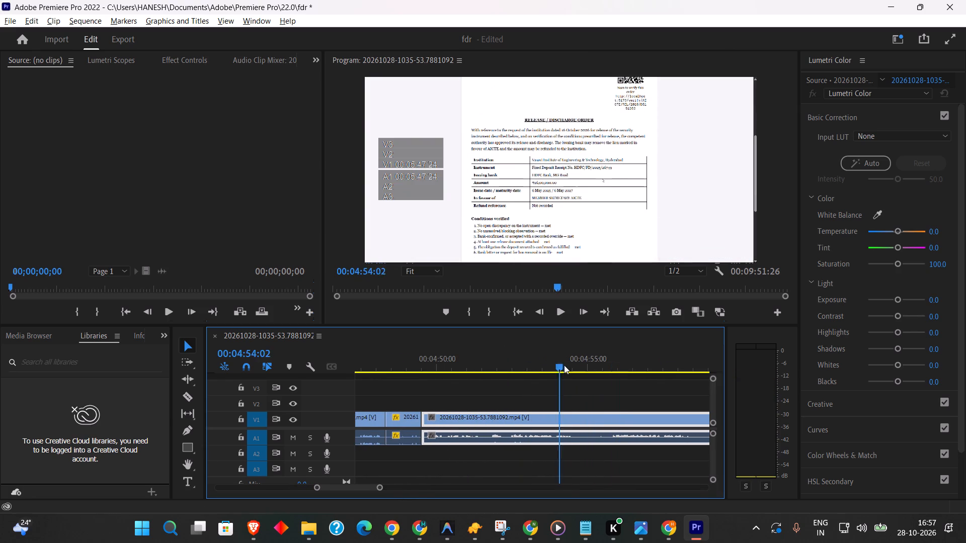
left_click_drag(564, 365, 575, 367)
left_click(184, 397)
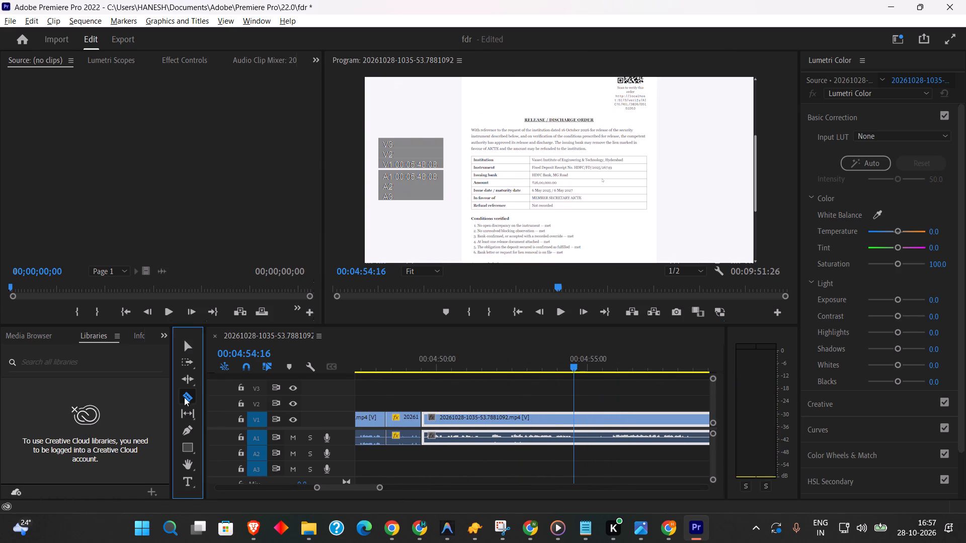
left_click(574, 416)
Split the clip again at about 00:04:55:22, delete the piece after 00:04:54:16 and move the following clip back to close the gap.
key("space")
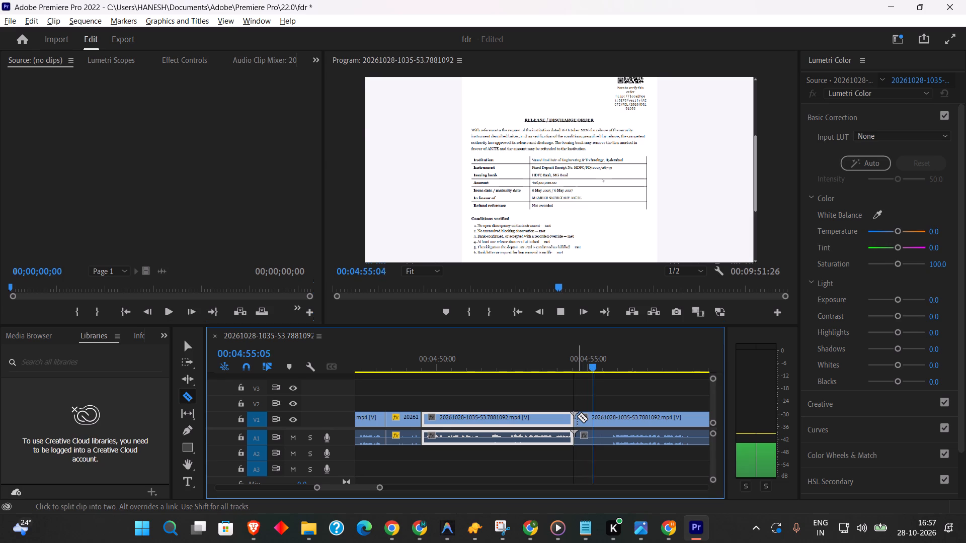
key("space")
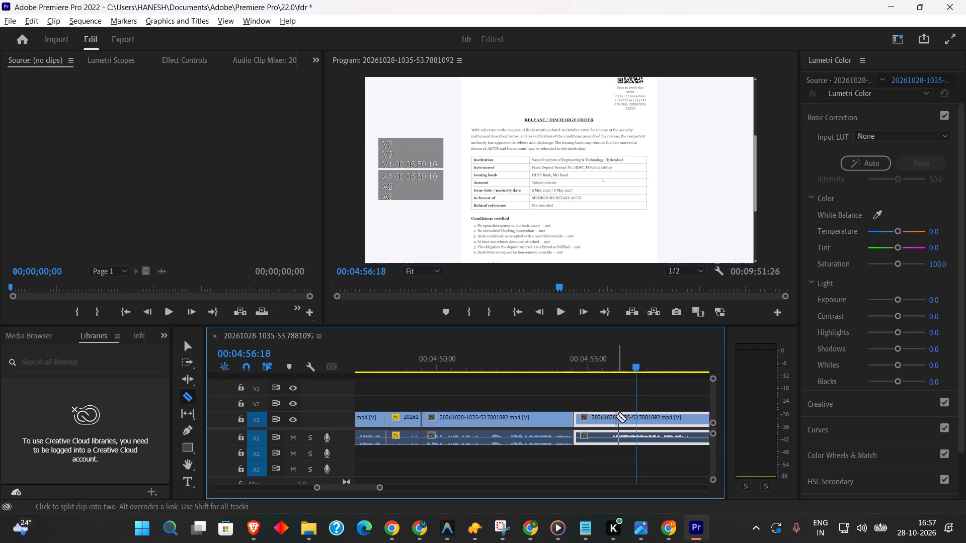
left_click(610, 414)
left_click(186, 341)
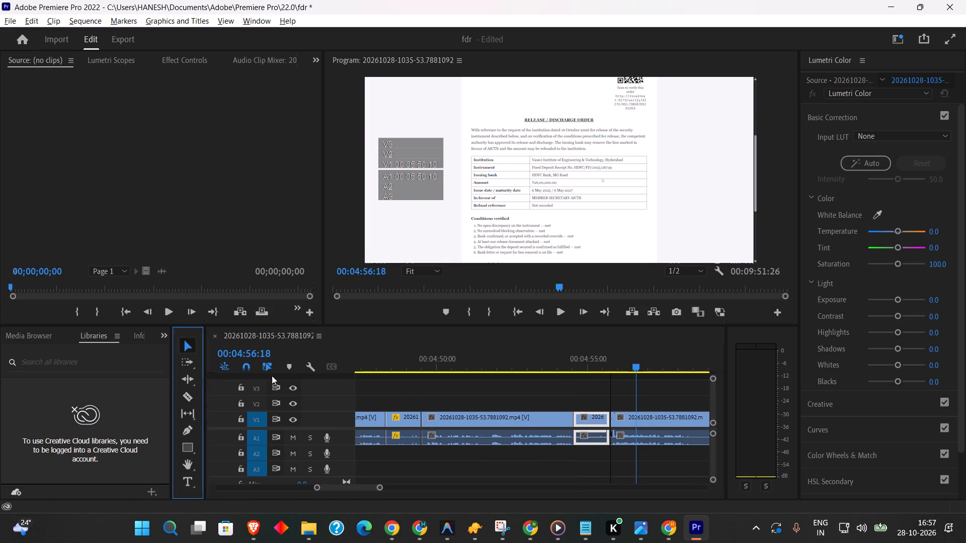
left_click(598, 418)
key("BackSpace")
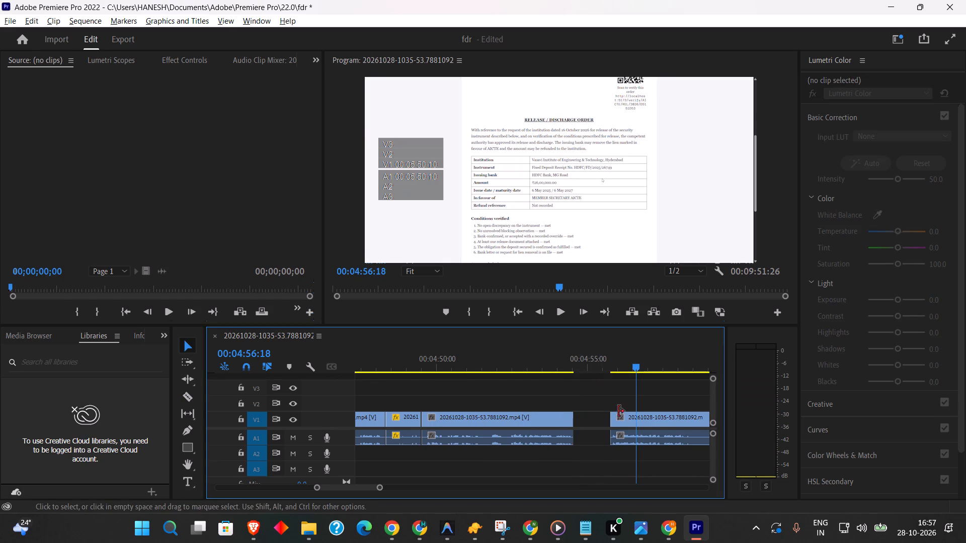
left_click_drag(629, 415, 595, 415)
Play through the 00:04:54:16 join and split the clip at 00:04:57:05, where the narration pauses on the discharge order.
left_click(552, 366)
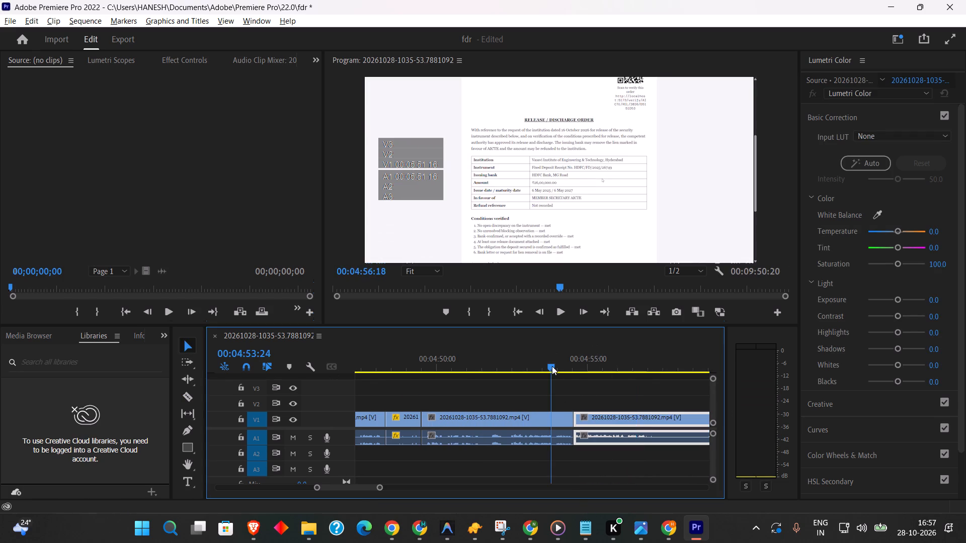
key("space")
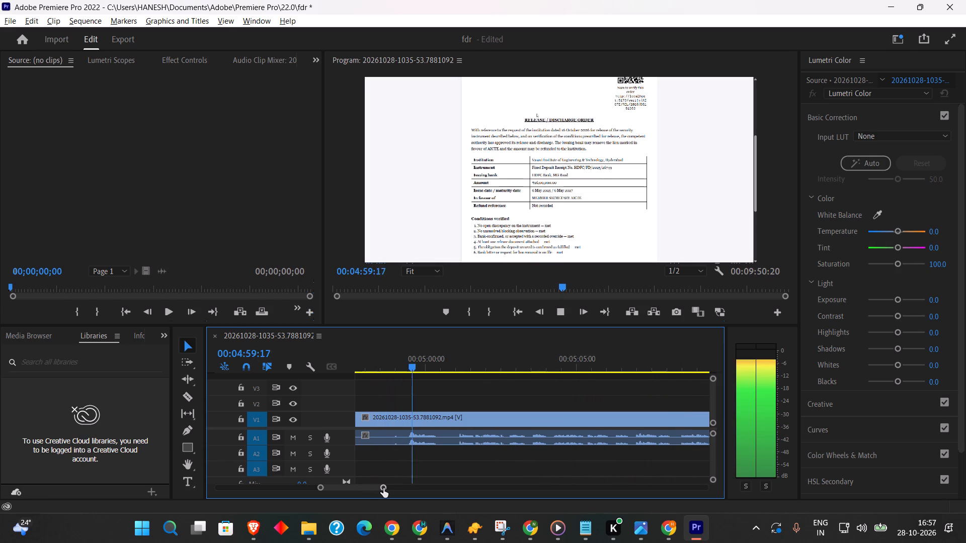
left_click(369, 488)
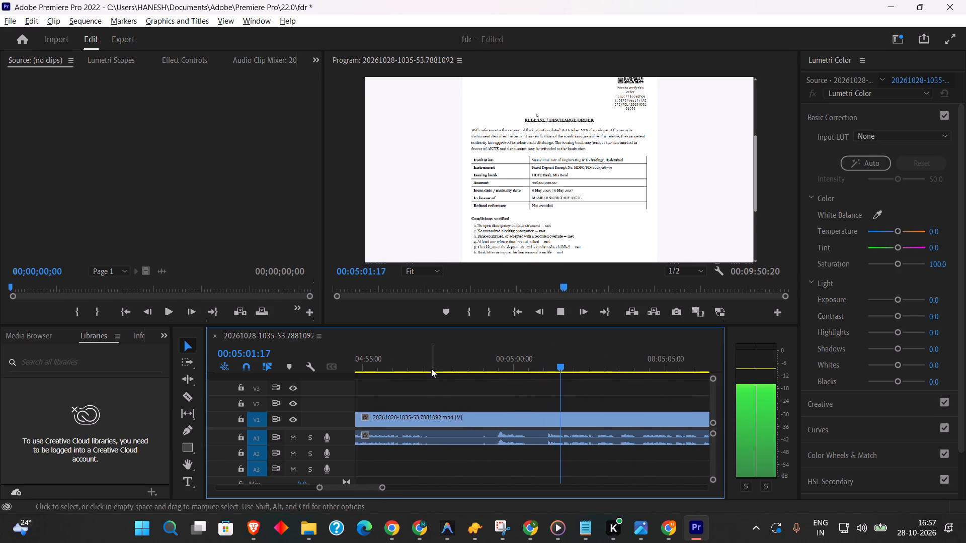
left_click(427, 363)
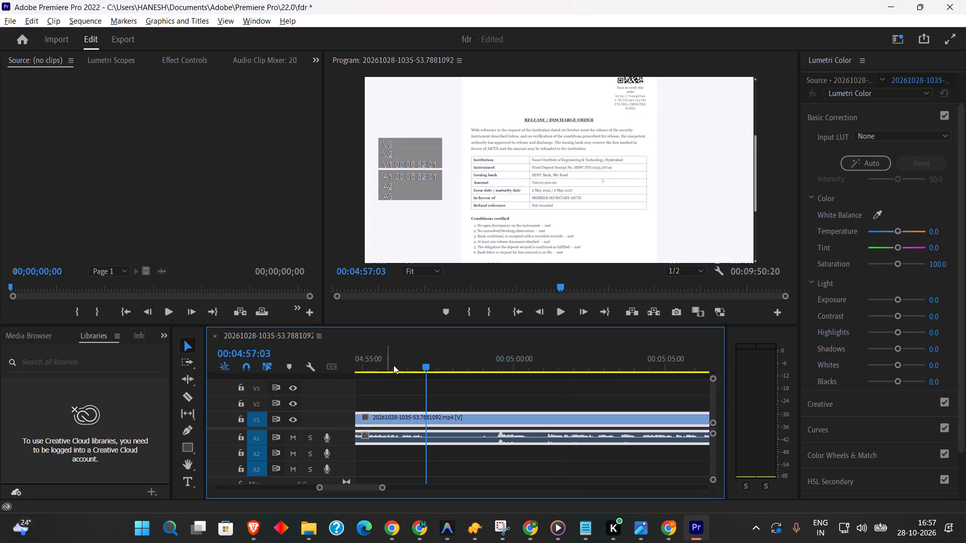
left_click_drag(403, 363, 429, 367)
left_click(192, 399)
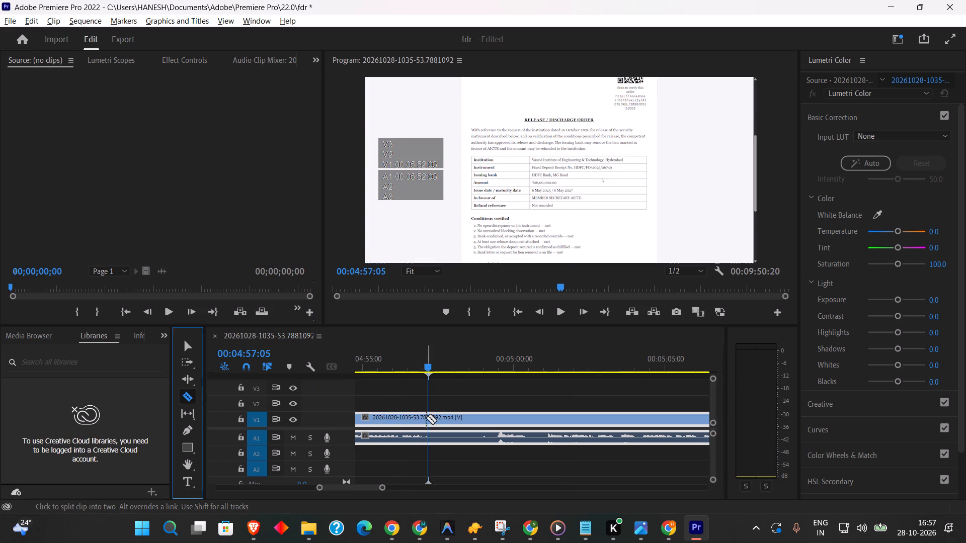
left_click(427, 418)
Split the clip at 00:04:59:14, delete the pause between 00:04:57:05 and that point, and move the following clip back to close the gap.
key("space")
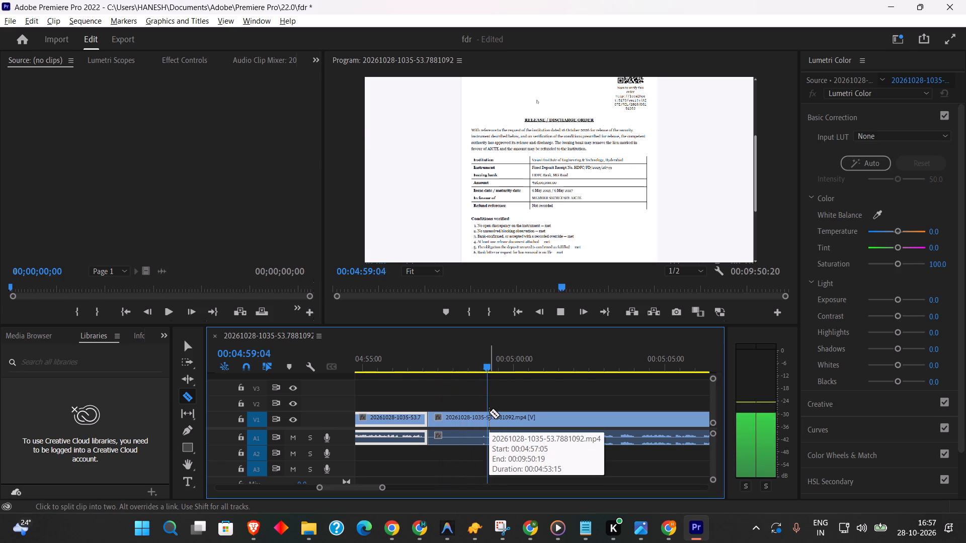
key("space")
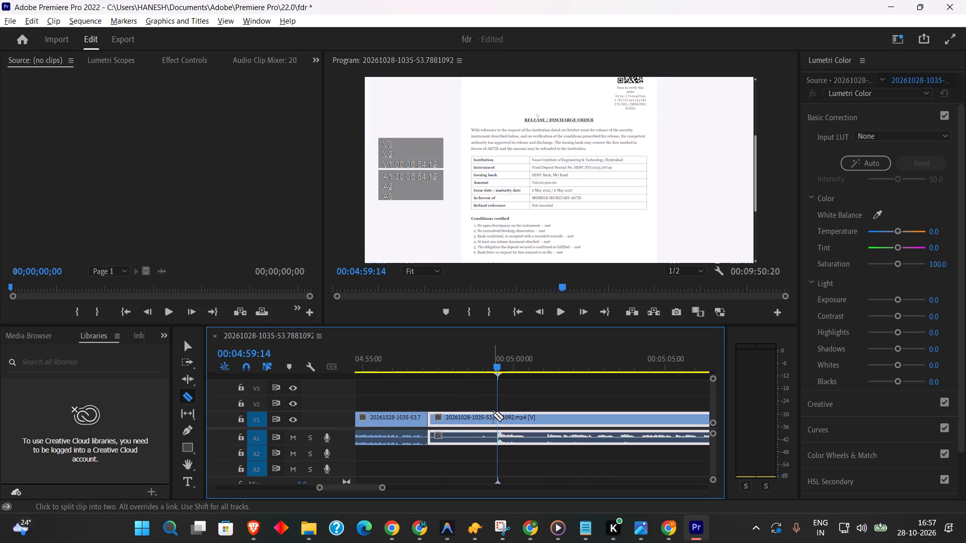
left_click(493, 415)
left_click(188, 346)
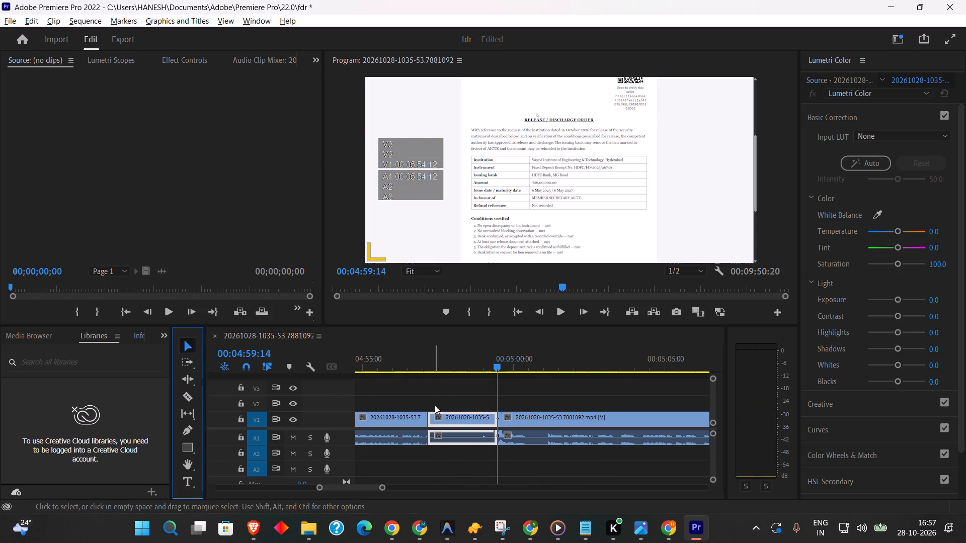
left_click(463, 416)
key("BackSpace")
left_click_drag(514, 419, 459, 418)
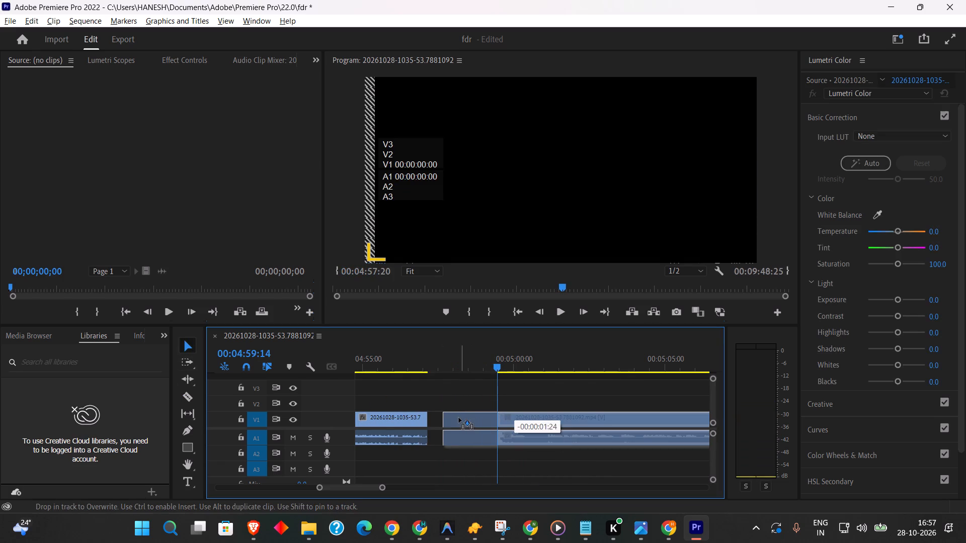
left_click_drag(459, 418, 445, 415)
Check the 00:04:57:05 join, shift the following clip slightly later and extend its start back to the join, restoring about 12 frames.
left_click(406, 366)
key("space")
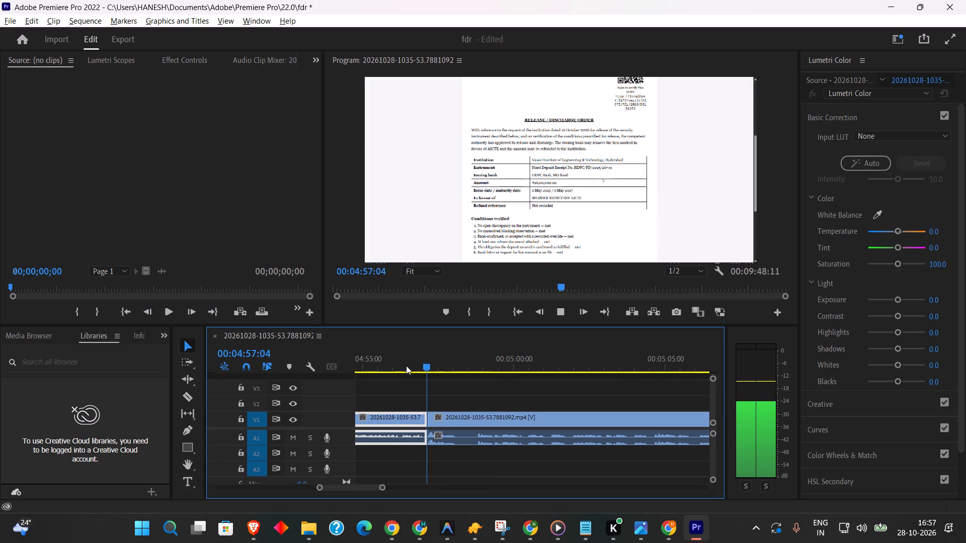
left_click_drag(406, 366, 414, 368)
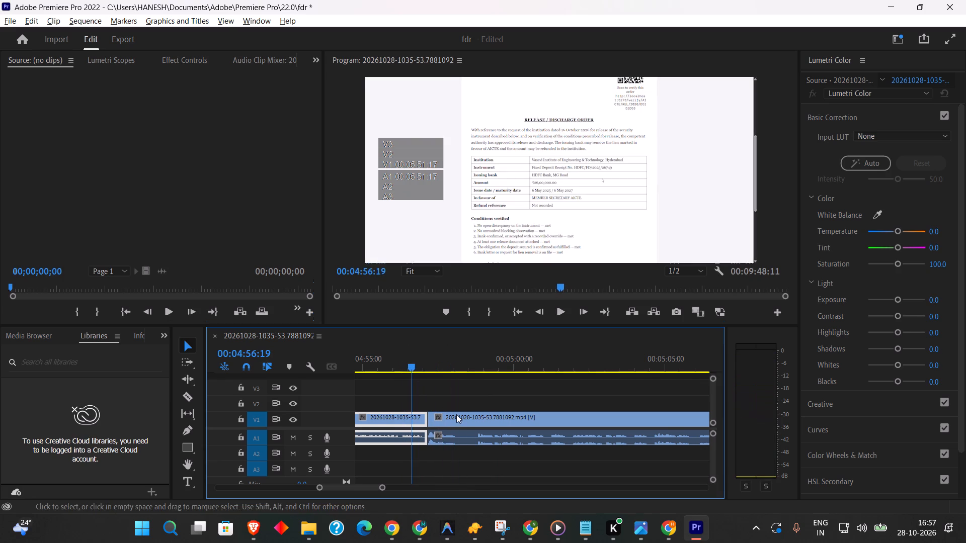
left_click_drag(456, 414, 468, 417)
left_click_drag(440, 417, 438, 417)
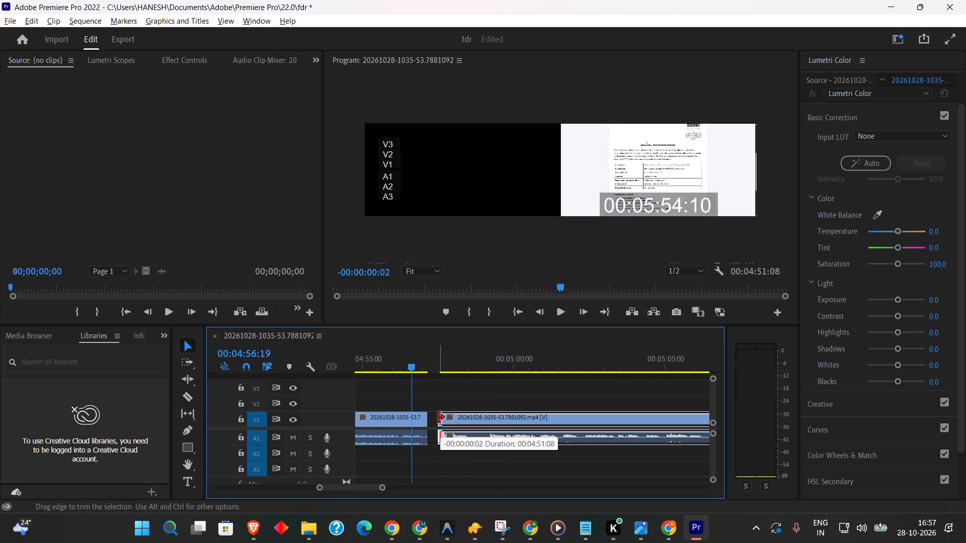
left_click_drag(438, 417, 430, 418)
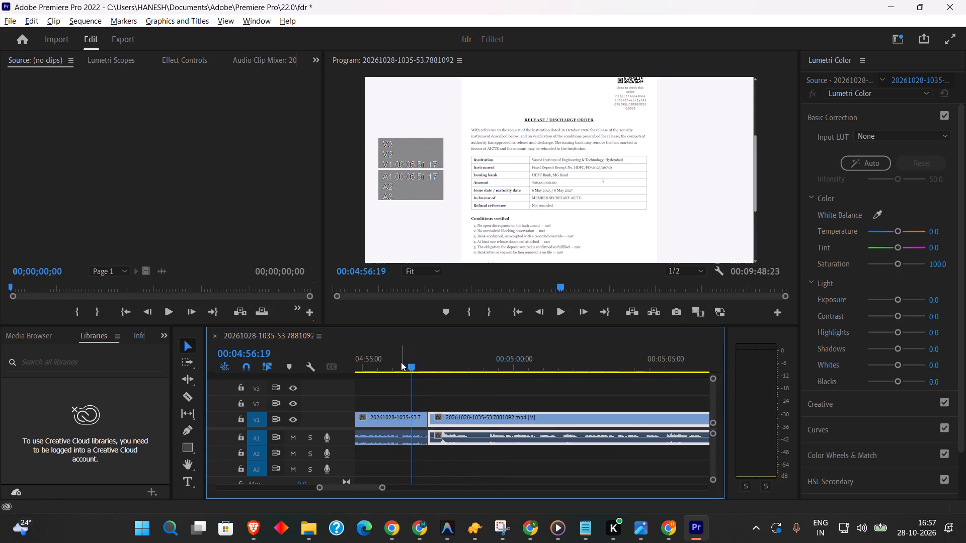
Play past the join, cut out the section between 00:04:58:17 and about 00:04:59:03, and move the following clip back to close the gap.
left_click(401, 362)
key("space")
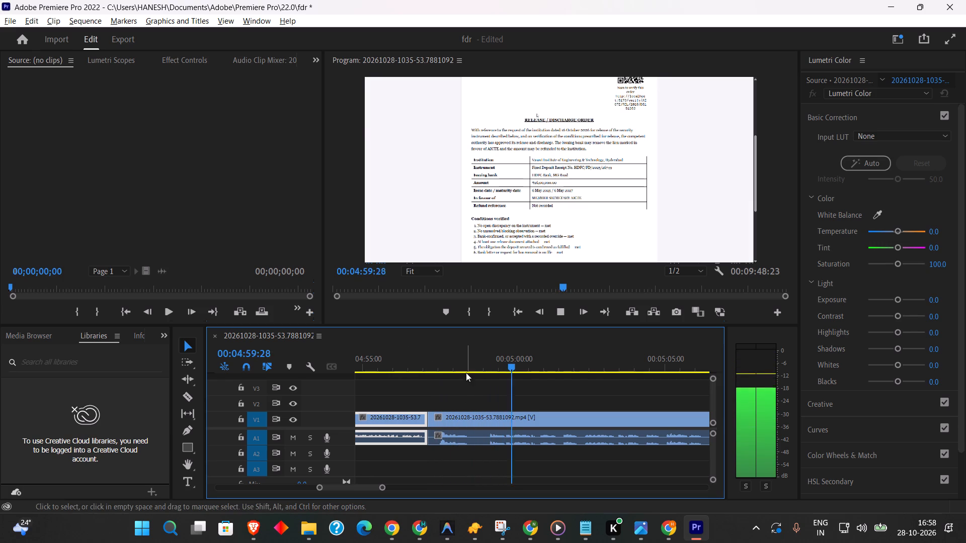
left_click_drag(466, 369, 471, 370)
left_click(193, 395)
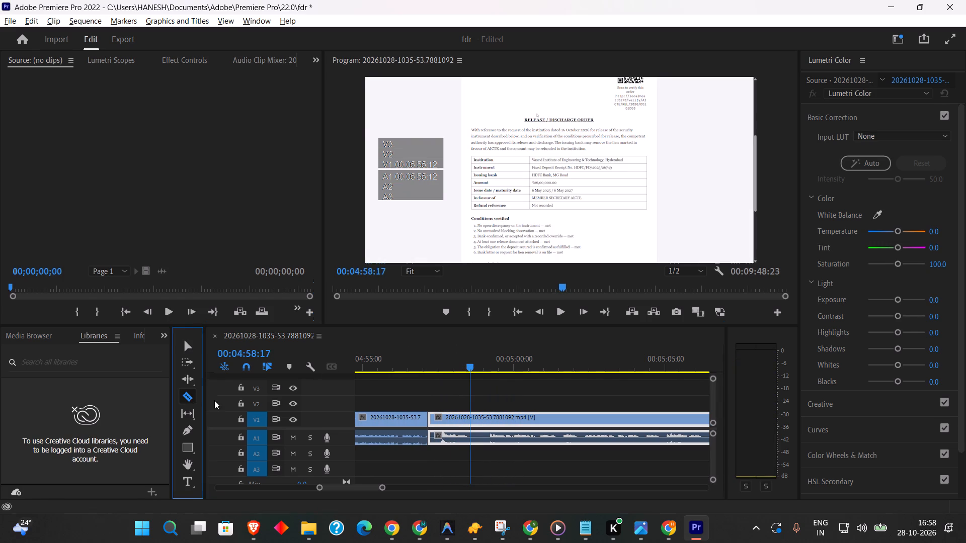
left_click(470, 419)
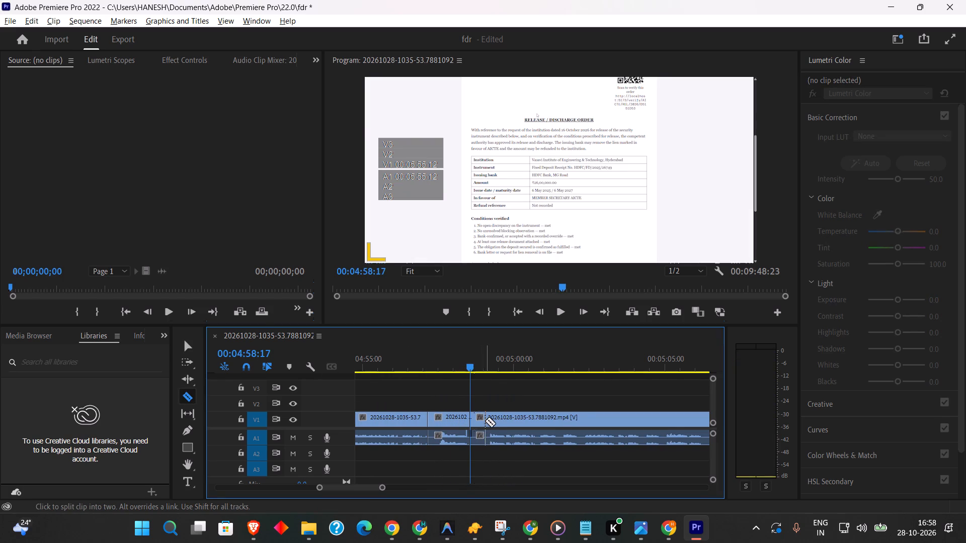
left_click(487, 421)
left_click(191, 347)
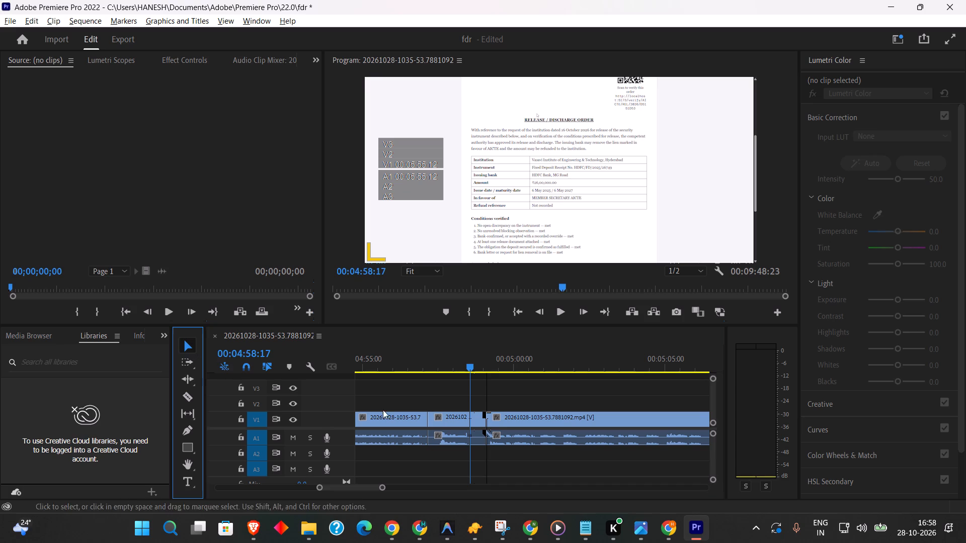
left_click(478, 418)
key("BackSpace")
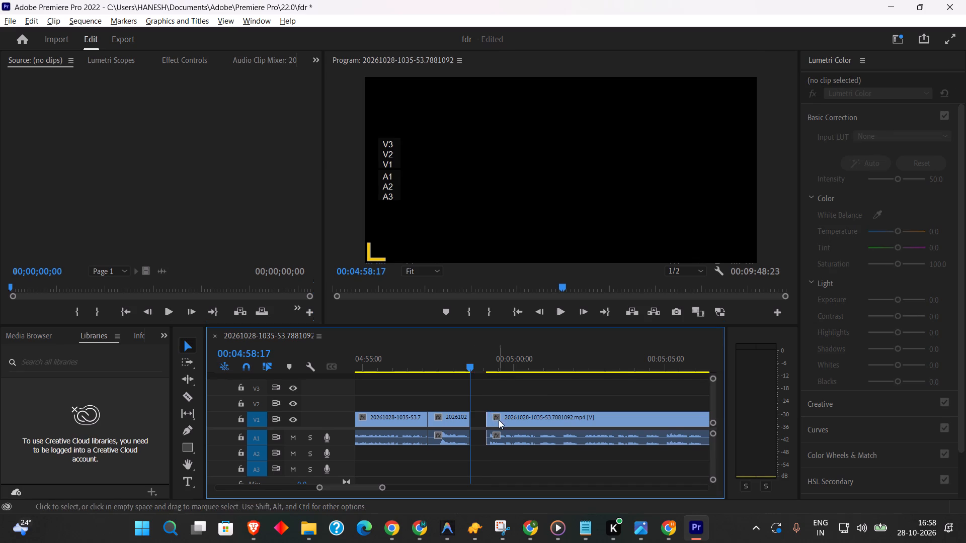
left_click_drag(499, 420, 476, 416)
Review playback from just before the 00:04:58:17 join to about 00:05:02 to check the cut in the discharge order narration.
left_click(457, 368)
key("space")
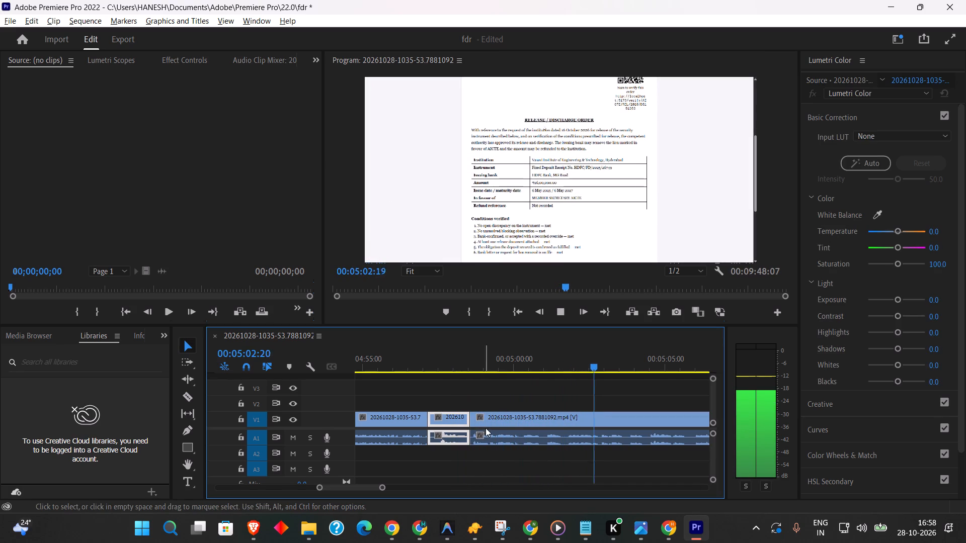
left_click_drag(522, 369, 510, 367)
key("space")
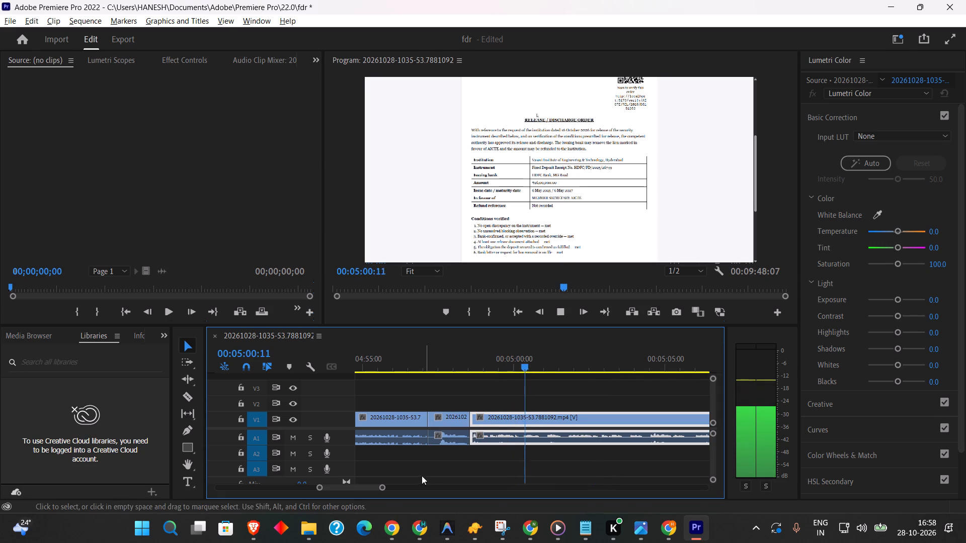
key("space")
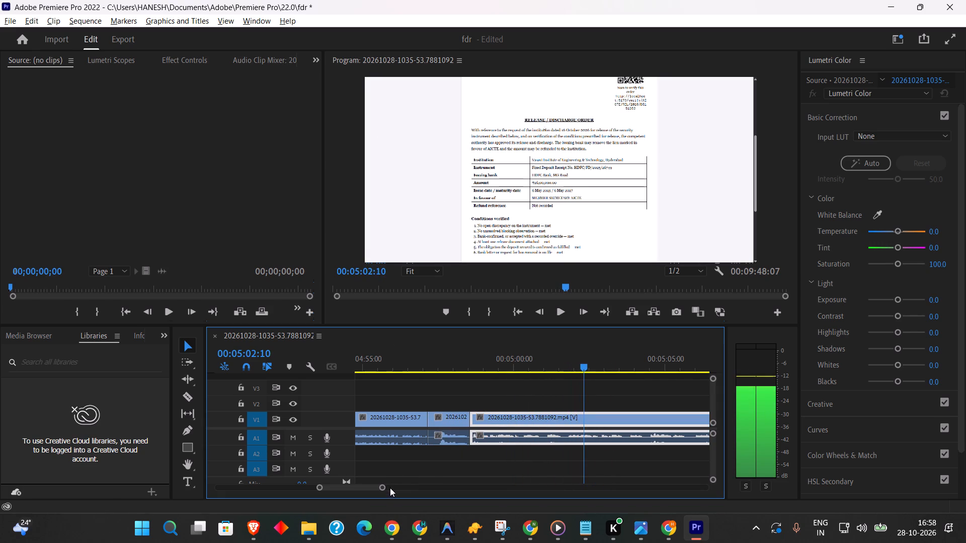
Cut out the section from 00:05:01:17 to about 00:05:01:23 and move the following clip back to close the gap.
left_click_drag(385, 487, 374, 491)
left_click_drag(464, 366, 475, 370)
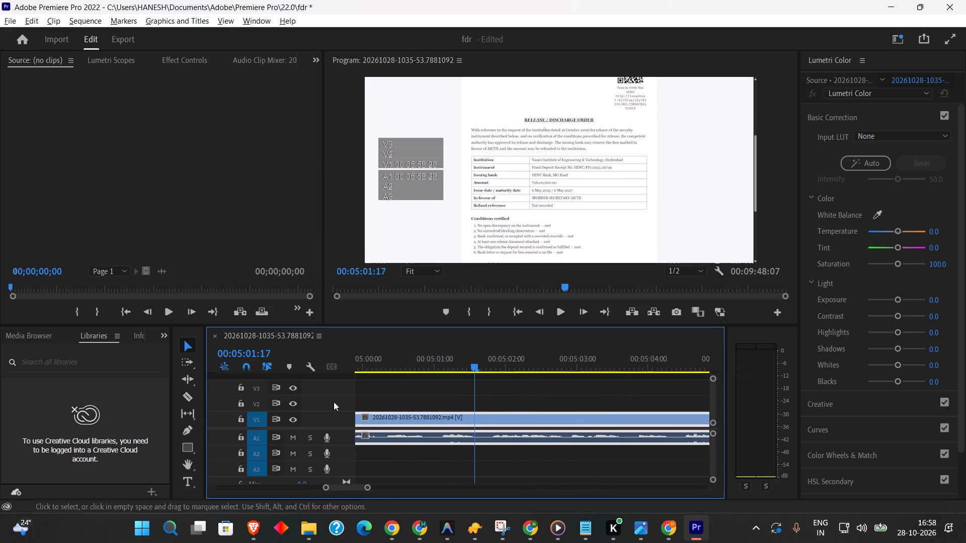
left_click(184, 398)
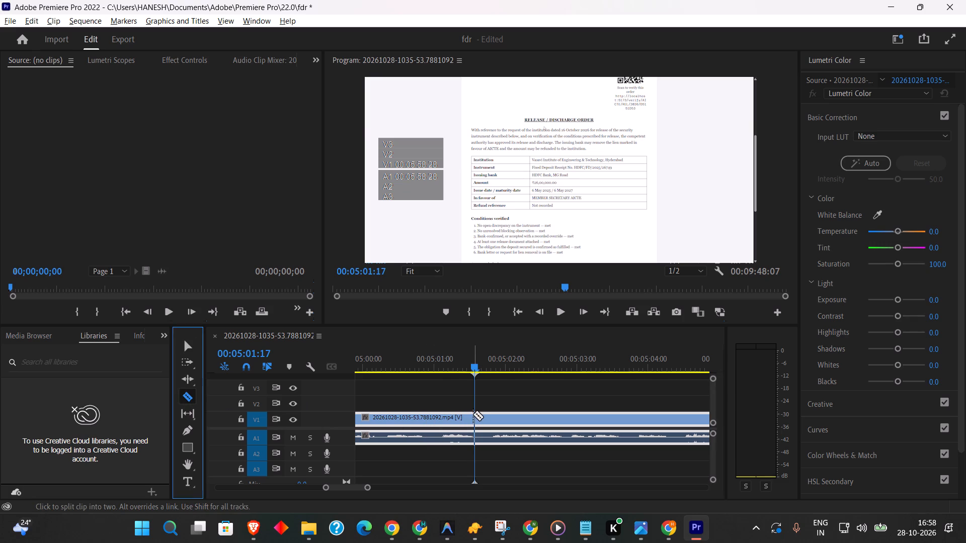
left_click(473, 414)
left_click(490, 419)
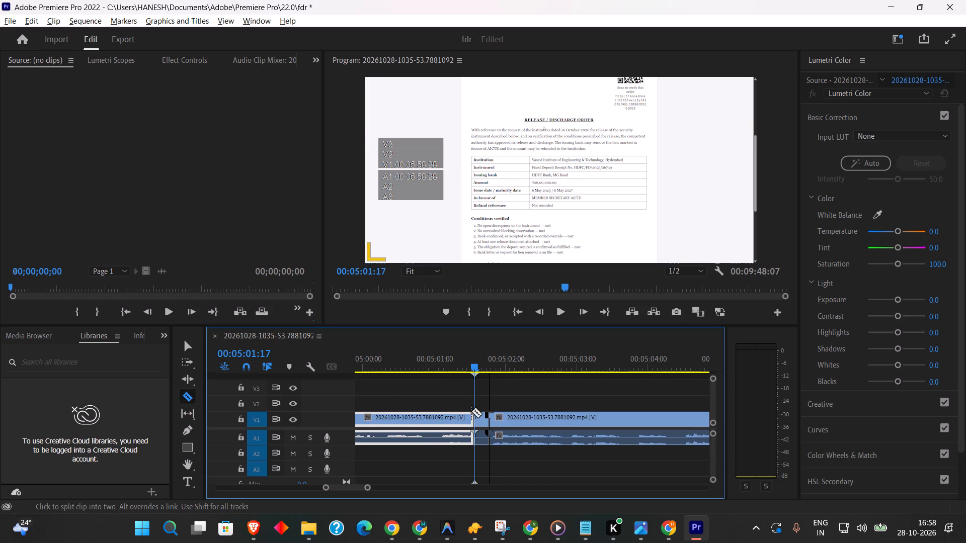
left_click(190, 349)
left_click(483, 419)
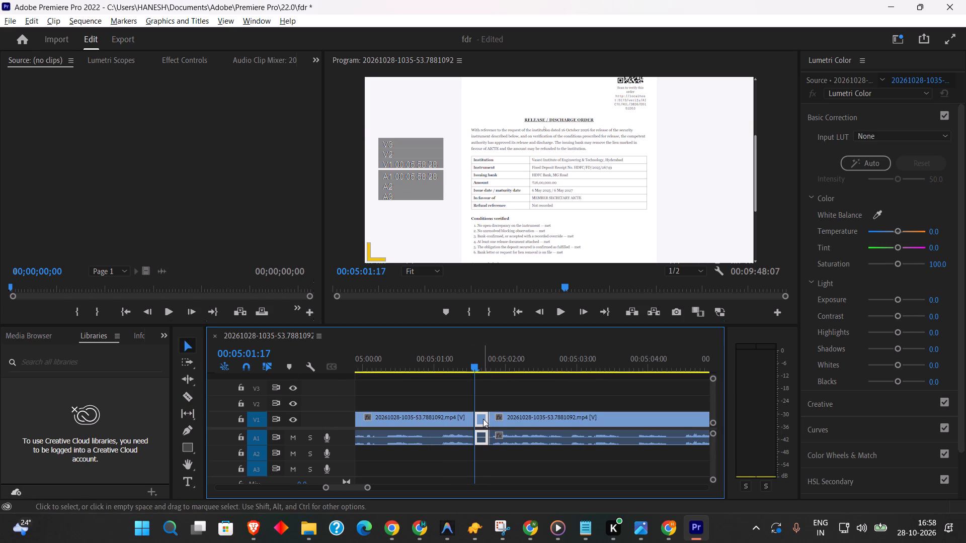
key("BackSpace")
left_click_drag(513, 419, 500, 418)
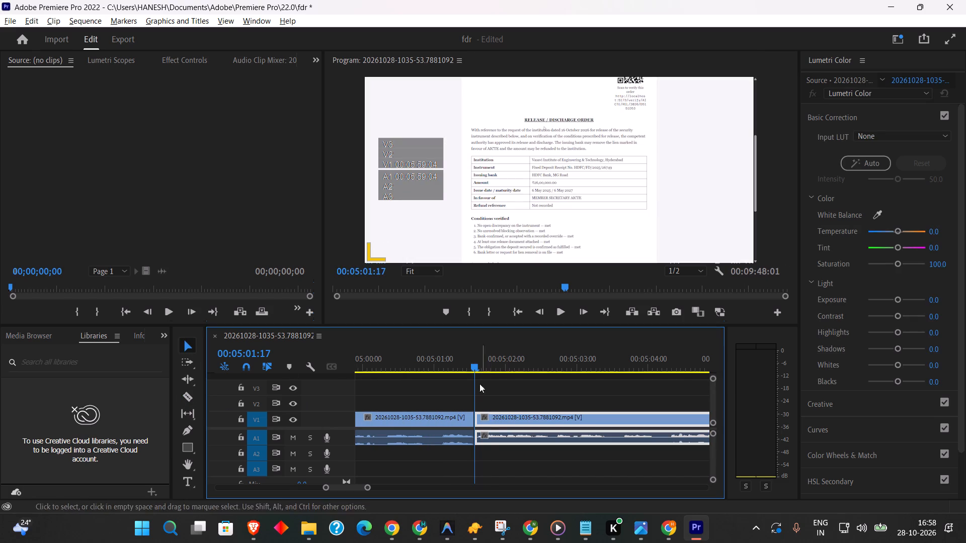
Play past the 00:05:01:17 join, cut out the section from 00:05:07:09 to about 00:05:07:20, and move the following clip back to close the gap.
left_click(462, 368)
key("space")
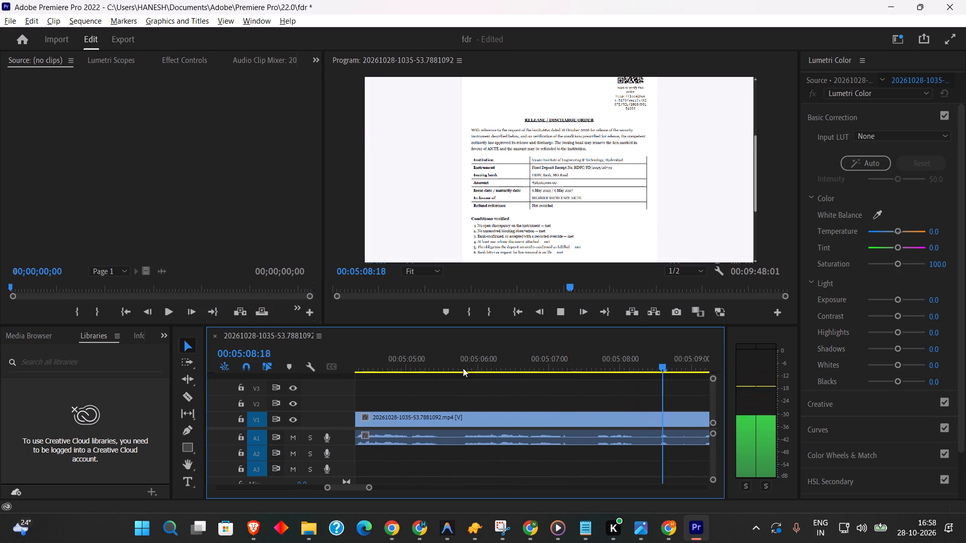
left_click_drag(463, 368, 347, 366)
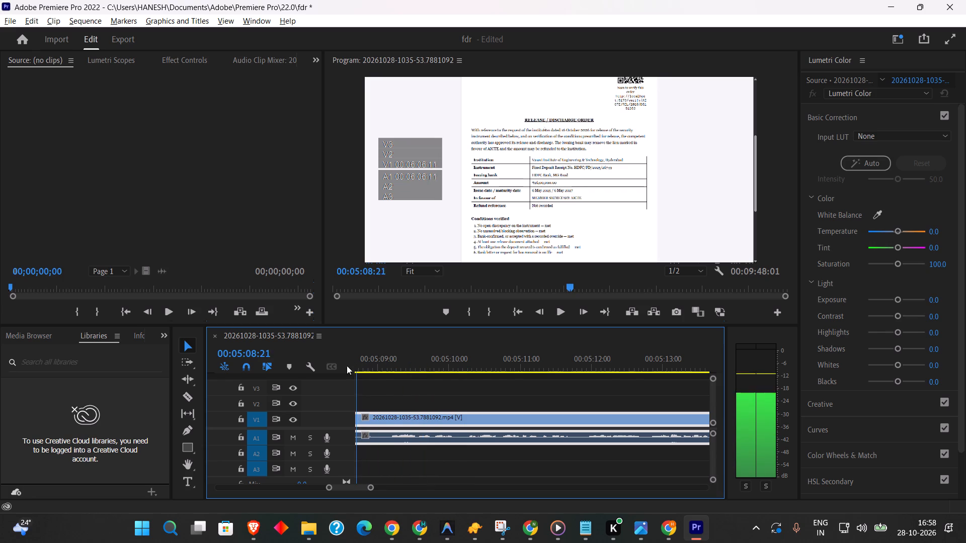
left_click_drag(347, 366, 355, 366)
key("space")
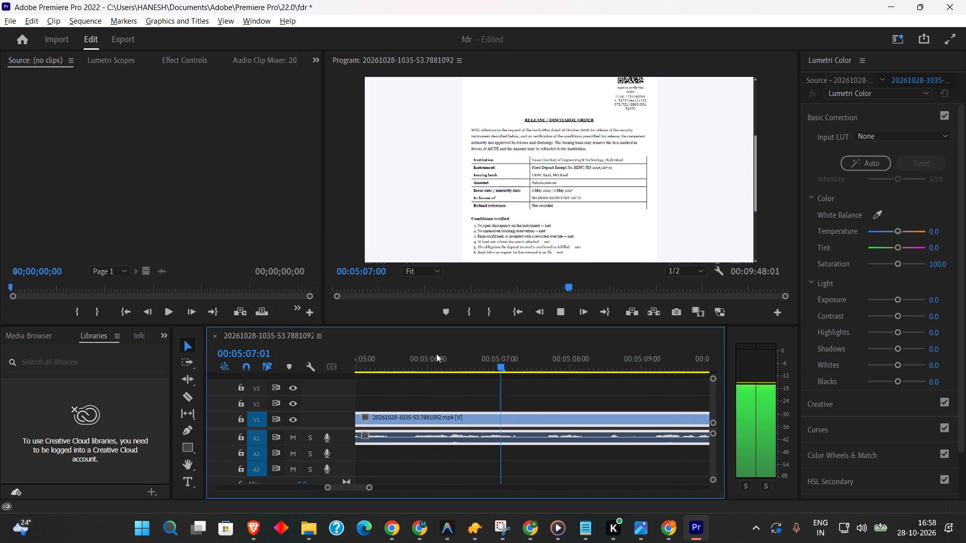
key("space")
left_click(503, 356)
left_click_drag(506, 357, 521, 365)
left_click_drag(188, 397, 194, 397)
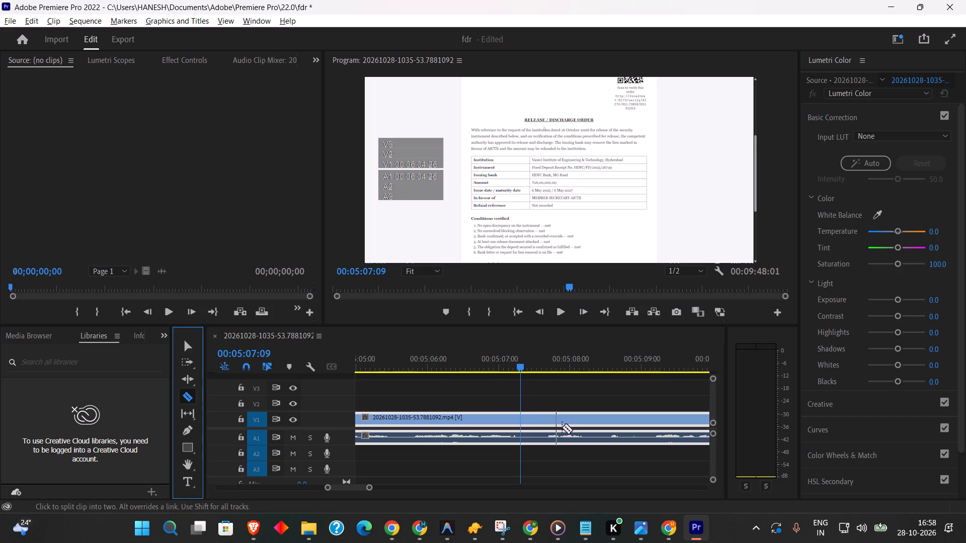
left_click(519, 417)
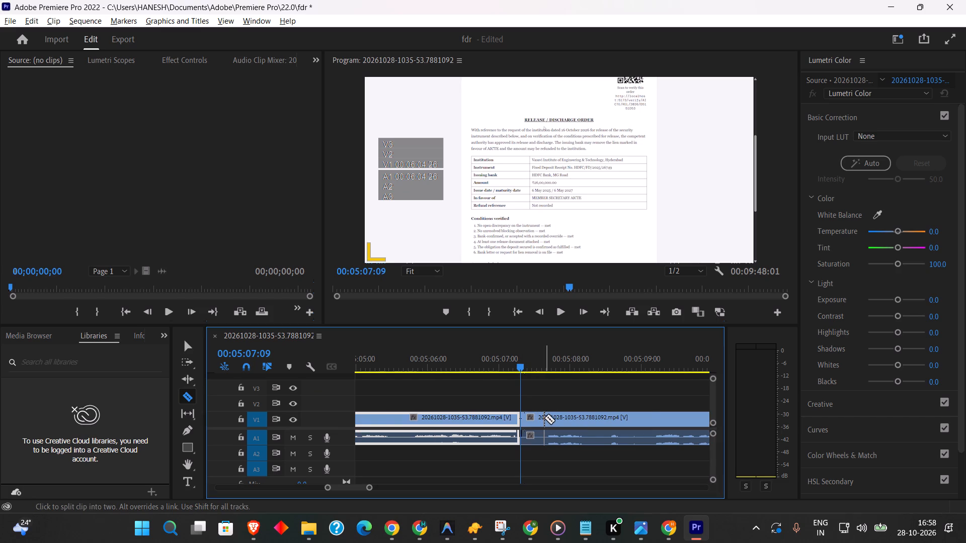
left_click(545, 418)
left_click(190, 348)
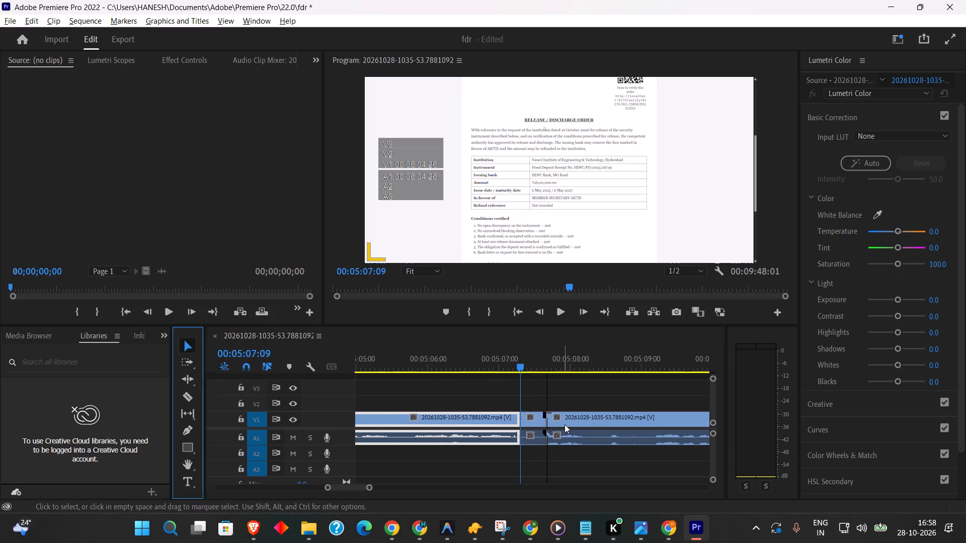
left_click(537, 423)
key("BackSpace")
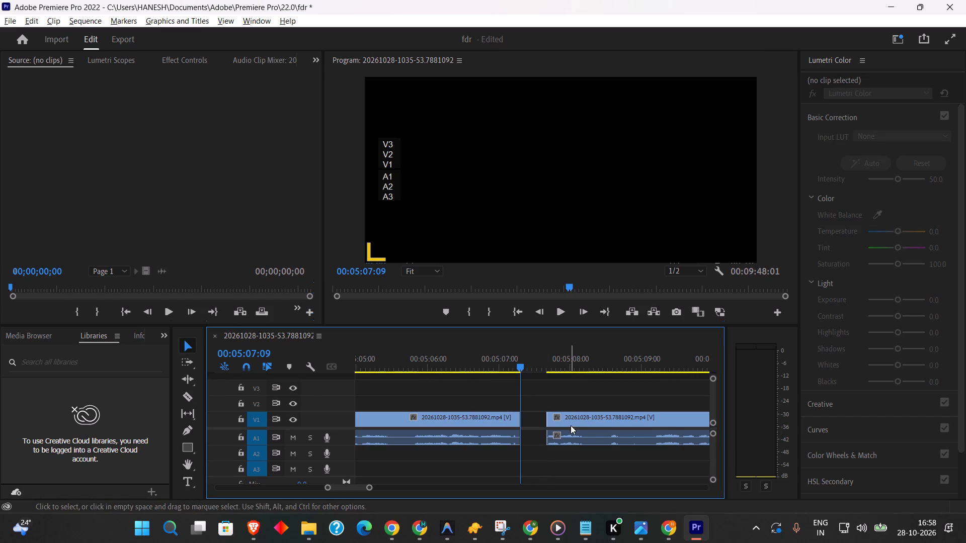
left_click_drag(571, 420, 547, 416)
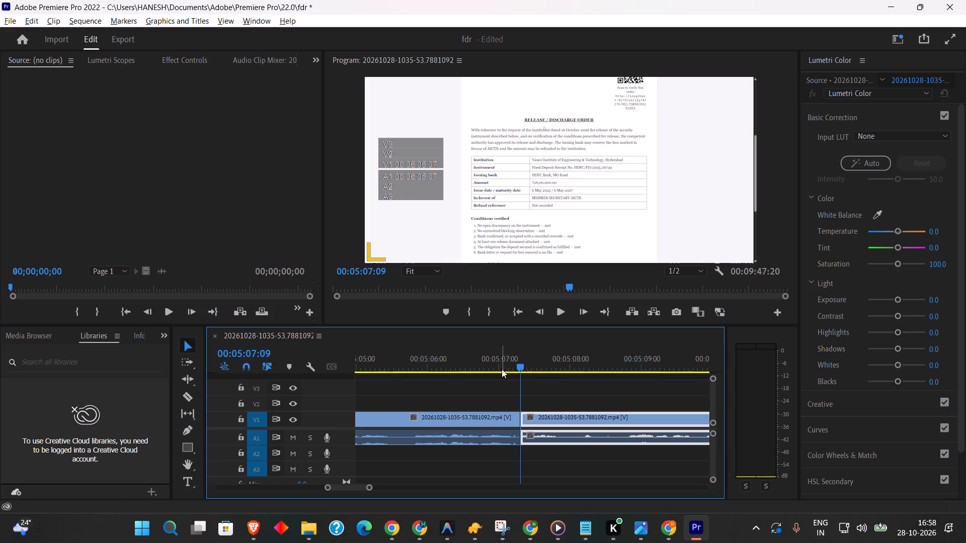
Review playback around the 00:05:07:09 join and on to about 00:05:10 to check the narration across the cut.
left_click(502, 369)
key("space")
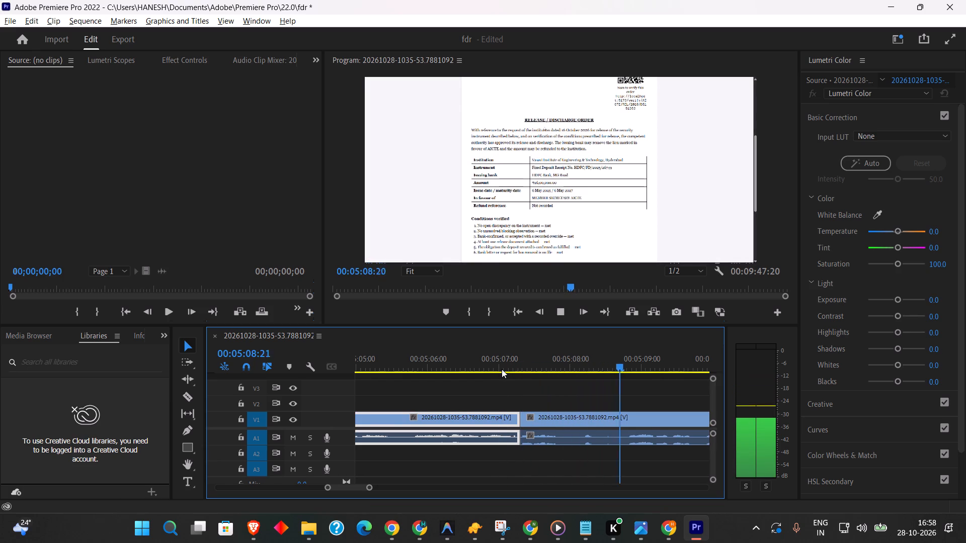
left_click_drag(499, 365, 551, 370)
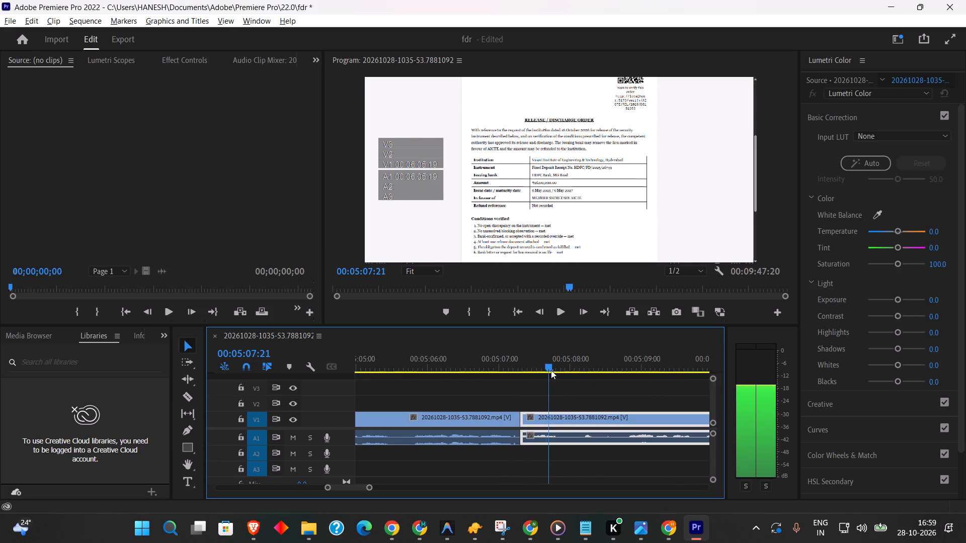
left_click_drag(551, 370, 552, 371)
key("space")
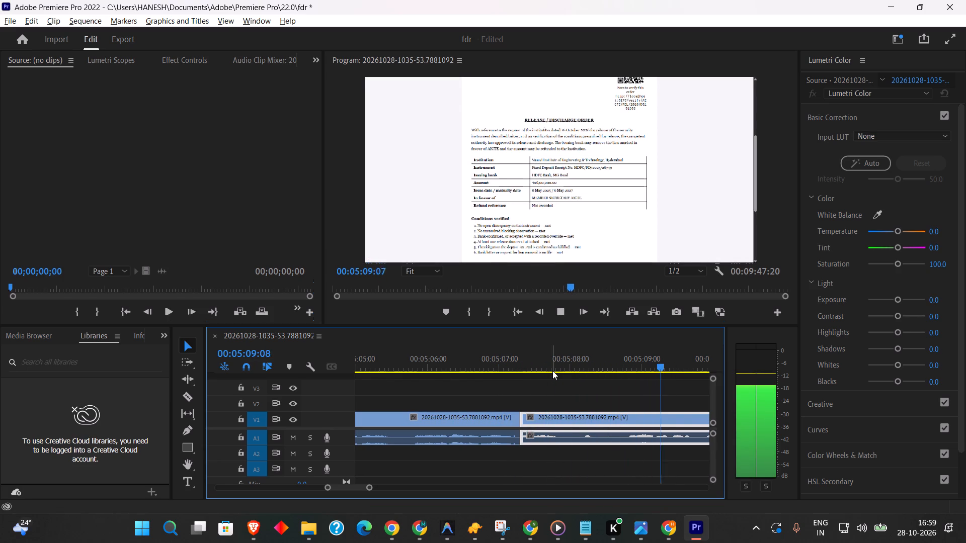
key("space")
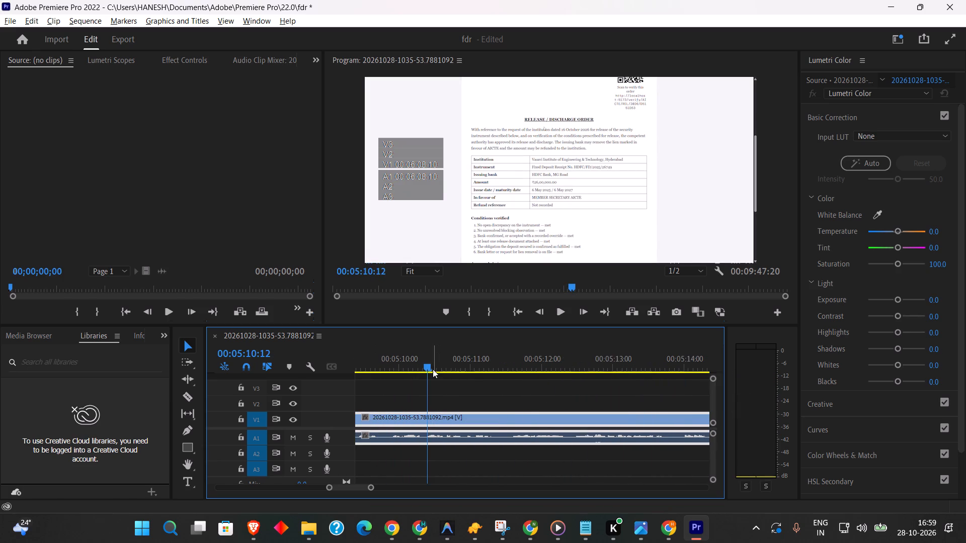
left_click_drag(427, 363, 333, 363)
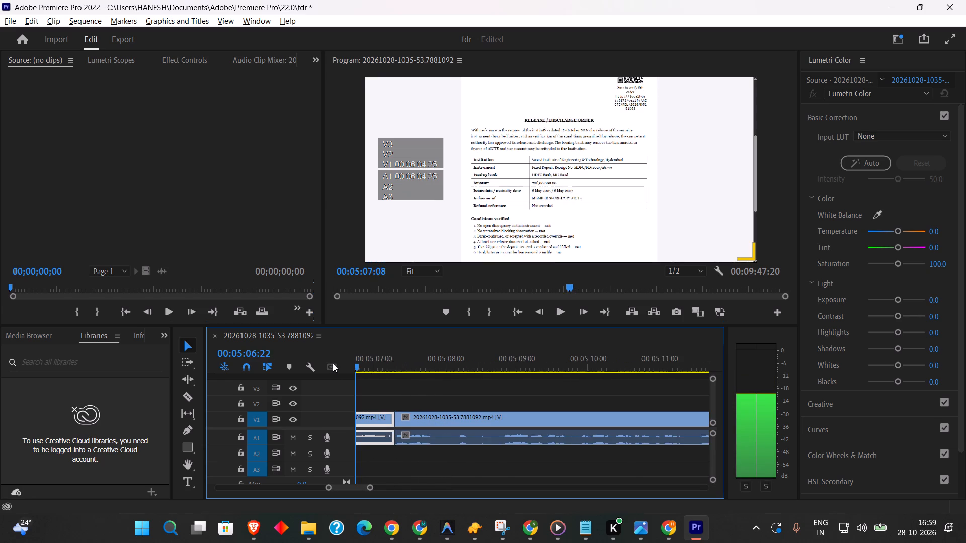
left_click_drag(333, 363, 401, 357)
key("space")
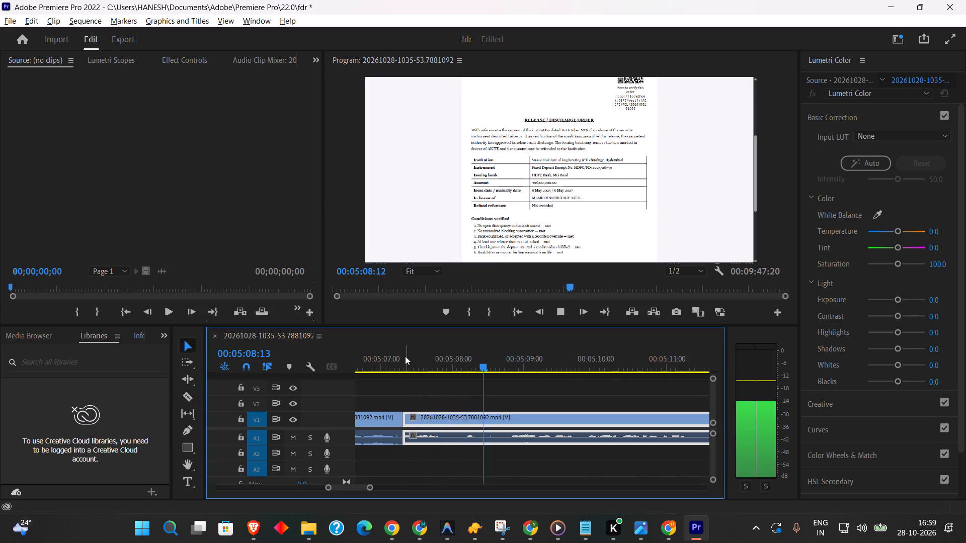
key("space")
Cut out the section from 00:05:08:11 to about 00:05:08:23 and move the following clip back to close the gap.
left_click_drag(411, 353, 469, 358)
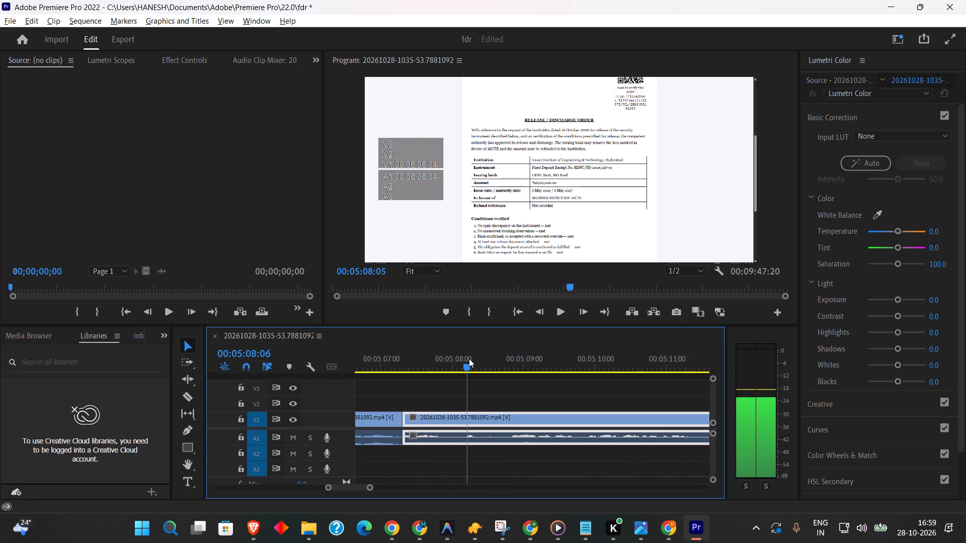
left_click_drag(469, 358, 475, 359)
key("space")
key("space")
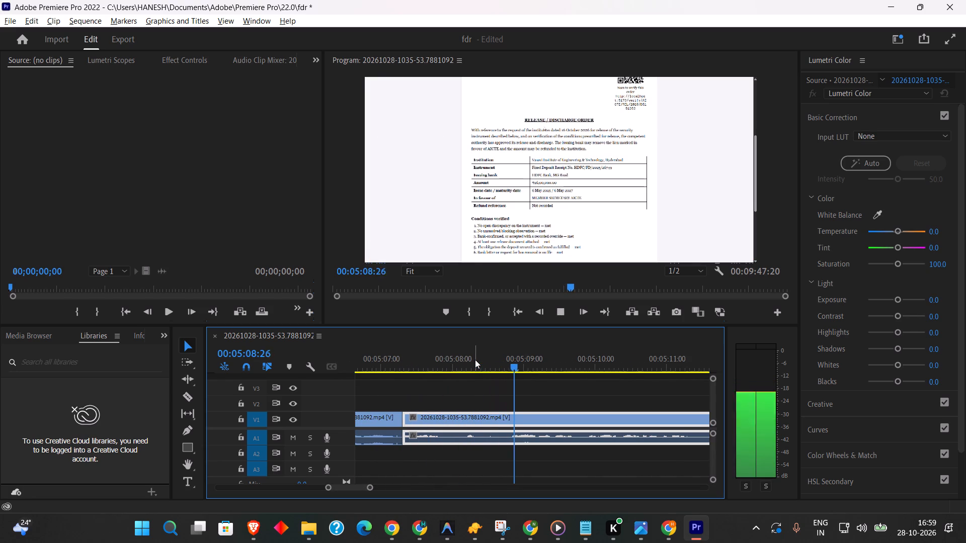
left_click_drag(475, 359, 480, 361)
left_click(183, 399)
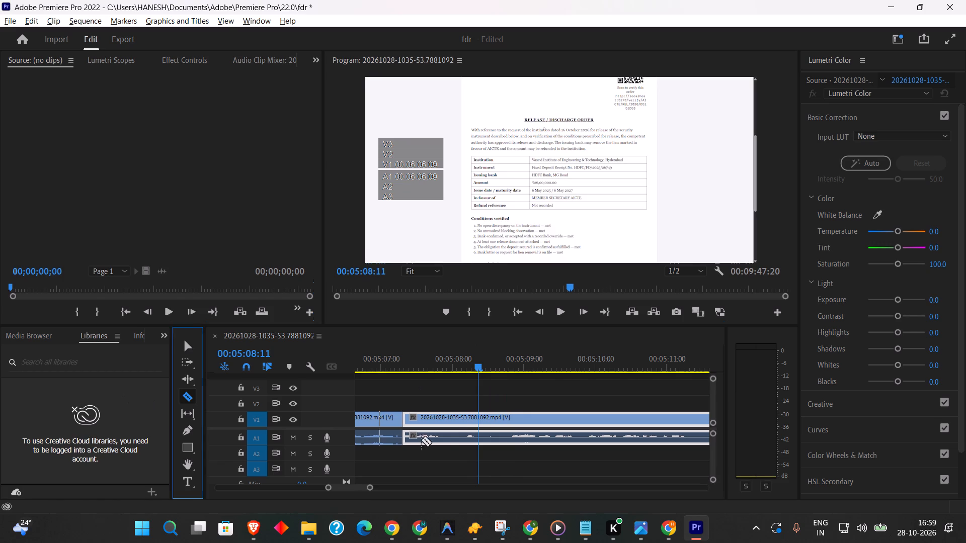
left_click(477, 417)
left_click(507, 416)
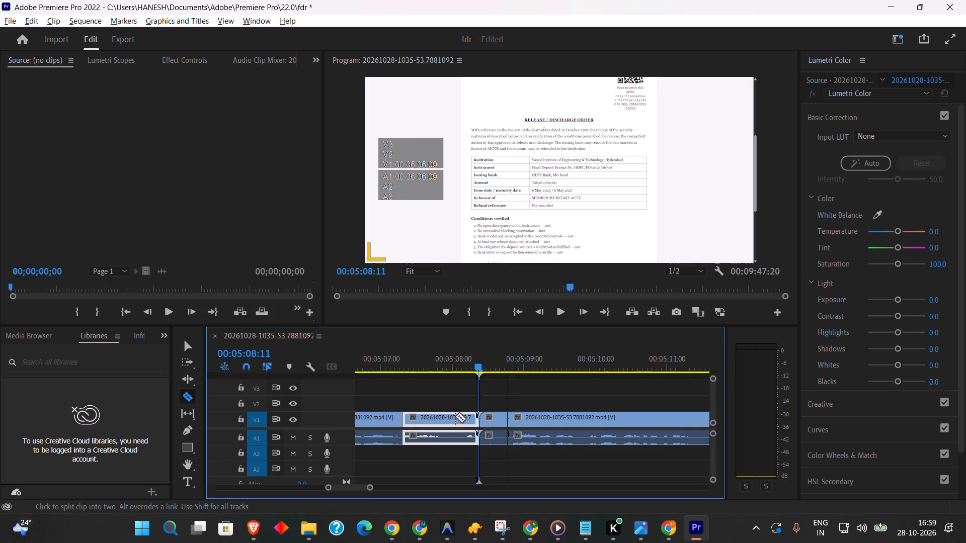
left_click(187, 348)
left_click(496, 422)
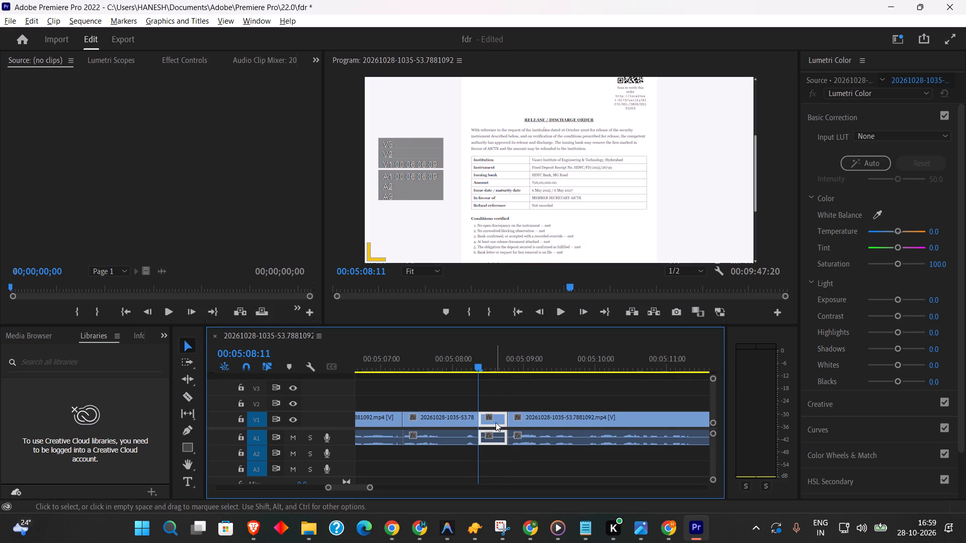
key("BackSpace")
left_click_drag(532, 419, 504, 416)
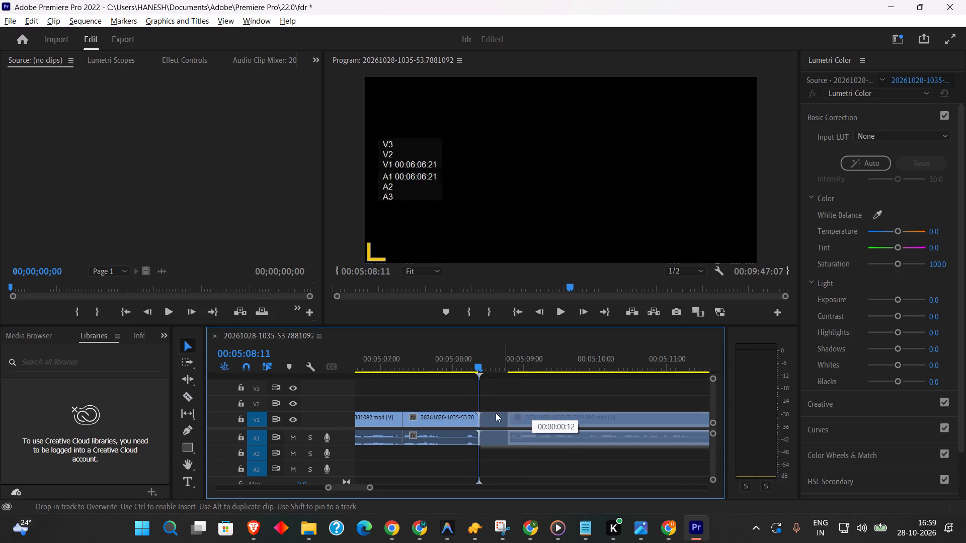
Review playback from just before the 00:05:08:11 join to about 00:05:17, replaying the passage from 00:05:14:22.
left_click(465, 379)
left_click(462, 368)
key("space")
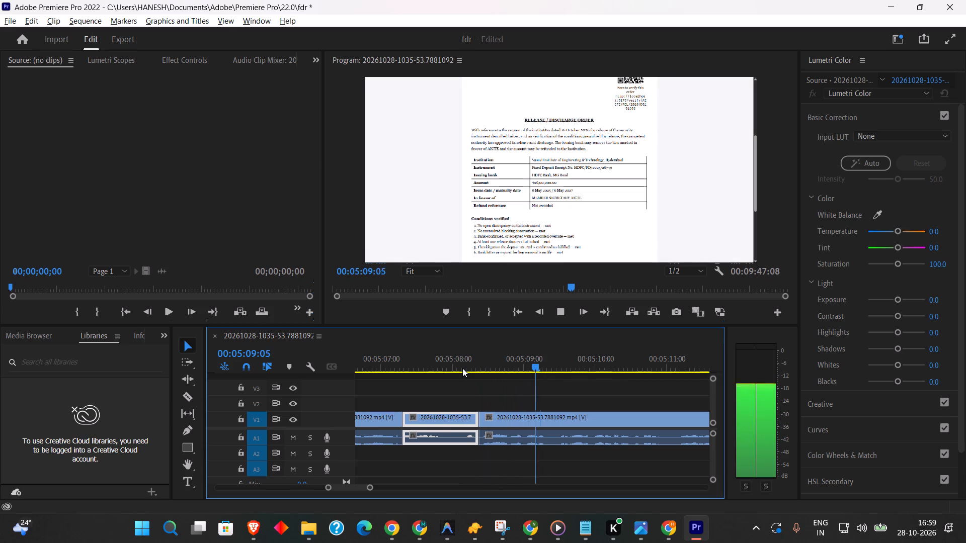
left_click_drag(367, 488, 389, 486)
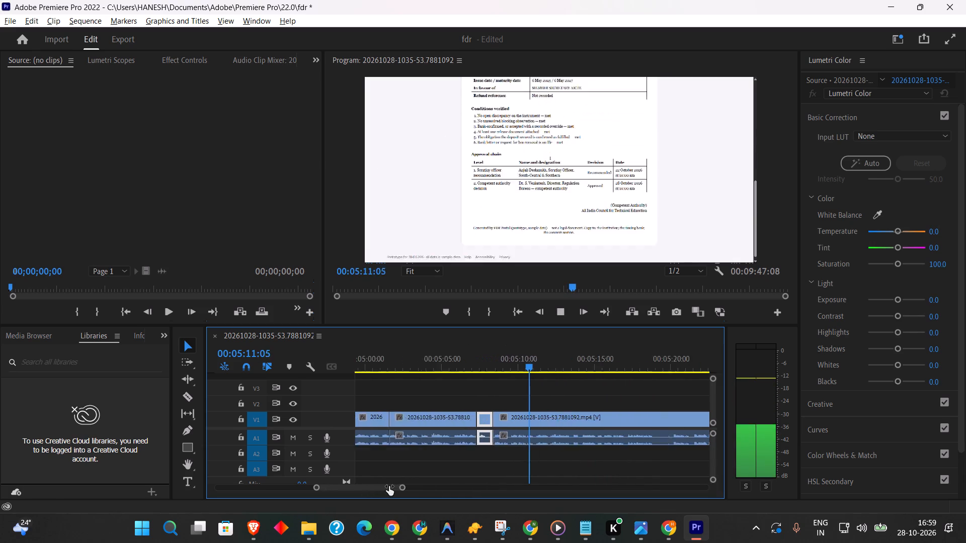
left_click_drag(389, 486, 375, 491)
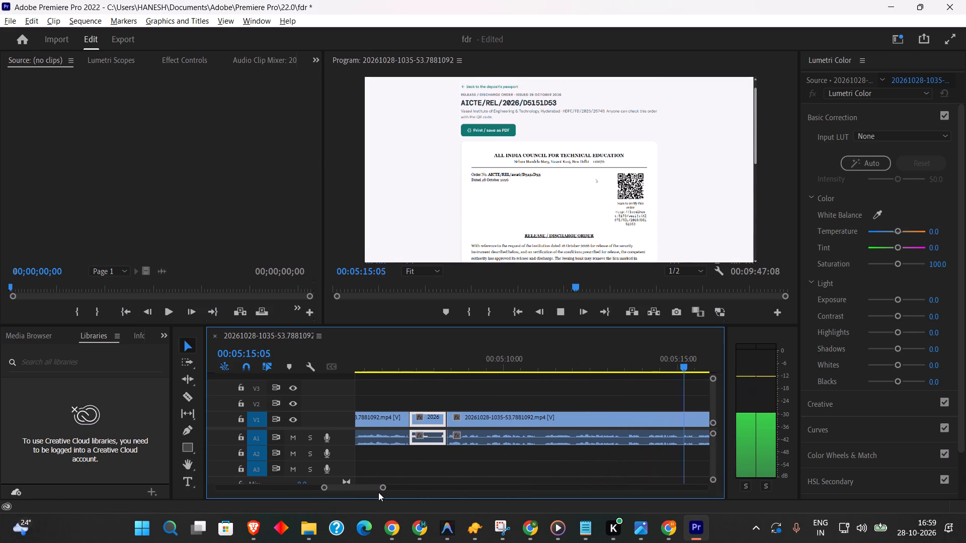
key("space")
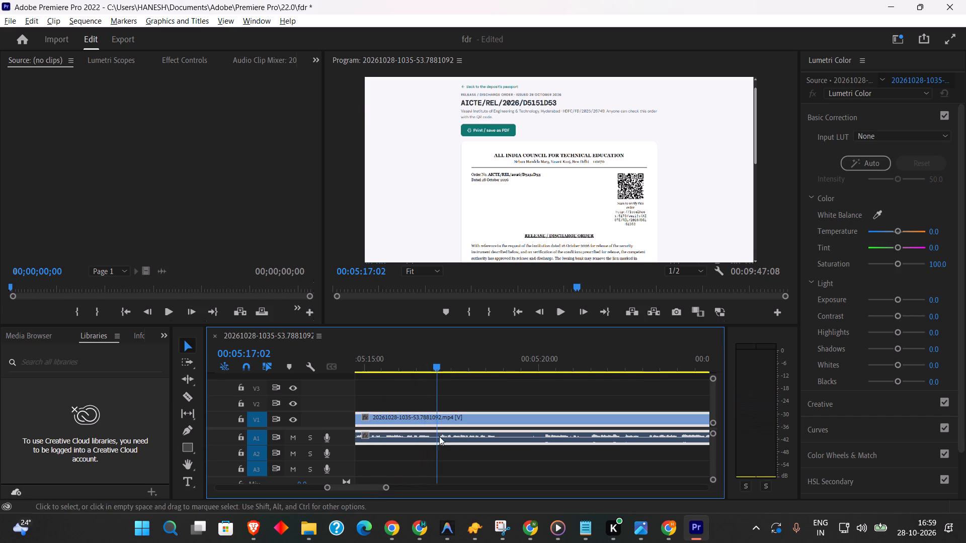
left_click_drag(432, 368, 357, 342)
key("space")
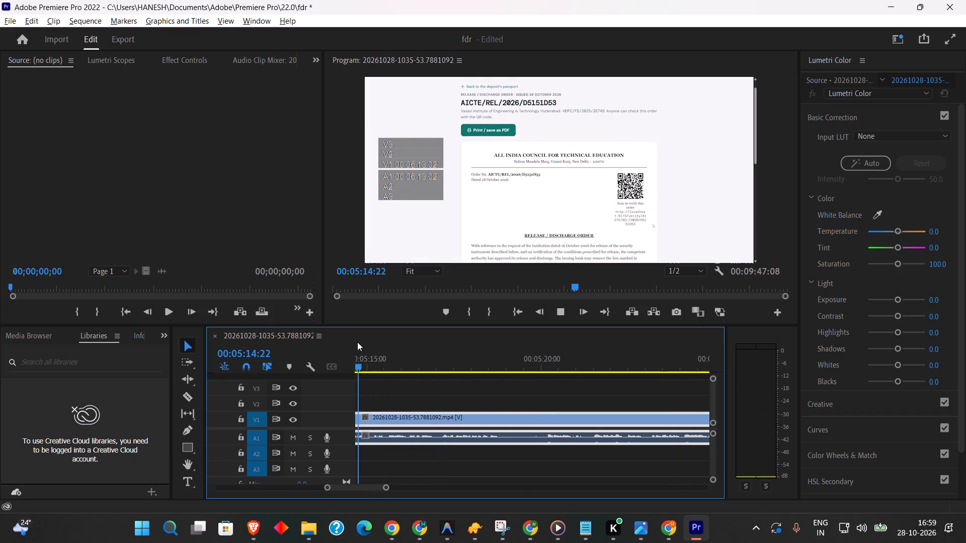
key("space")
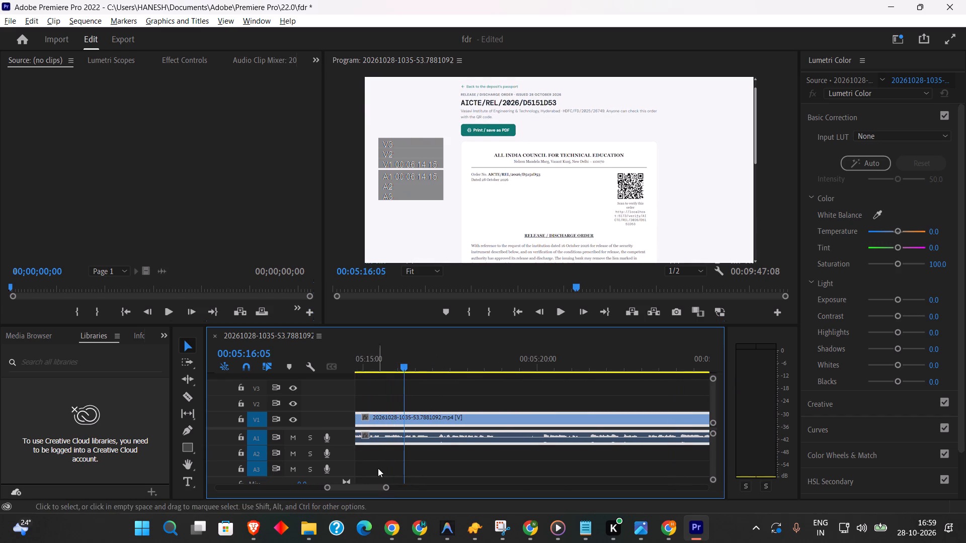
Cut out the section from 00:05:15:16 to 00:05:16:04 and move the following clip back to close the gap.
left_click(377, 355)
key("space")
key("space")
left_click(377, 355)
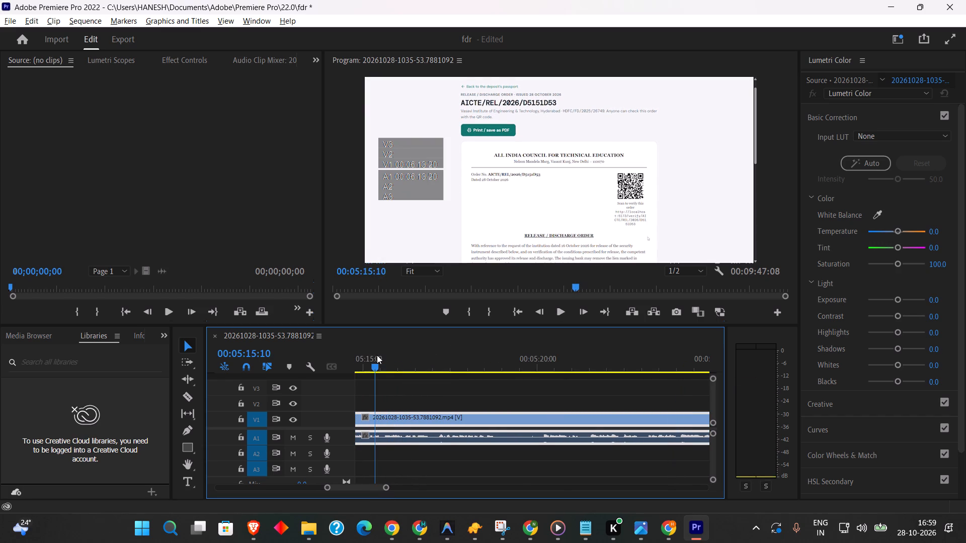
key("space")
left_click_drag(375, 355, 382, 356)
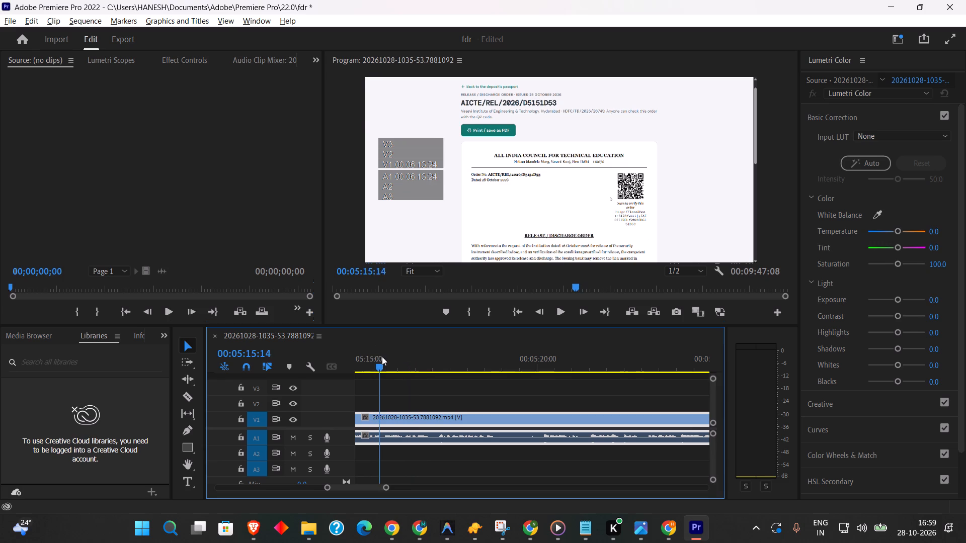
left_click_drag(382, 356, 384, 356)
left_click(189, 399)
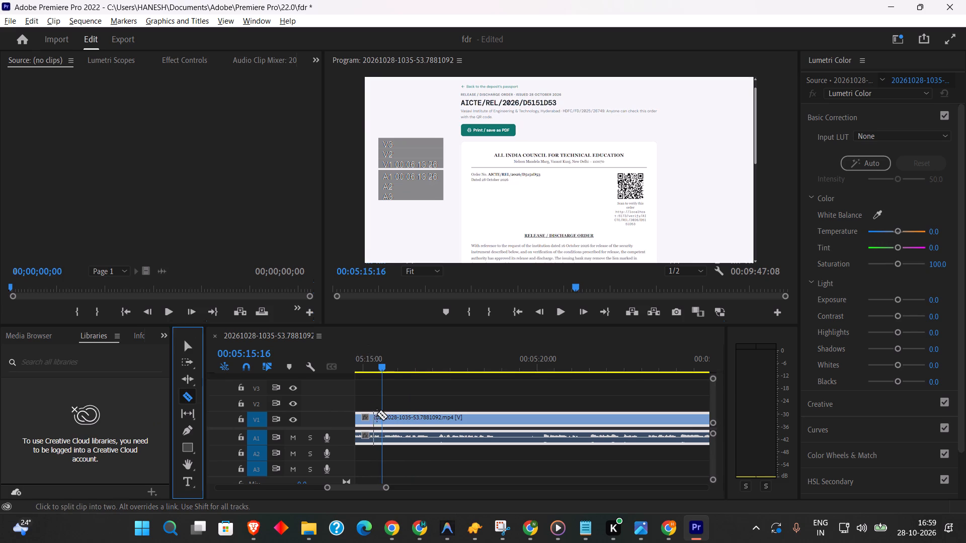
left_click(382, 418)
key("space")
key("space")
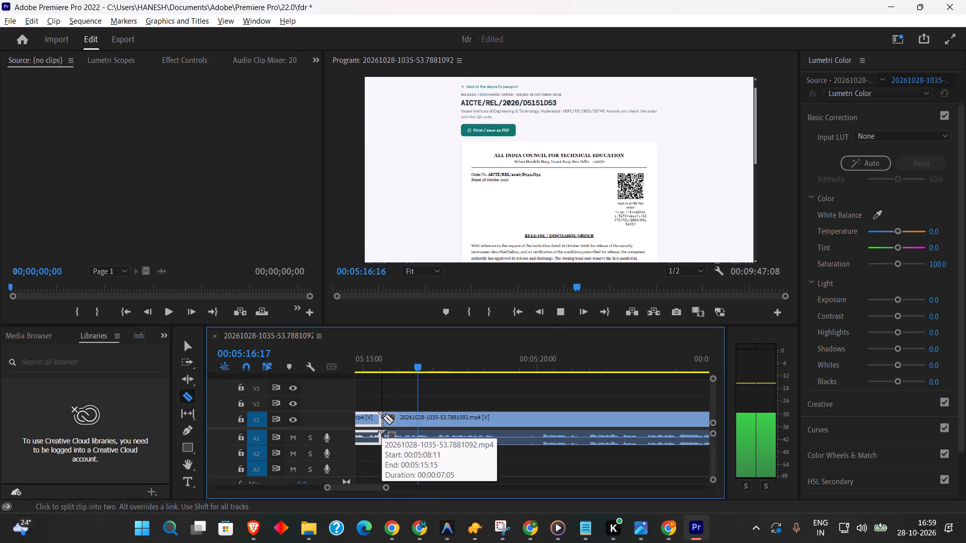
left_click(401, 366)
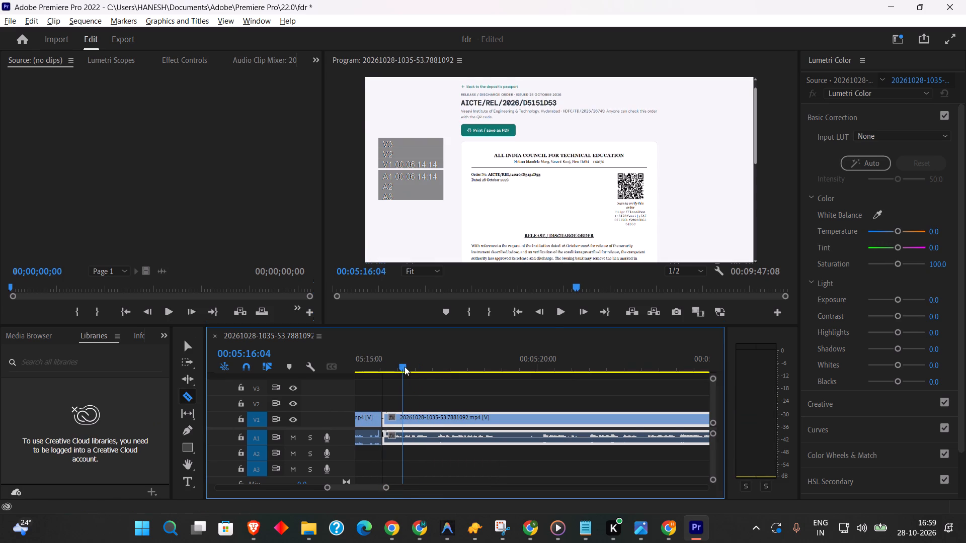
left_click(404, 417)
left_click(186, 349)
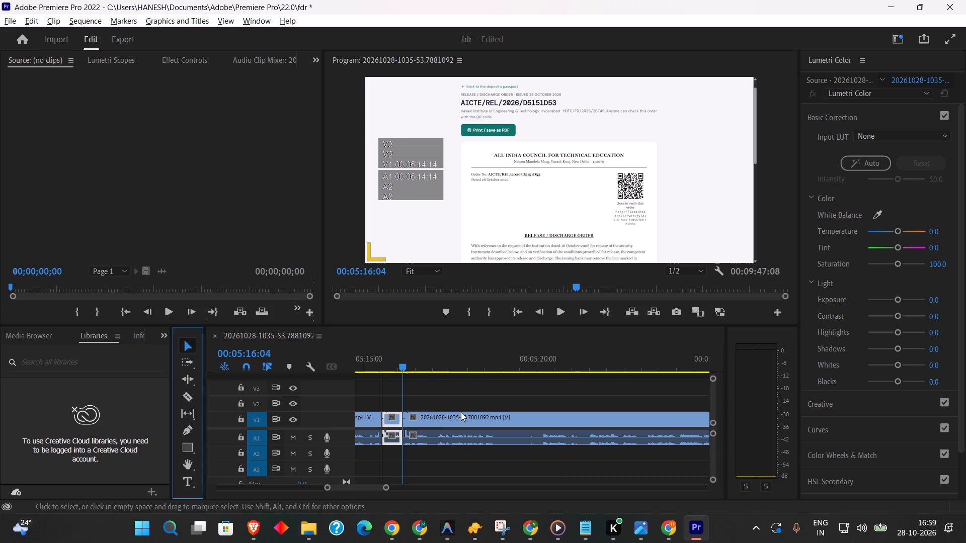
key("BackSpace")
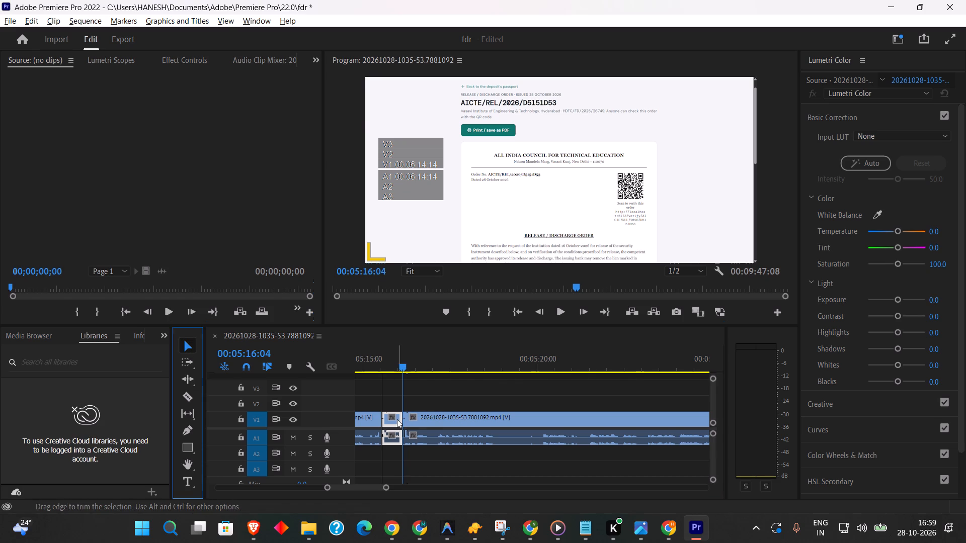
left_click(393, 420)
key("BackSpace")
left_click_drag(425, 420, 418, 418)
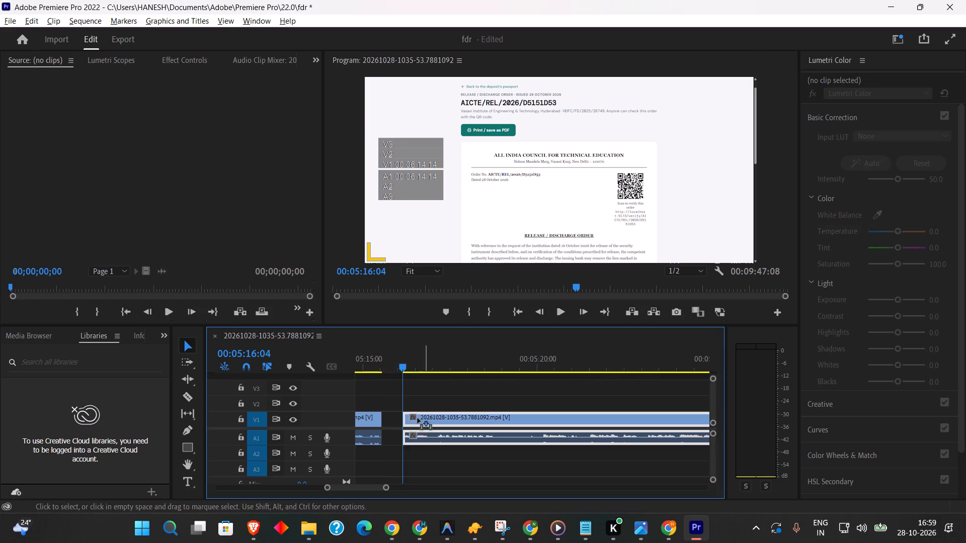
left_click_drag(418, 418, 409, 418)
Review playback across the 00:05:15:16 join, replaying the start of the following clip up to about 00:05:16:02.
left_click(362, 357)
key("space")
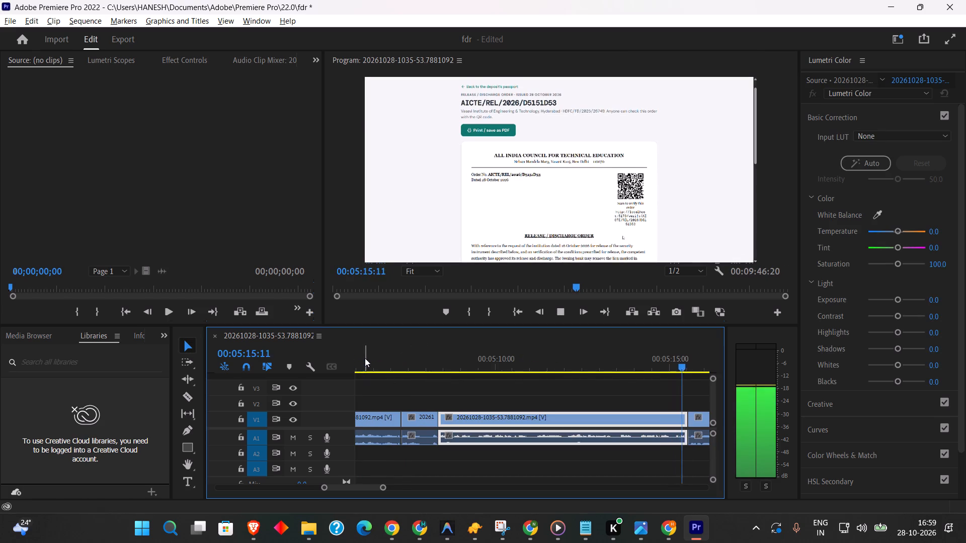
left_click(378, 368)
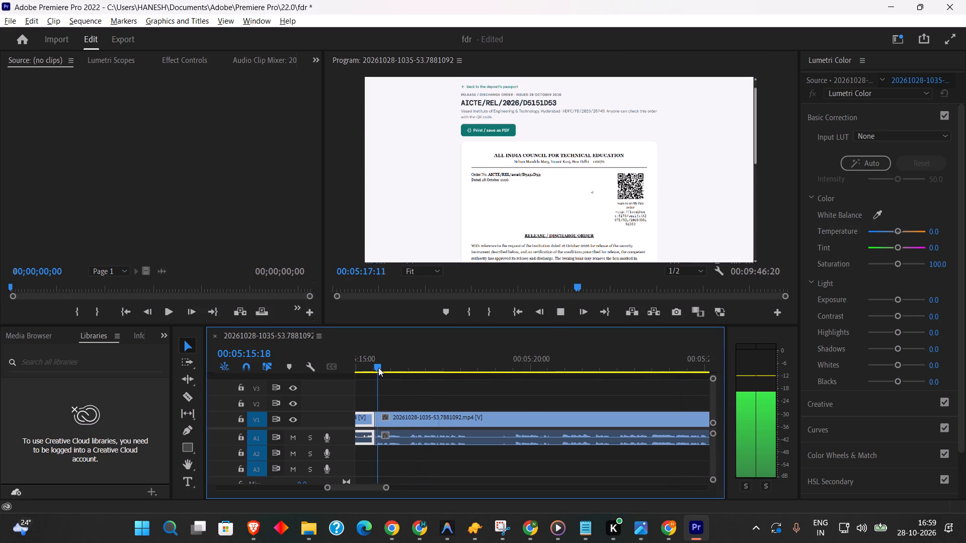
key("space")
left_click(379, 368)
key("space")
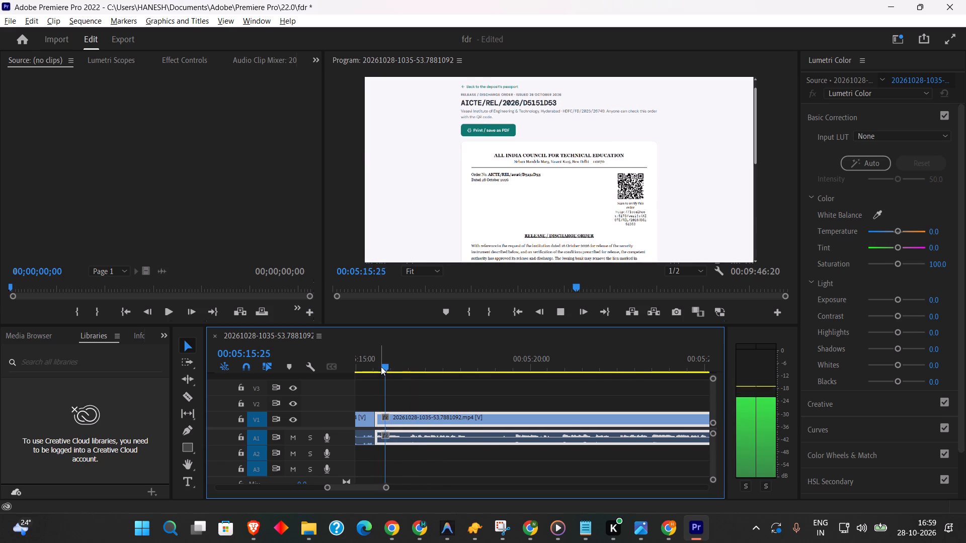
key("space")
left_click(381, 367)
key("space")
key("space")
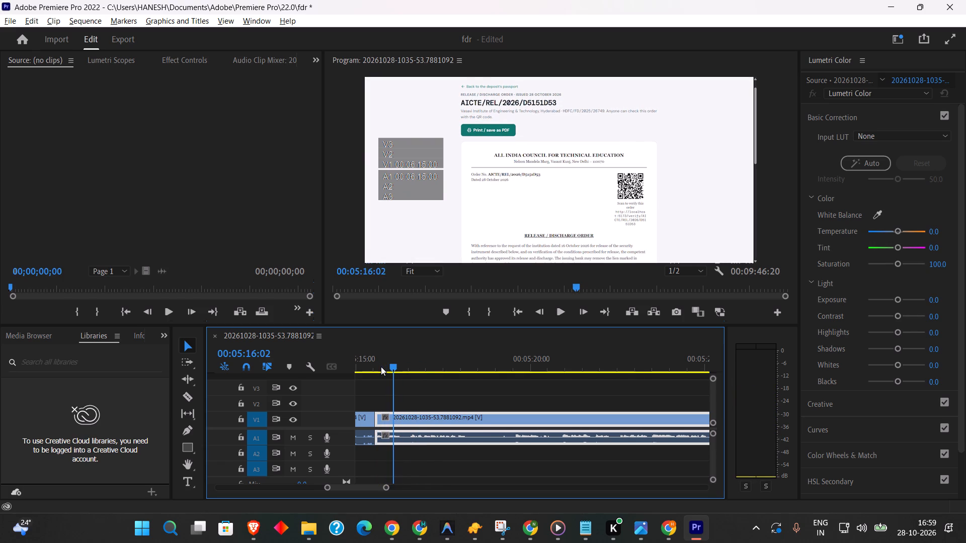
Cut out the section from 00:05:16:02 to 00:05:16:17 and move the following clip back to close the gap.
left_click(192, 397)
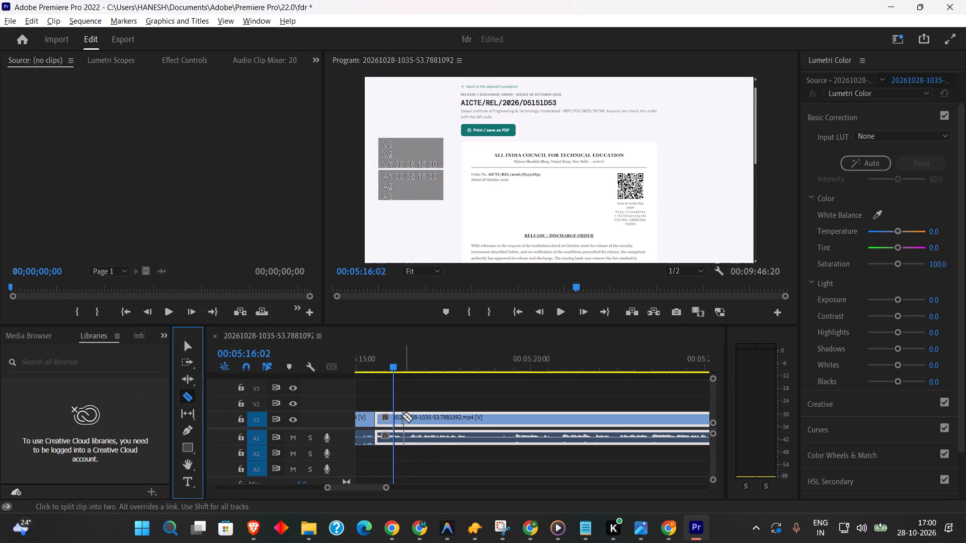
left_click(394, 412)
key("space")
key("space")
key("space")
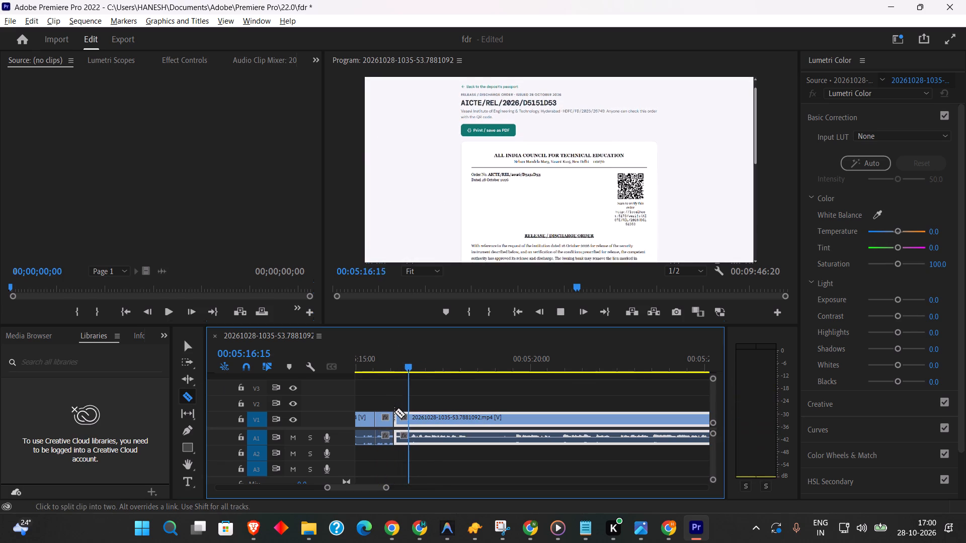
key("space")
left_click_drag(409, 357, 413, 361)
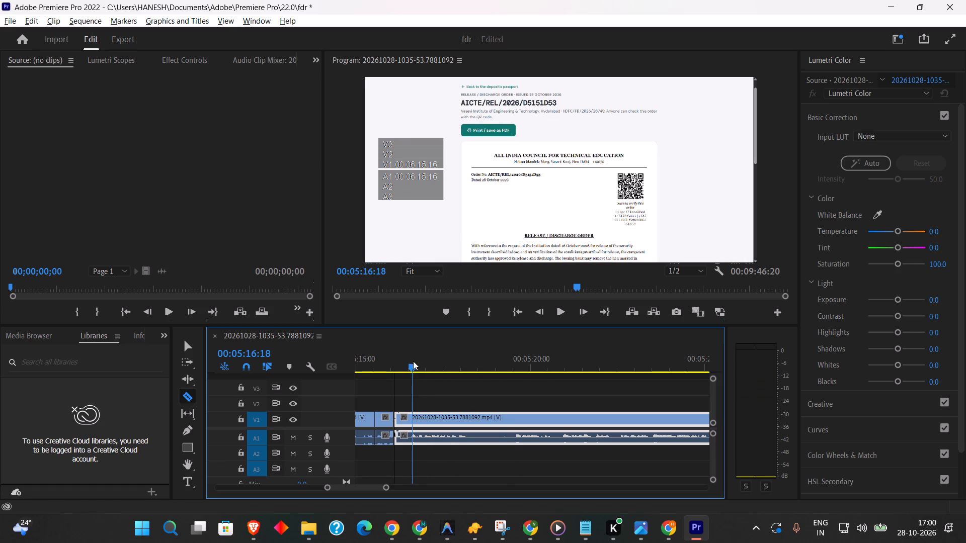
left_click_drag(413, 361, 412, 363)
left_click(412, 411)
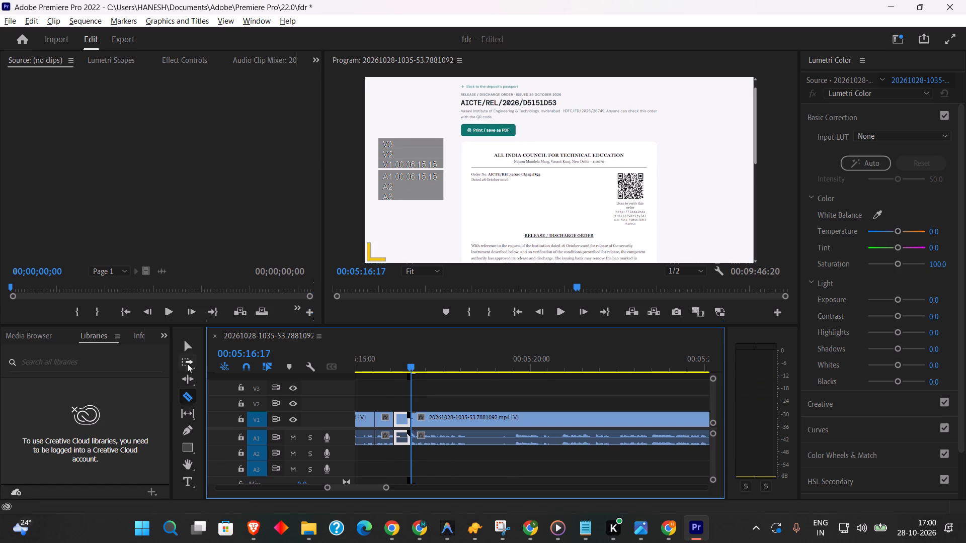
left_click(189, 346)
left_click(397, 420)
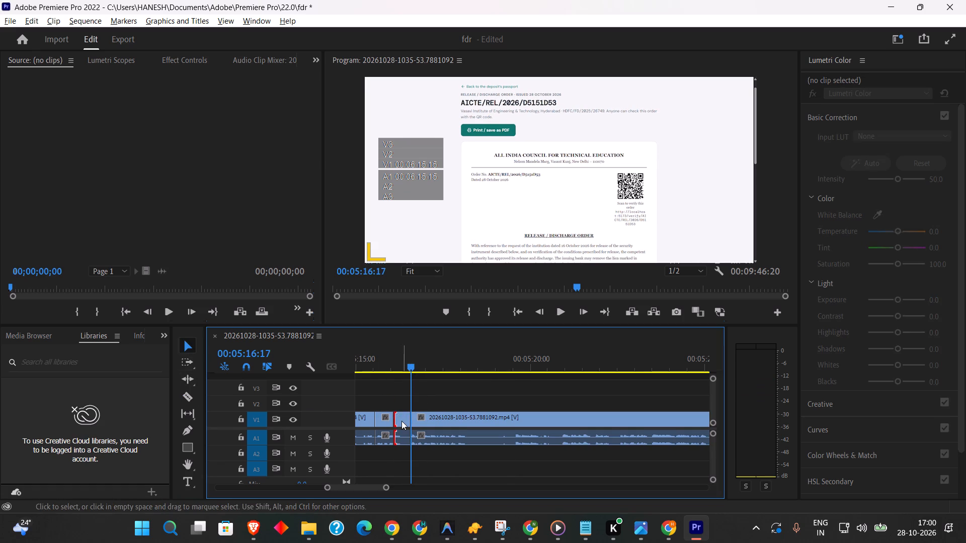
left_click(401, 421)
key("BackSpace")
left_click_drag(431, 420, 428, 419)
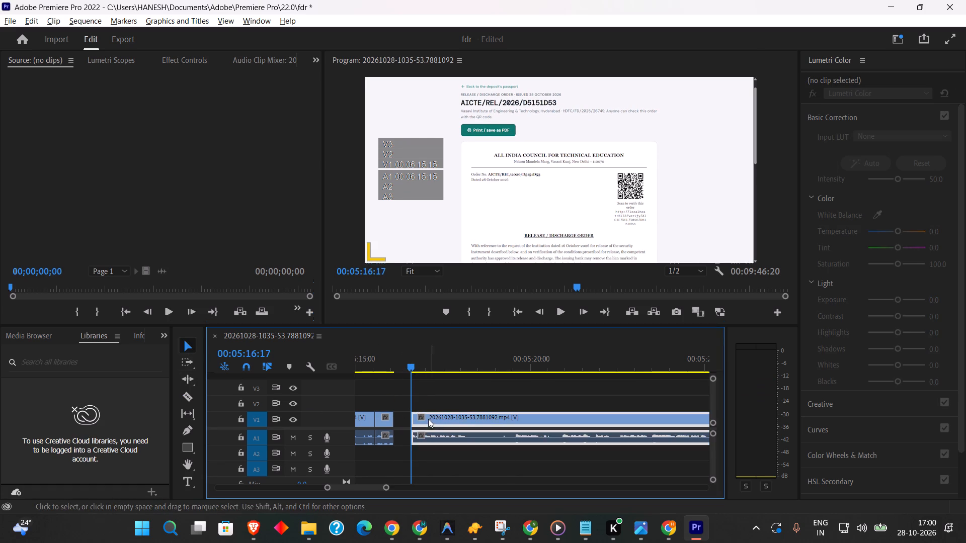
left_click_drag(428, 419, 414, 417)
Play past the 00:05:16:02 join, cut out the section from 00:05:17:21 to 00:05:20:07, and move the following clip back to close the gap.
left_click(380, 368)
key("space")
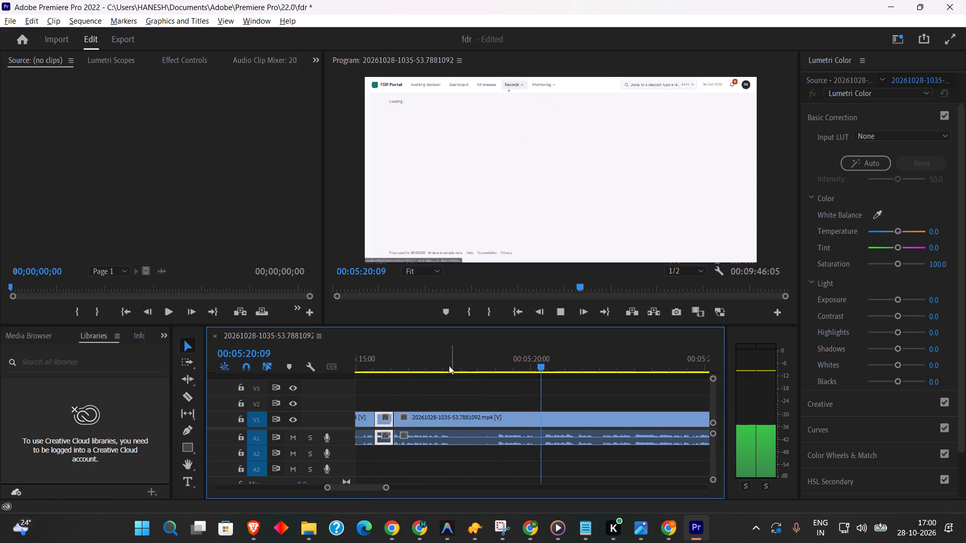
left_click_drag(446, 365, 452, 366)
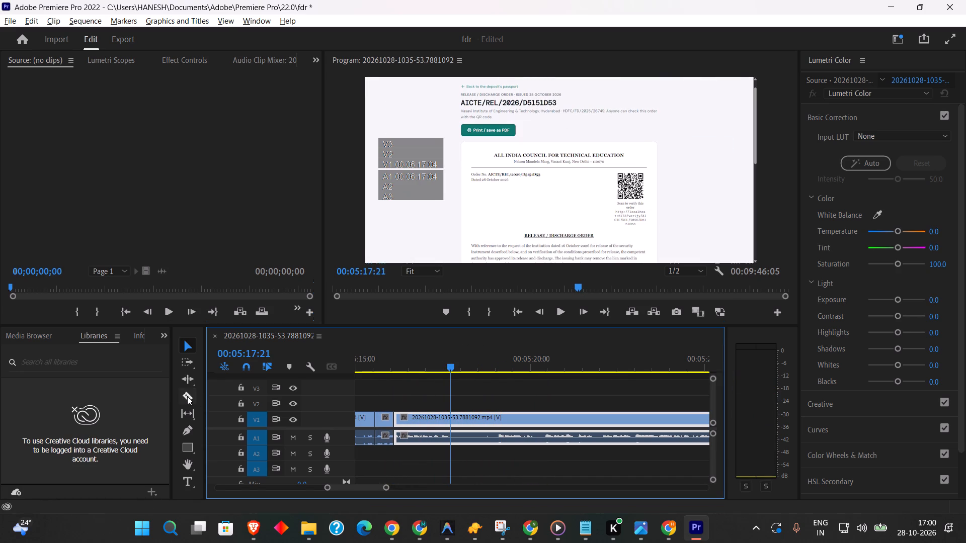
left_click(185, 396)
left_click(450, 418)
key("space")
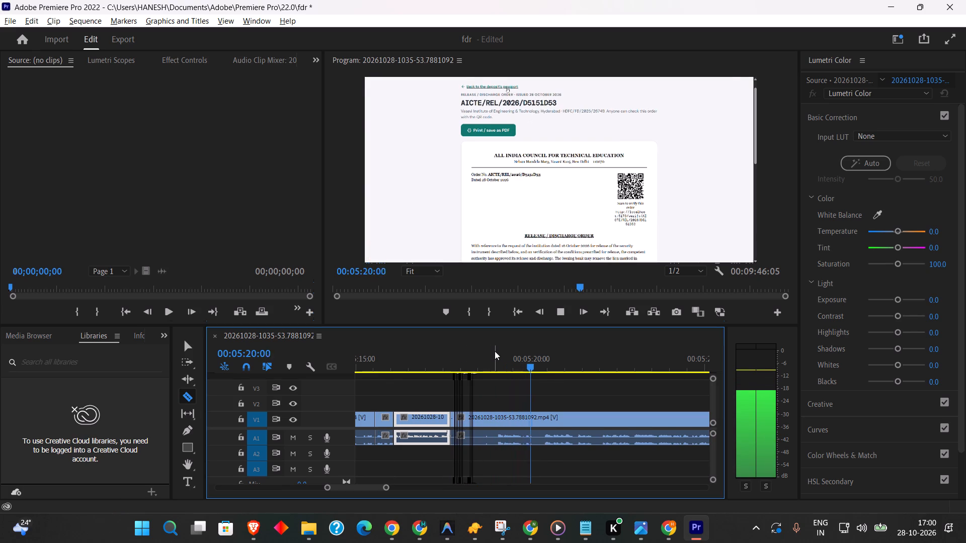
key("space")
left_click(543, 366)
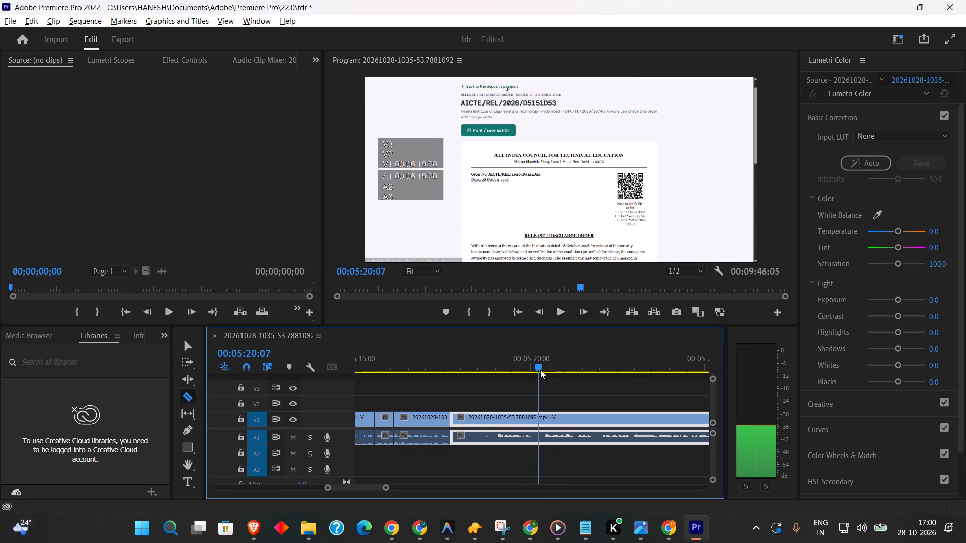
left_click(537, 418)
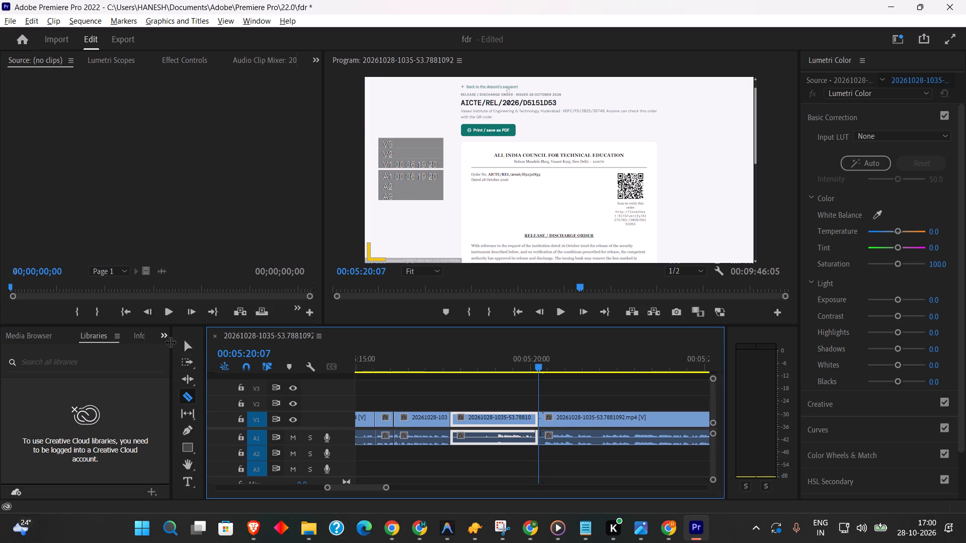
left_click(190, 344)
left_click(518, 418)
key("BackSpace")
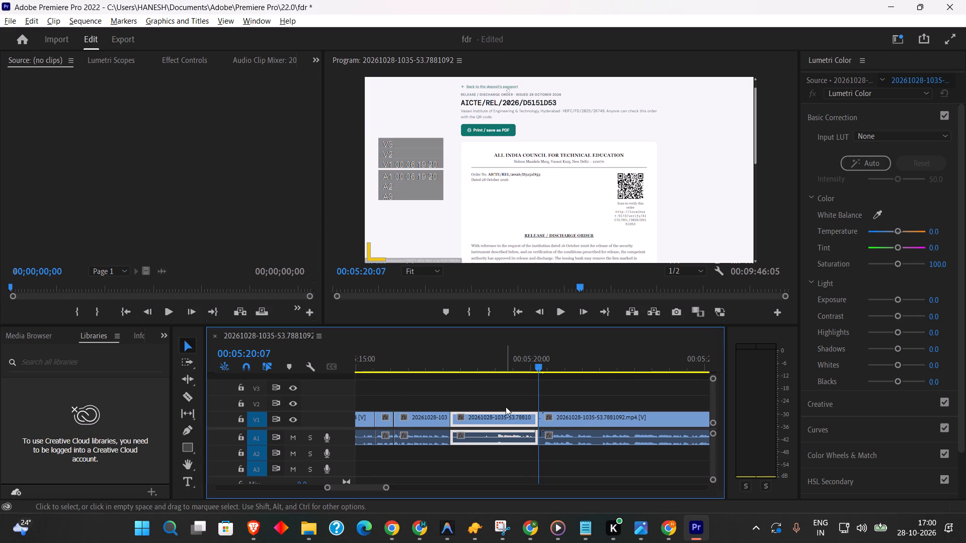
left_click_drag(560, 425, 560, 418)
left_click_drag(559, 418, 472, 419)
Review playback across the 00:05:17:21 join into the Awaiting decision page, replaying the passage up to about 00:05:19:14.
left_click(423, 361)
key("space")
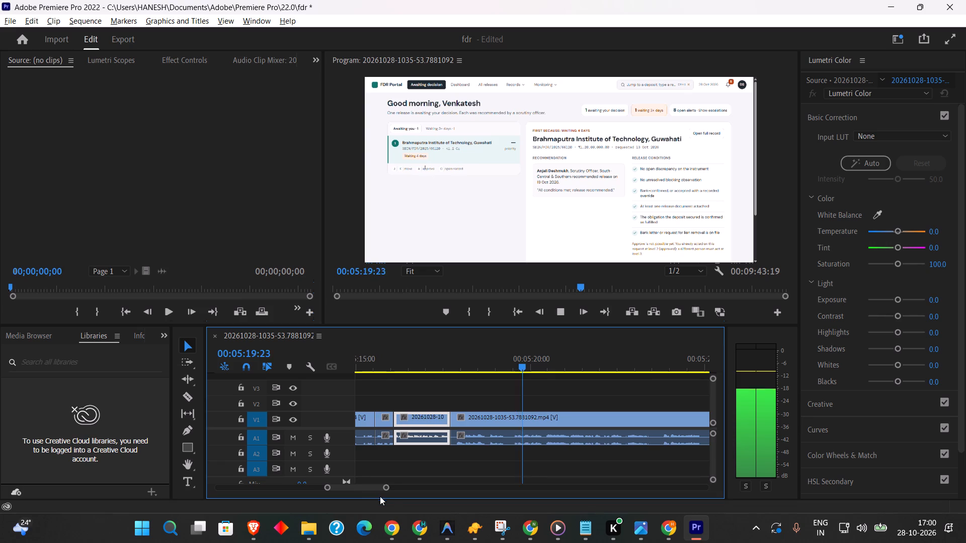
left_click(388, 487)
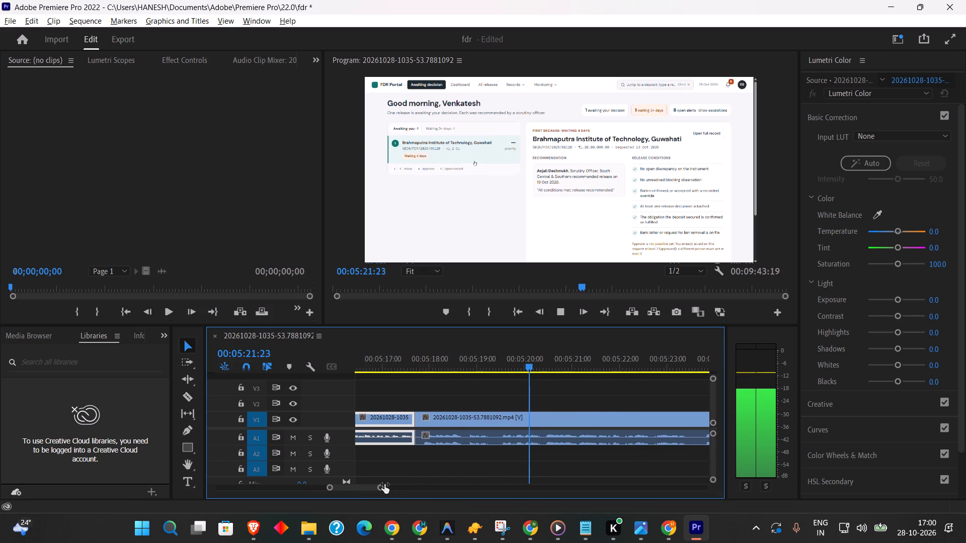
left_click(422, 363)
key("space")
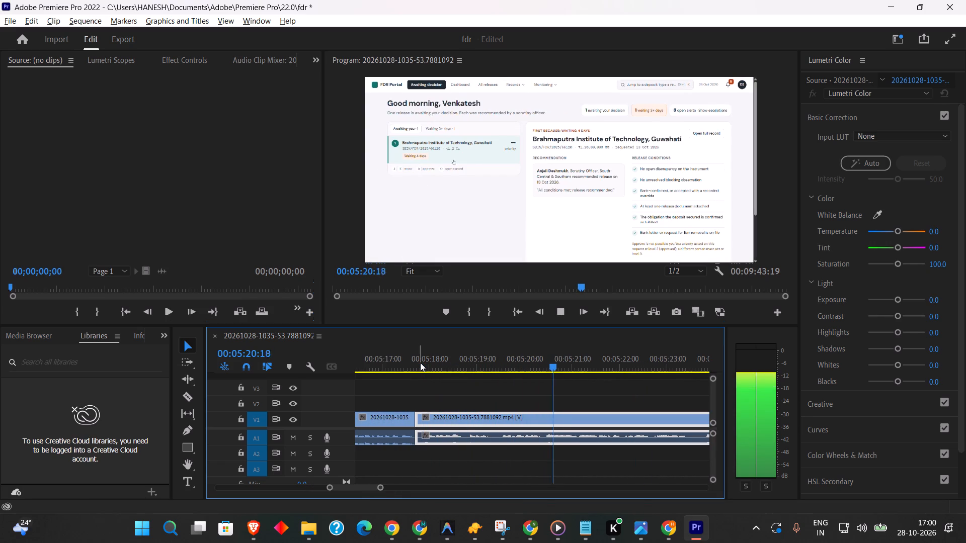
left_click(429, 360)
key("space")
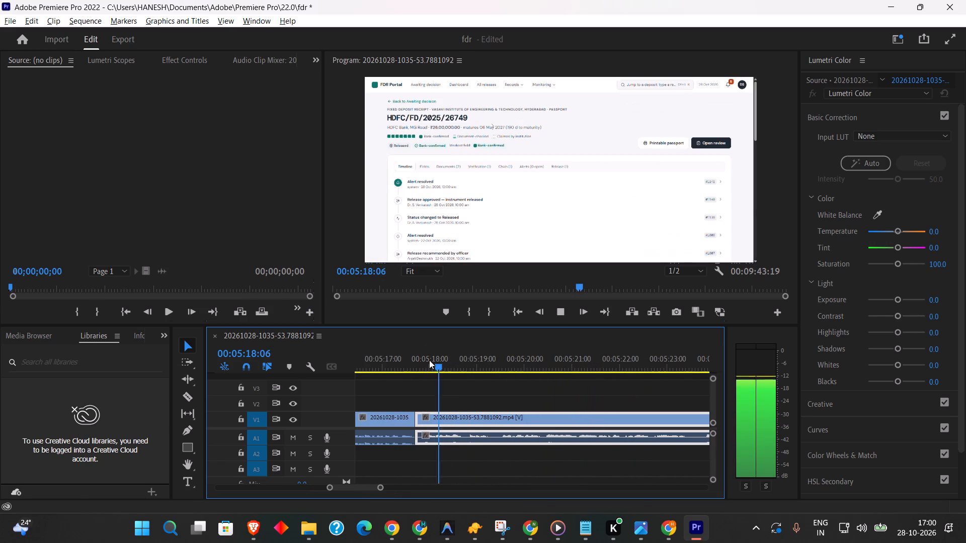
key("space")
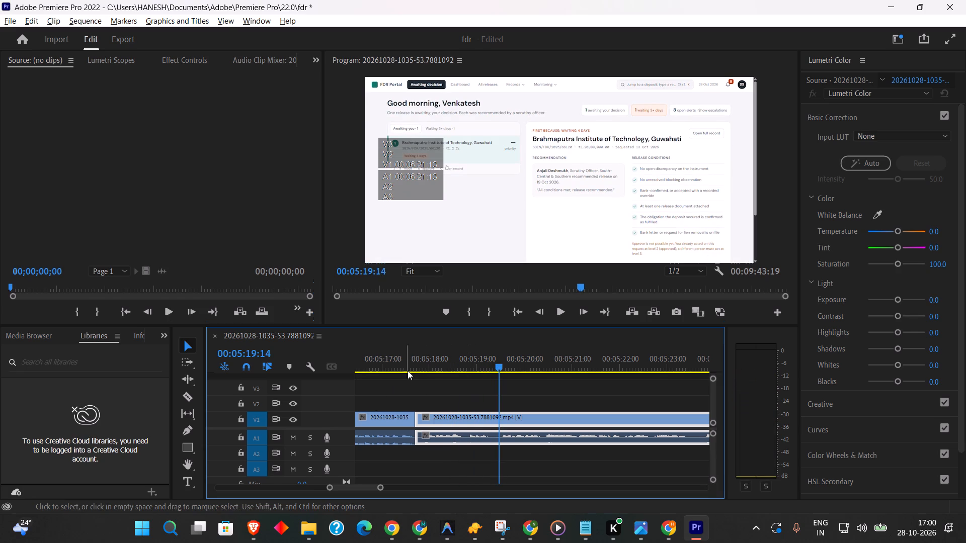
Split the Awaiting decision clip at 00:05:19:14 and 00:05:20:12, checking playback around the short section between the cuts.
left_click(188, 398)
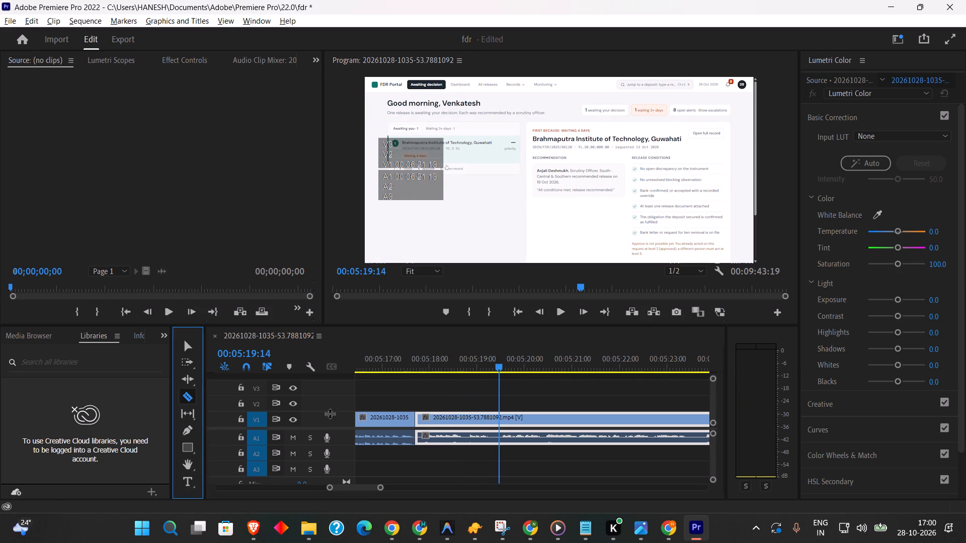
left_click(500, 415)
key("space")
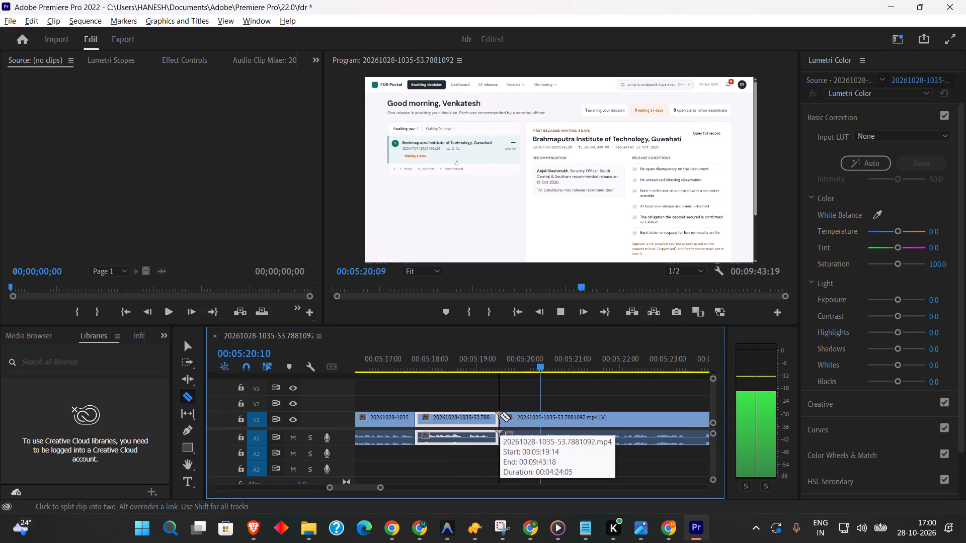
key("space")
left_click(471, 355)
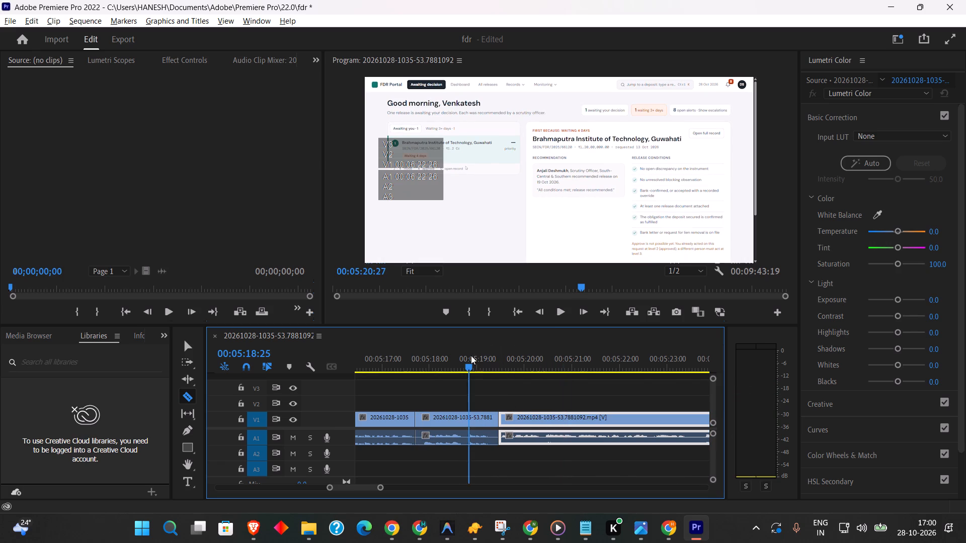
key("space")
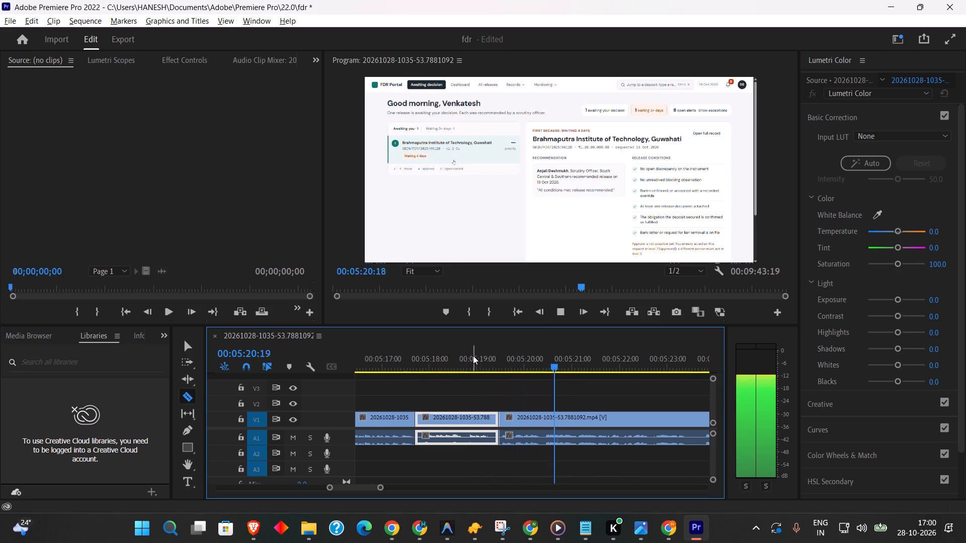
key("space")
left_click_drag(517, 361, 540, 363)
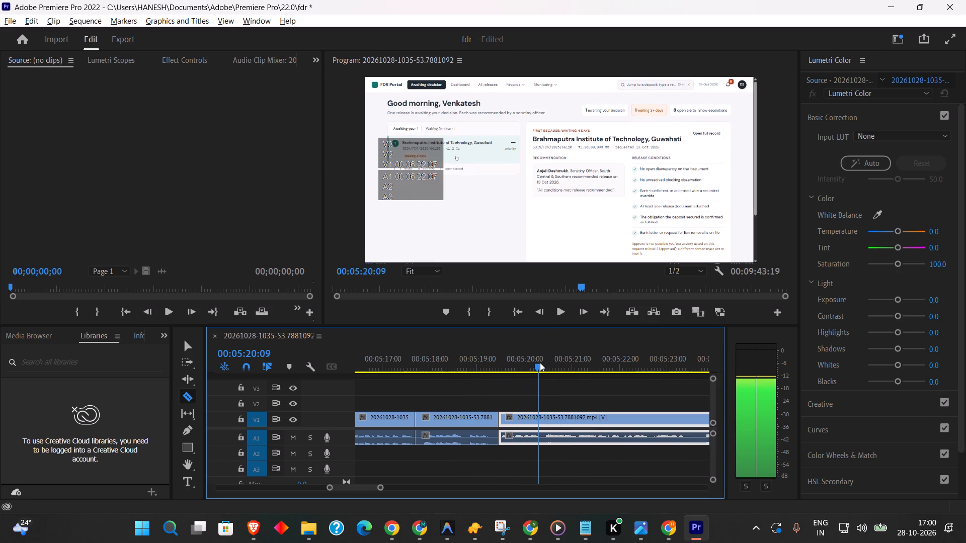
left_click_drag(540, 363, 545, 364)
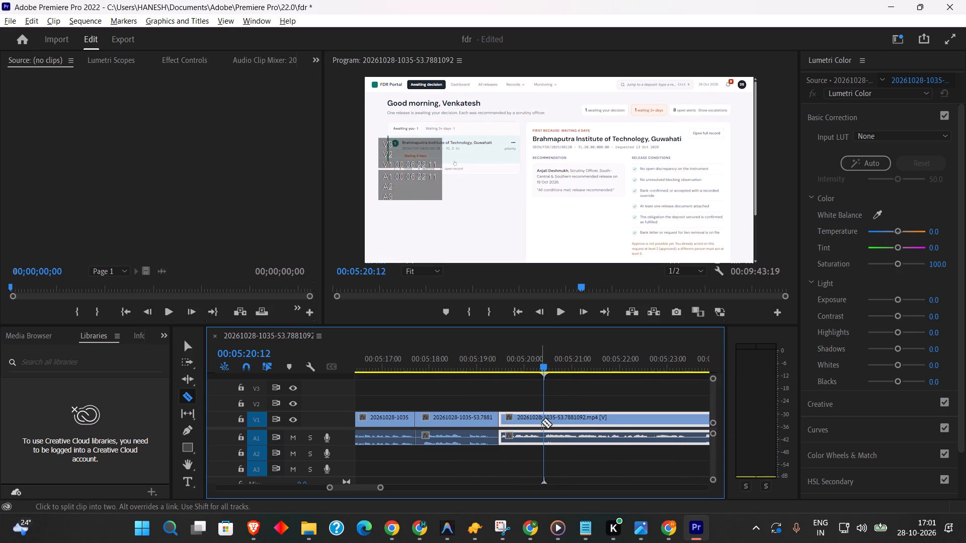
left_click(544, 417)
Silence the section from 00:05:19:14 to 00:05:20:12 by adjusting its audio gain by -100 dB.
left_click(187, 341)
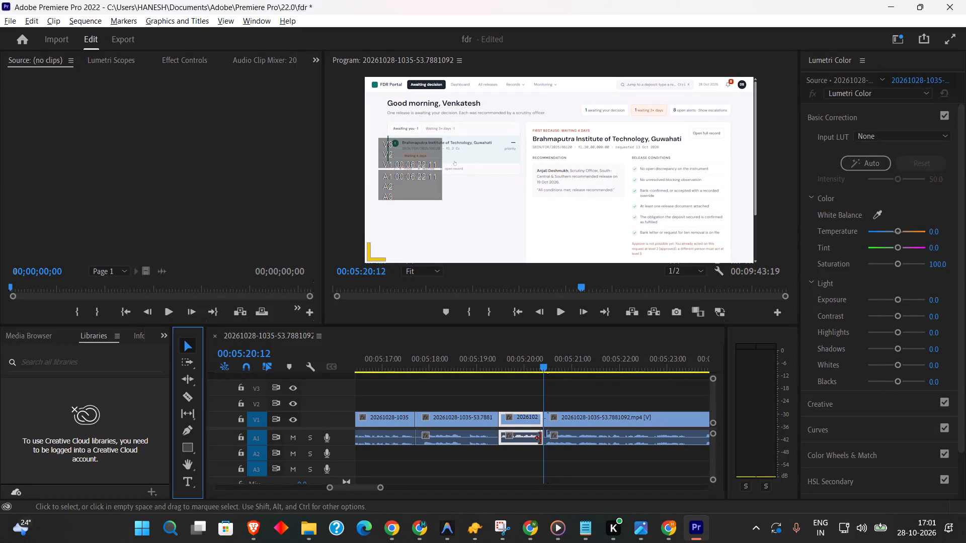
right_click(521, 432)
left_click(580, 388)
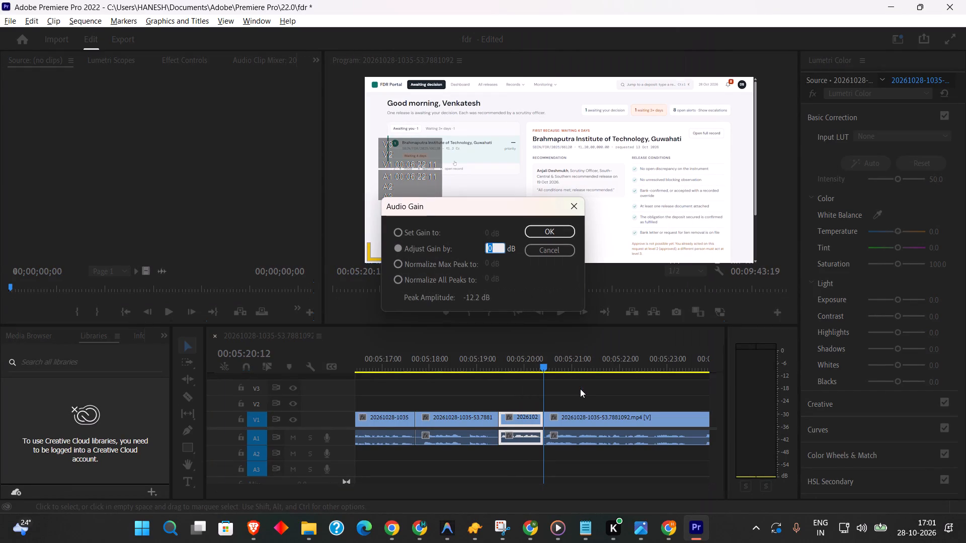
type("-100")
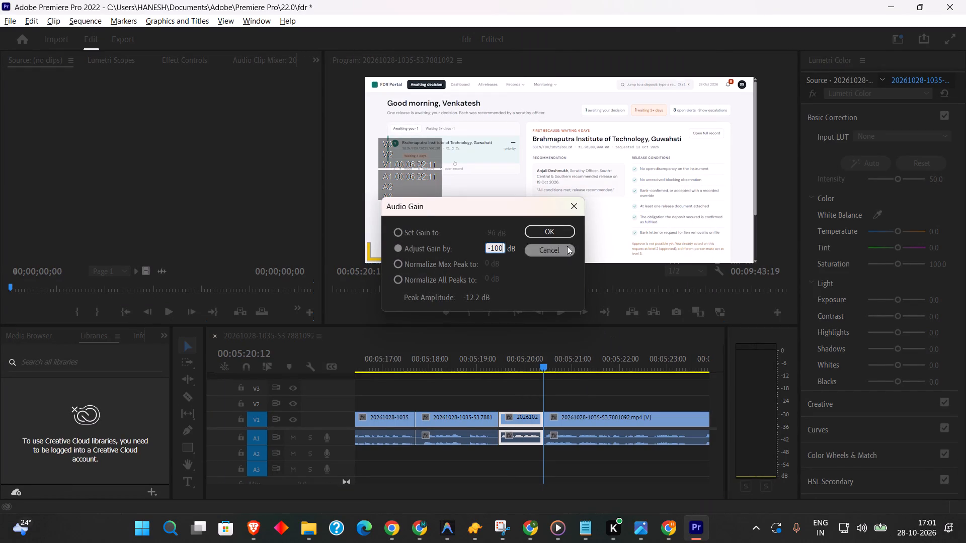
left_click(563, 228)
Review playback from 00:05:19:06 across the silenced section, replaying the start of the following clip up to about 00:05:21:09.
left_click(506, 365)
left_click(488, 366)
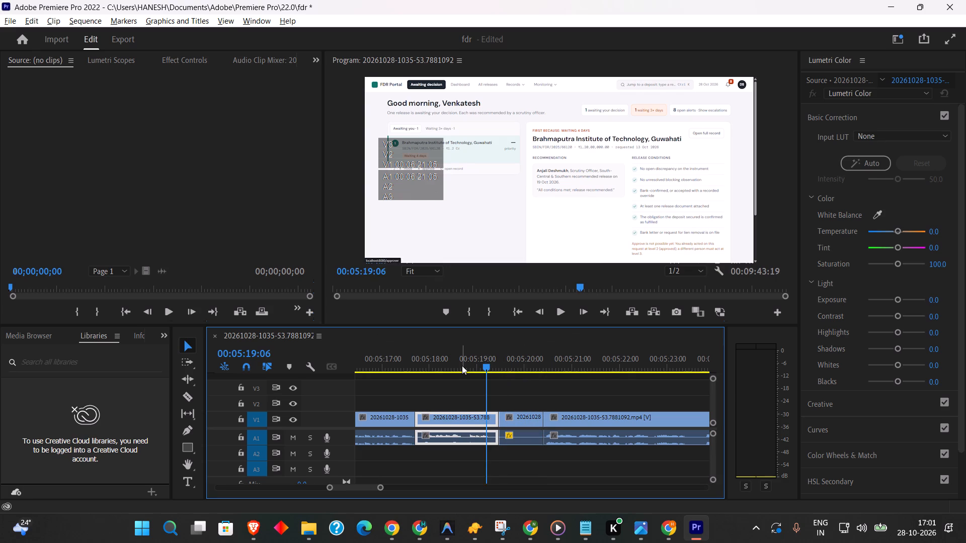
key("space")
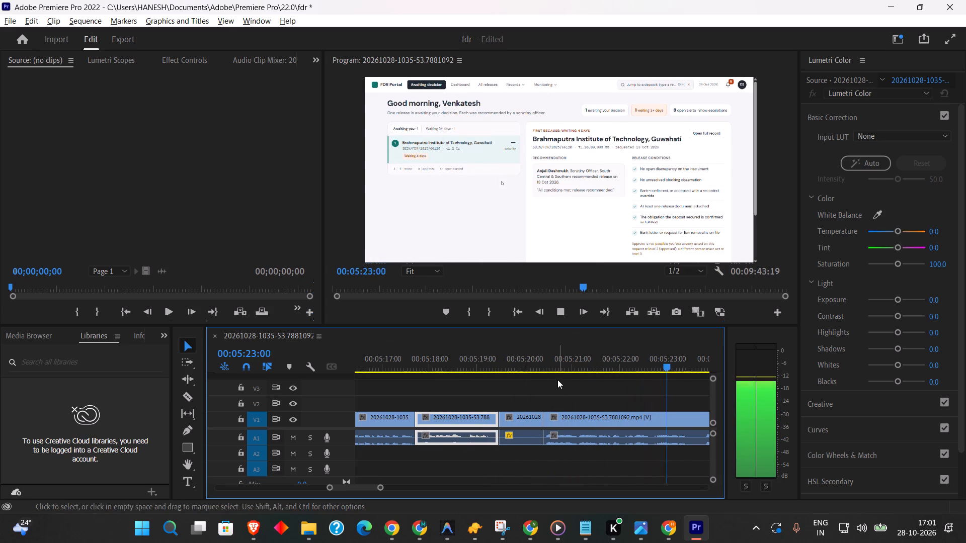
left_click(547, 367)
key("space")
key("space")
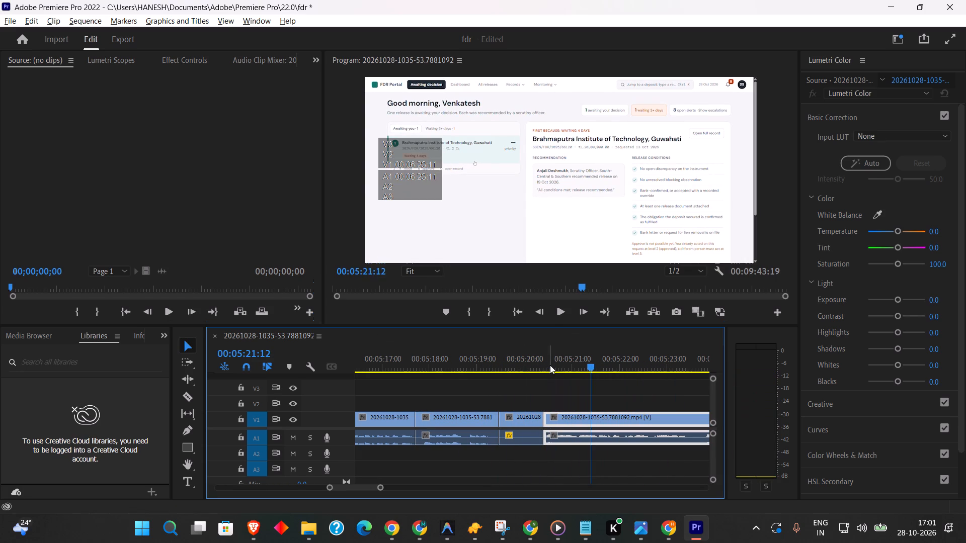
key("space")
key("space")
left_click_drag(550, 365, 577, 373)
key("space")
key("space")
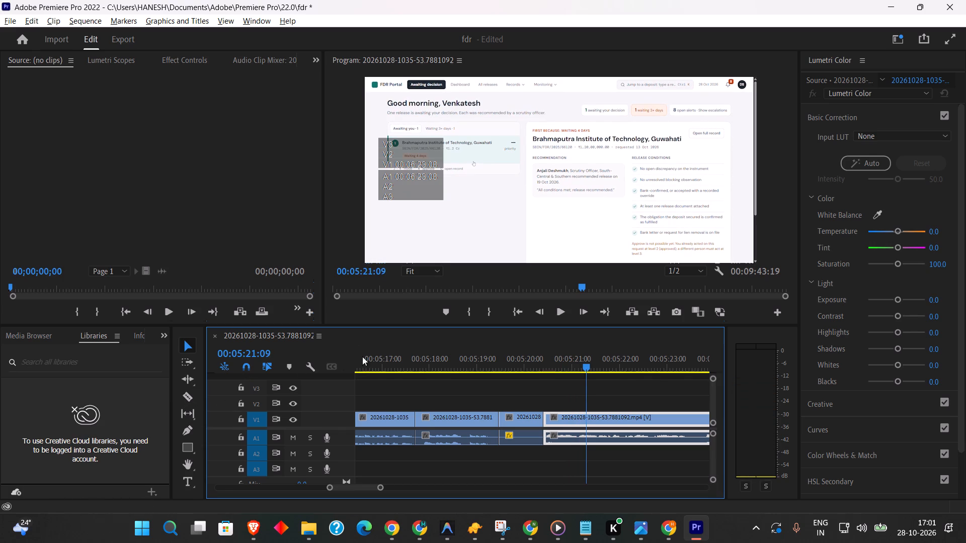
Find the exact start of the unwanted sound near 00:05:21 and split the clip at 00:05:21:03.
left_click_drag(586, 368, 578, 371)
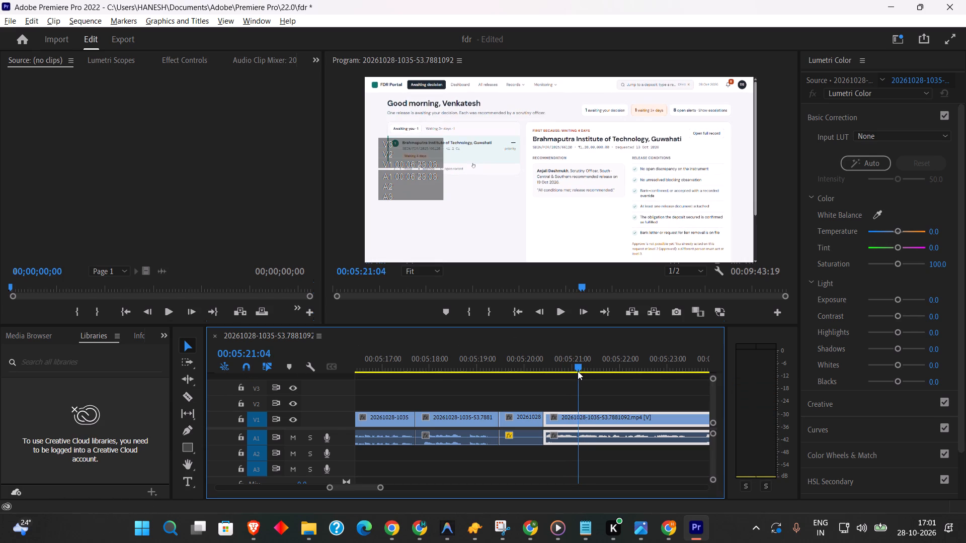
left_click_drag(578, 371, 576, 371)
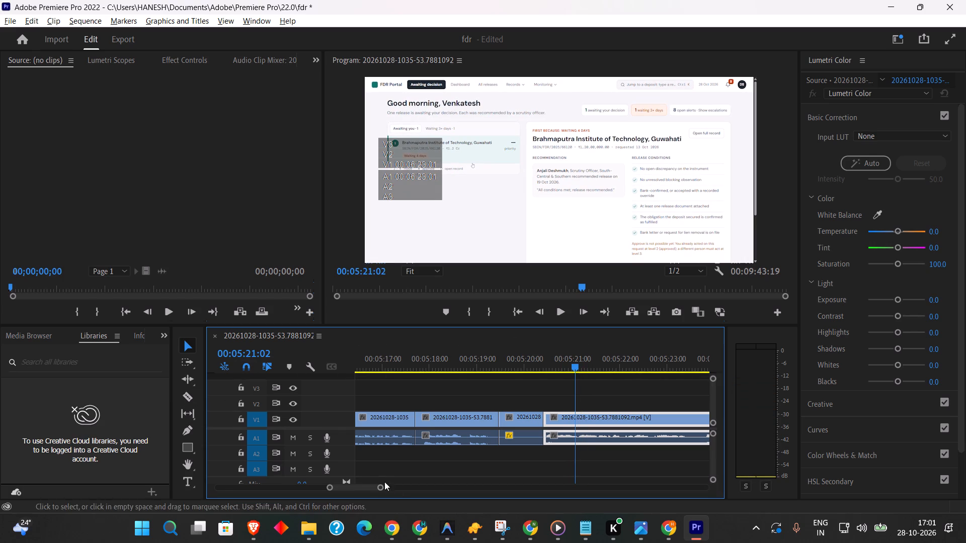
left_click_drag(383, 487, 367, 491)
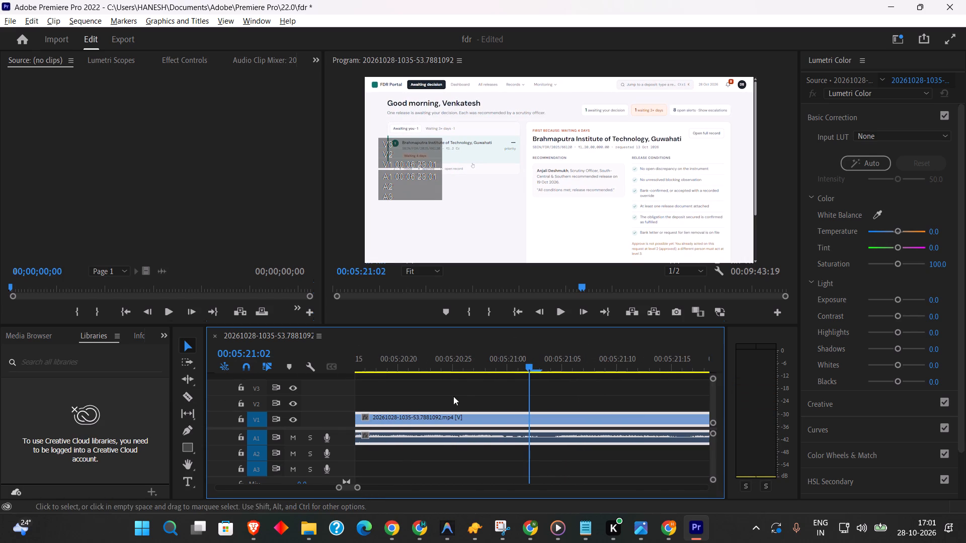
key("space")
key("space")
left_click_drag(503, 357, 547, 369)
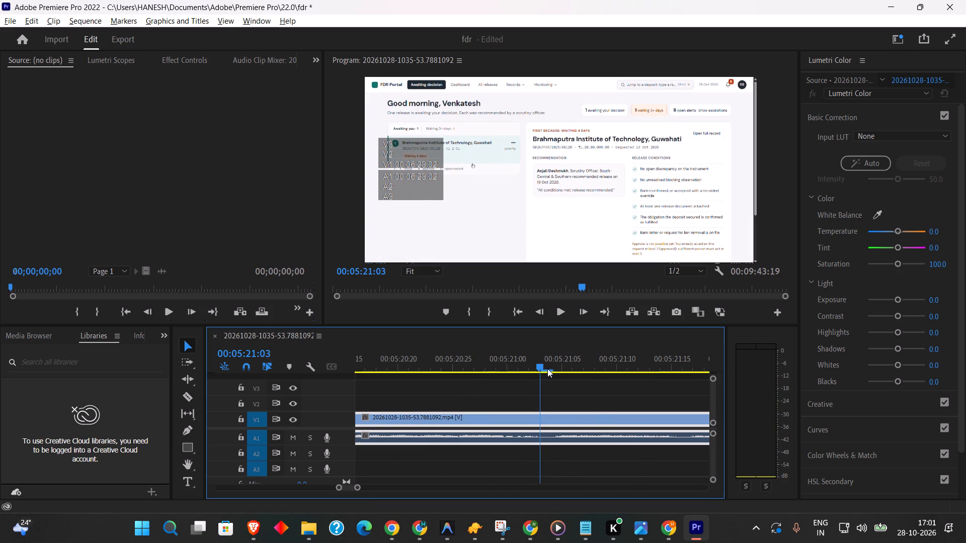
left_click_drag(547, 369, 546, 371)
left_click(188, 396)
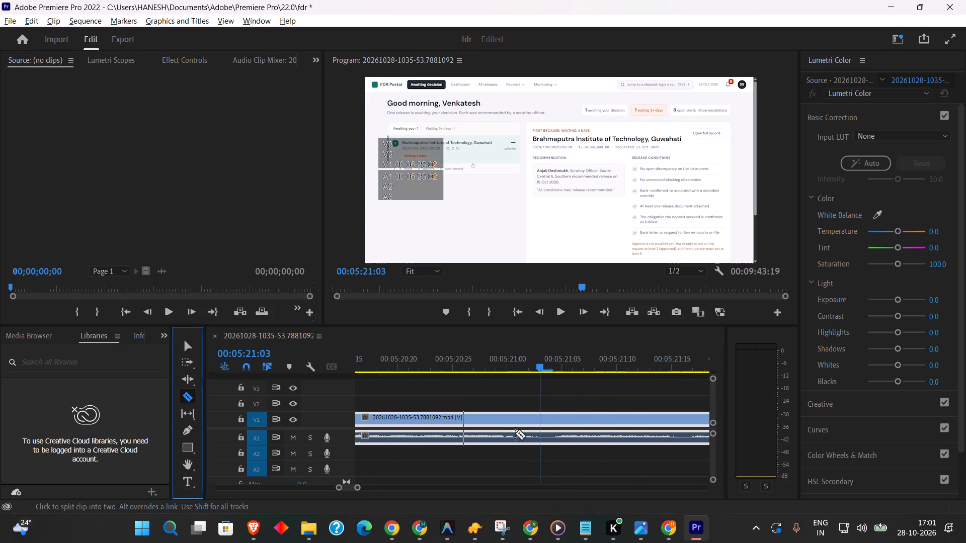
left_click(542, 418)
Split the clip again at 00:05:21:16, delete the section from 00:05:21:03, and move the following clip back to close the gap.
left_click_drag(359, 487, 367, 489)
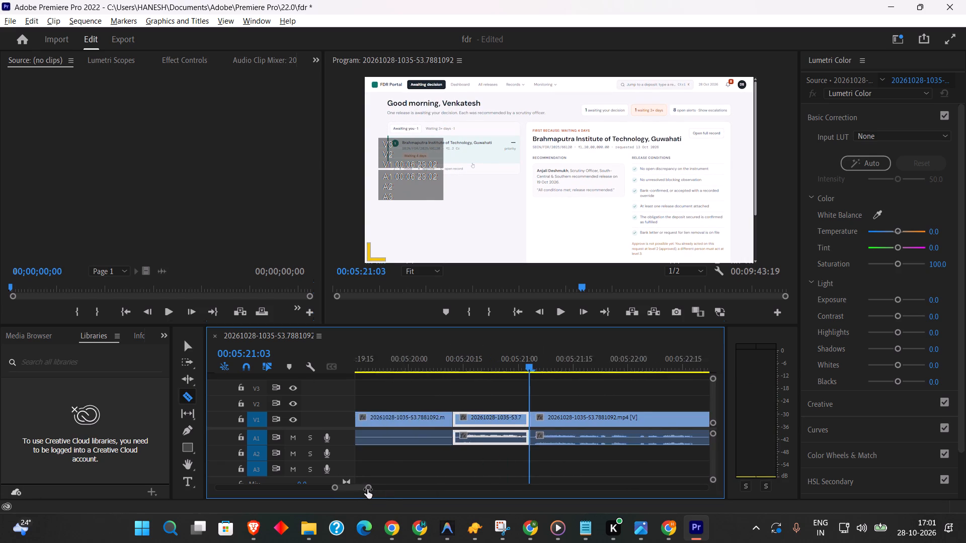
left_click_drag(367, 489, 368, 490)
key("space")
key("space")
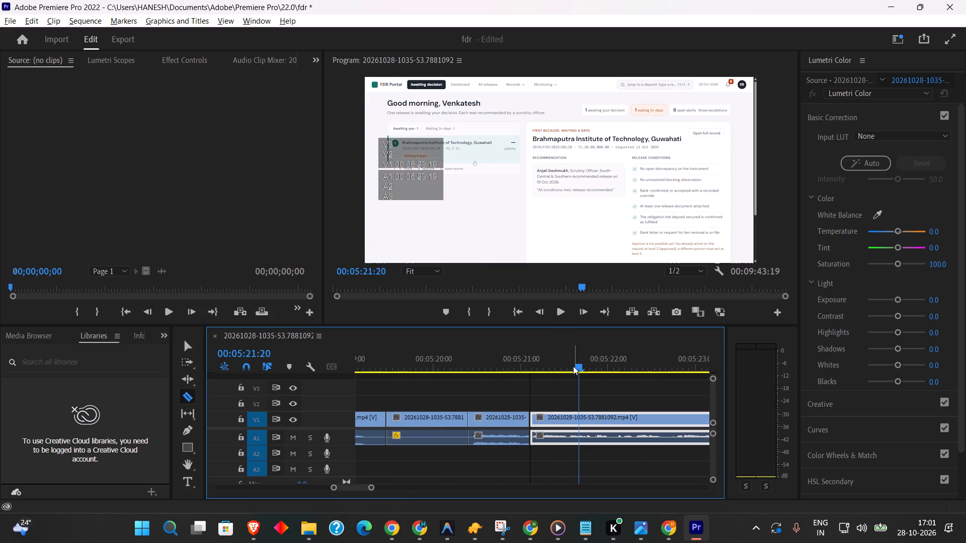
left_click_drag(573, 365, 569, 366)
left_click(567, 417)
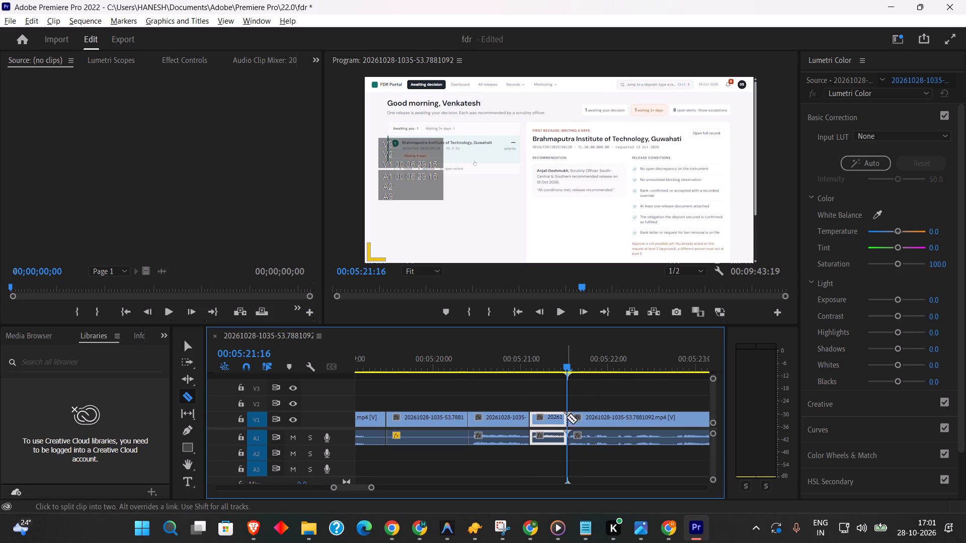
left_click(192, 349)
left_click(543, 416)
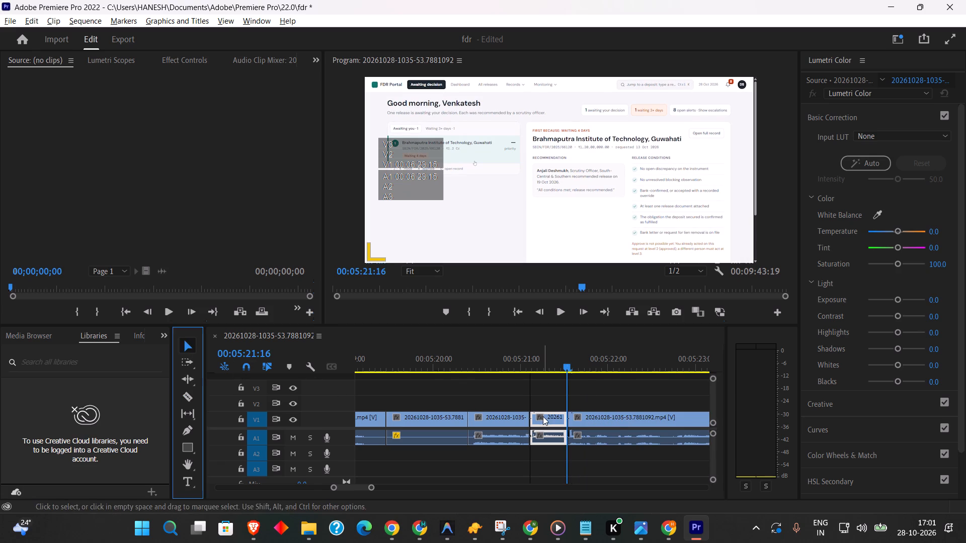
key("BackSpace")
left_click_drag(605, 416, 579, 412)
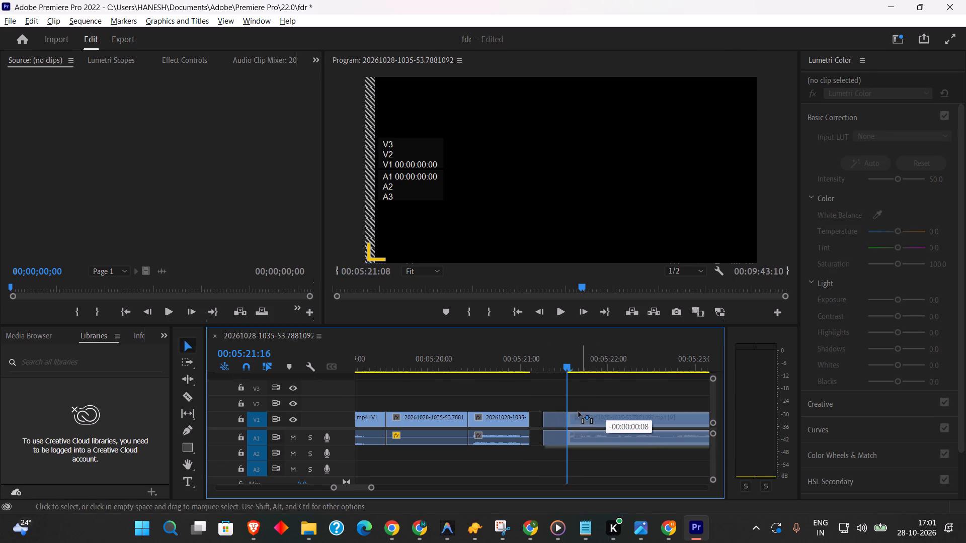
left_click_drag(579, 412, 571, 412)
Review playback from 00:05:20:12 through the Awaiting decision passage to about 00:05:47, replaying it from about 00:05:25 to find pauses.
left_click(468, 358)
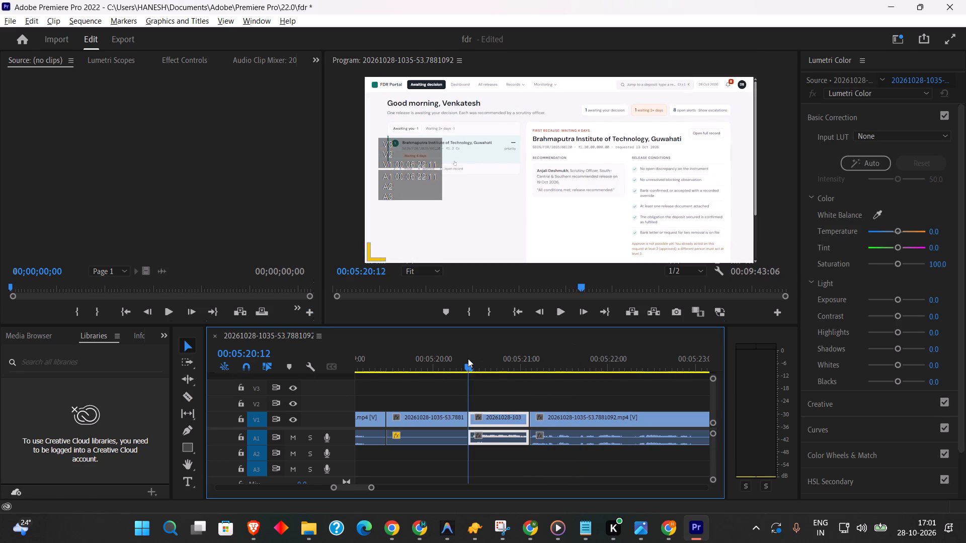
key("space")
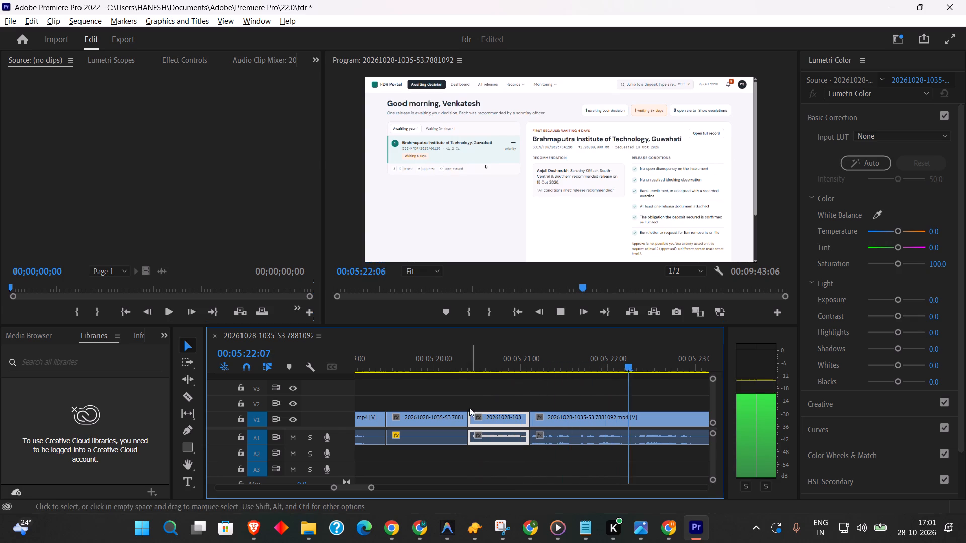
left_click_drag(372, 487, 374, 486)
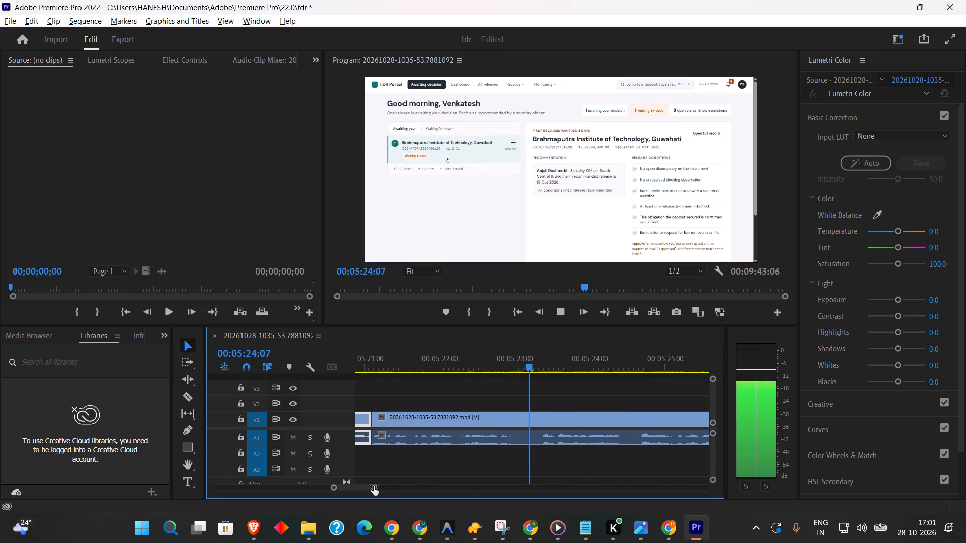
left_click_drag(374, 486, 385, 486)
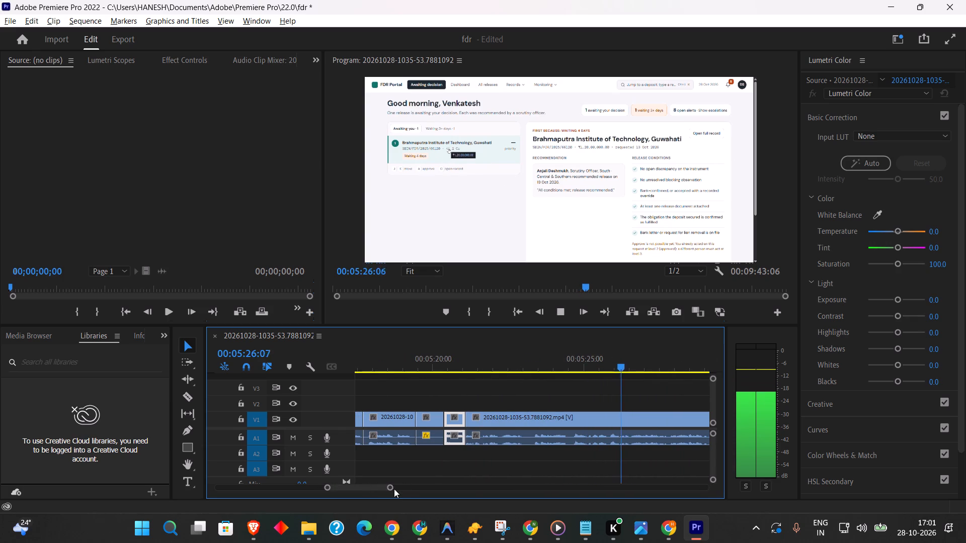
left_click_drag(391, 488, 406, 485)
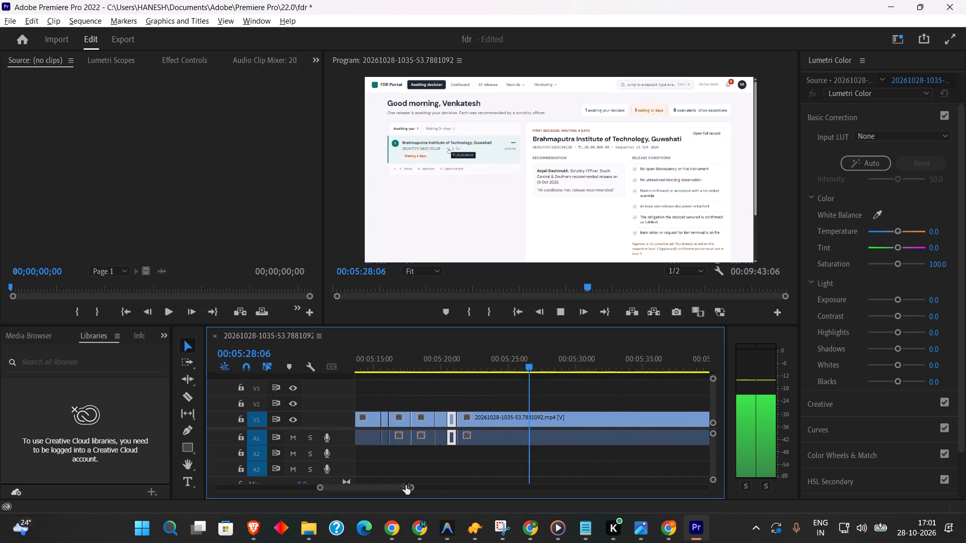
left_click_drag(406, 485, 406, 485)
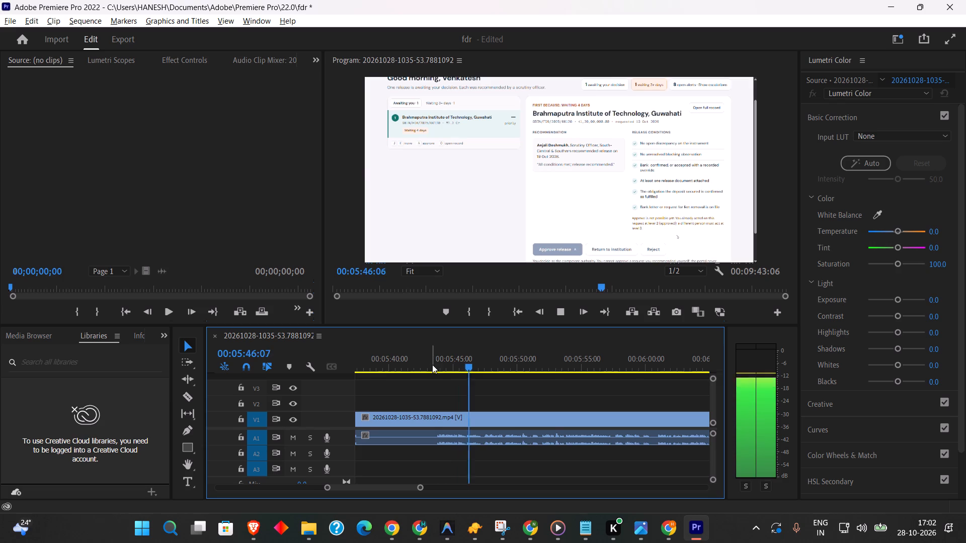
left_click_drag(432, 365, 524, 359)
key("space")
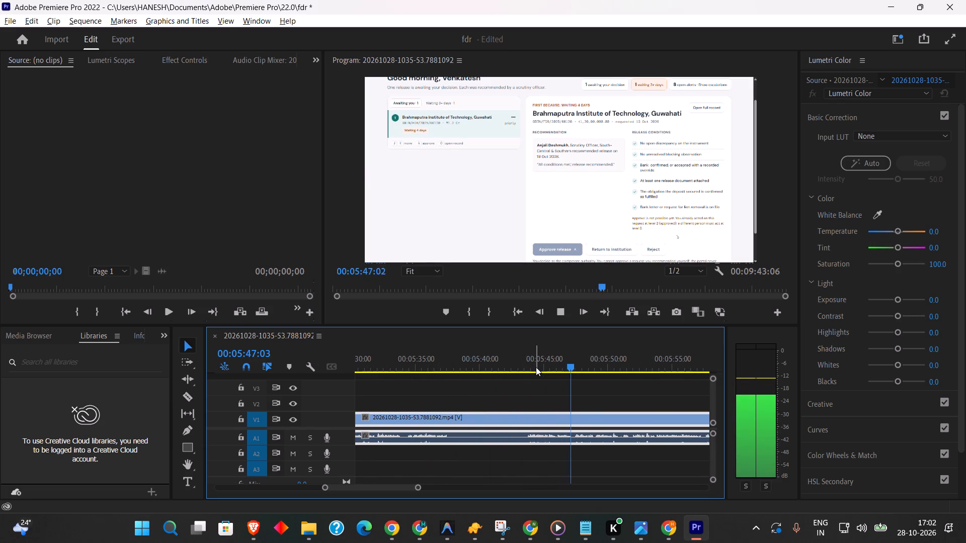
left_click_drag(533, 368, 354, 358)
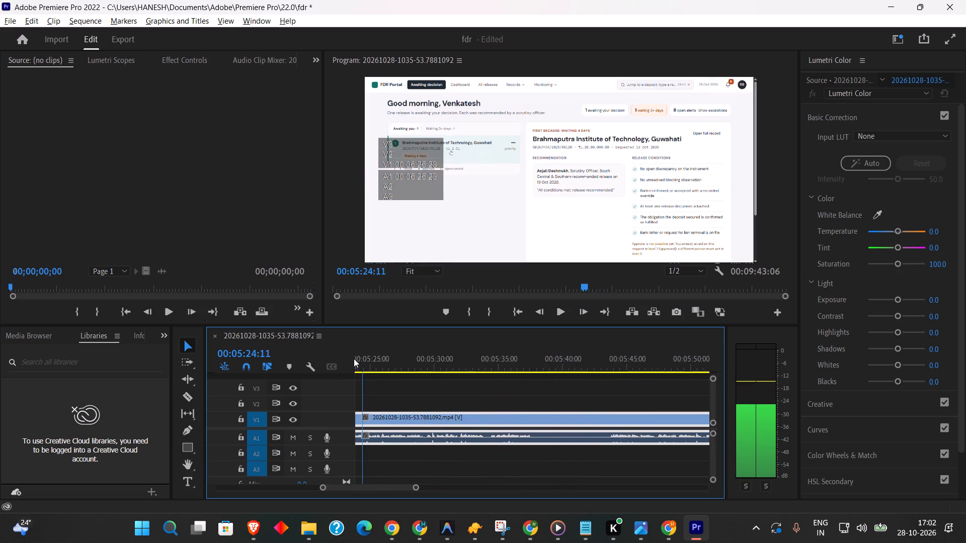
left_click_drag(354, 358, 382, 356)
key("space")
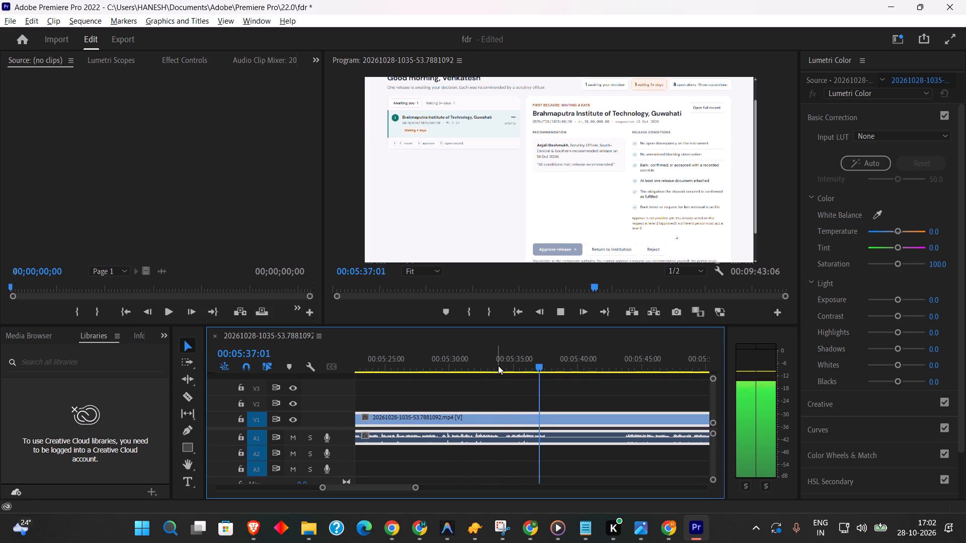
Split the clip at 00:05:34:01 and just before the audio resumes near 00:05:44, isolating the passage with the long pause.
left_click_drag(496, 365, 503, 367)
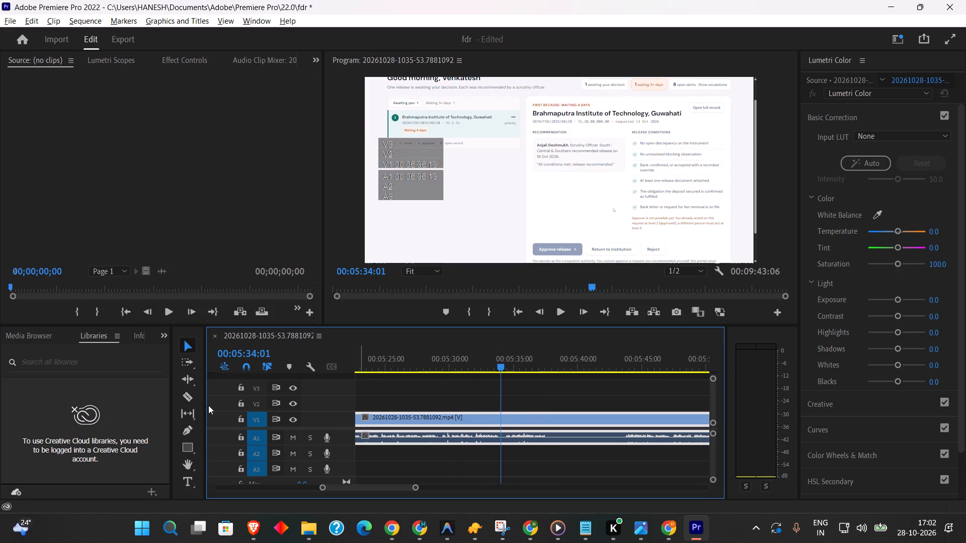
left_click(190, 395)
left_click(500, 417)
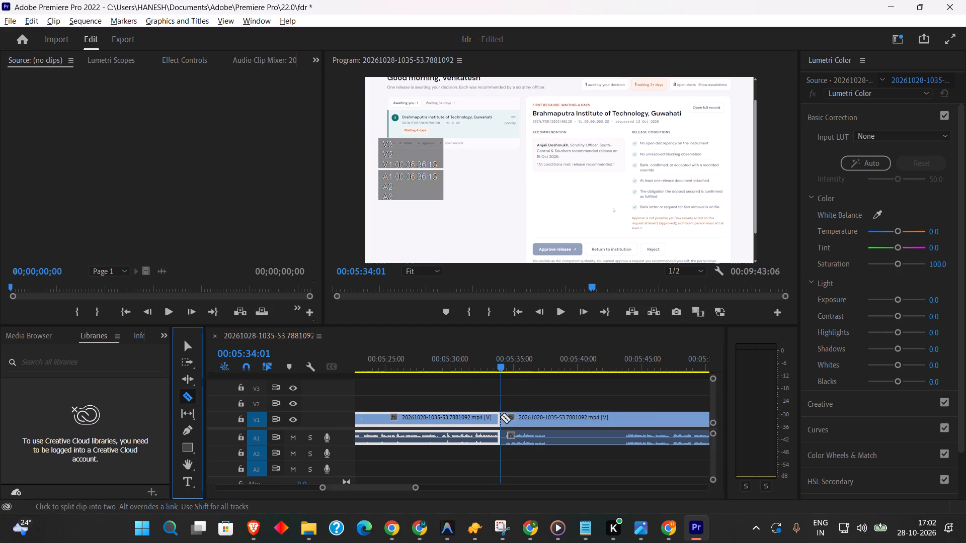
left_click(624, 415)
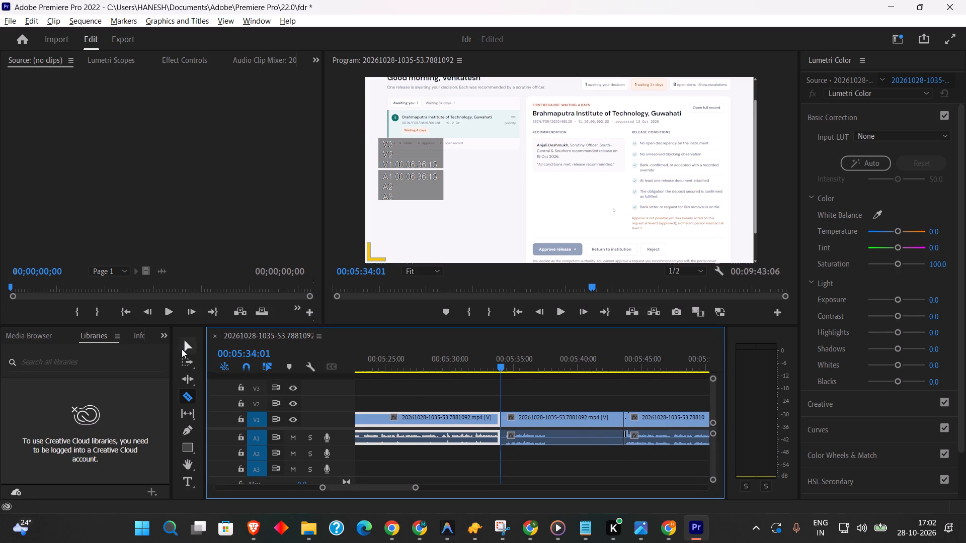
Delete the isolated long-pause section starting at 00:05:34:01 and move the following clip back to close the gap.
left_click(182, 349)
left_click(552, 418)
key("BackSpace")
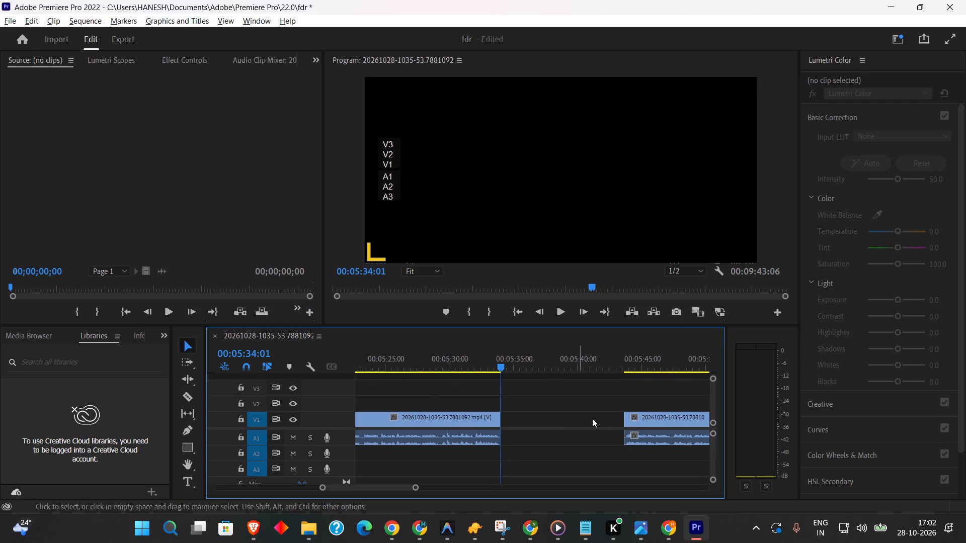
left_click_drag(643, 414, 519, 419)
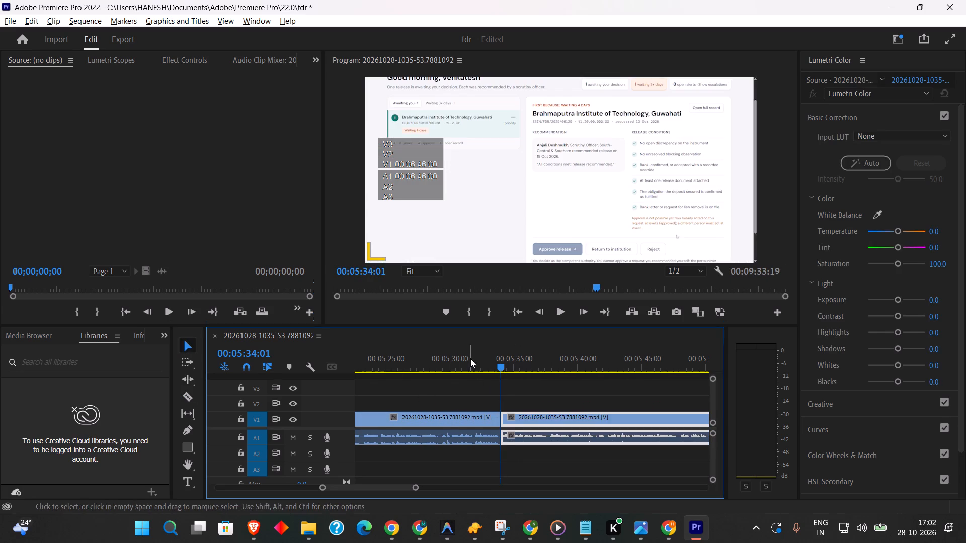
Replay the join around 00:05:34 several times from about 00:05:30 to find leftover audio or pauses before the cut.
left_click(470, 358)
key("space")
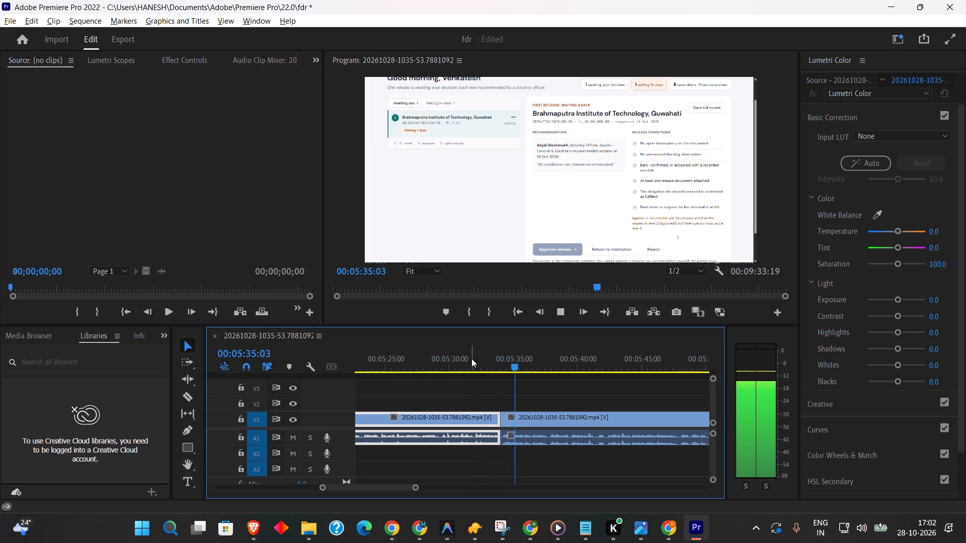
left_click_drag(415, 490, 453, 495)
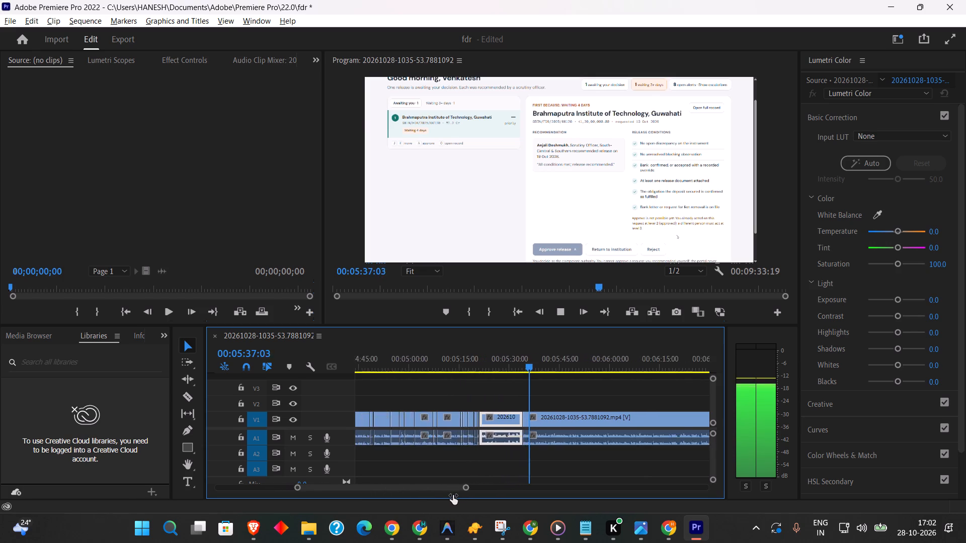
left_click_drag(453, 495, 421, 498)
left_click(465, 356)
key("space")
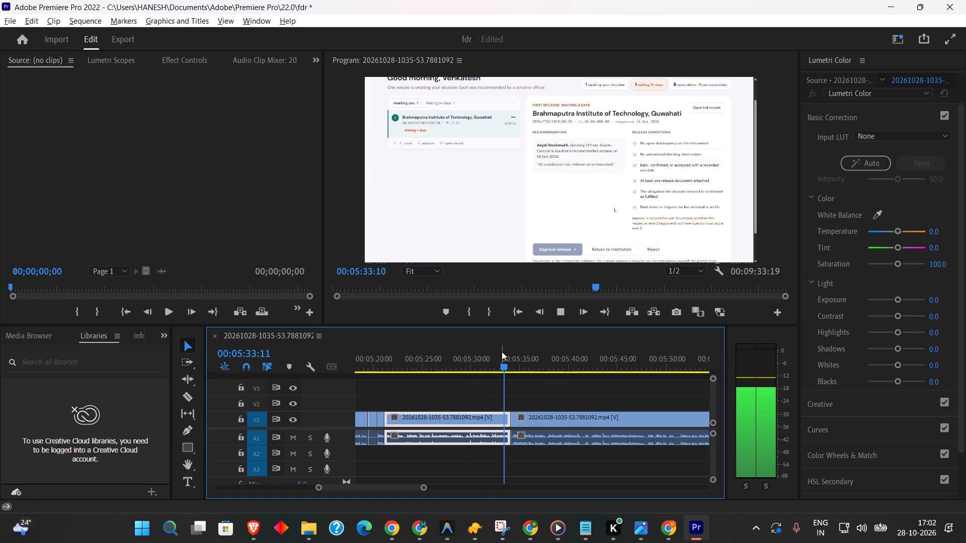
left_click(488, 364)
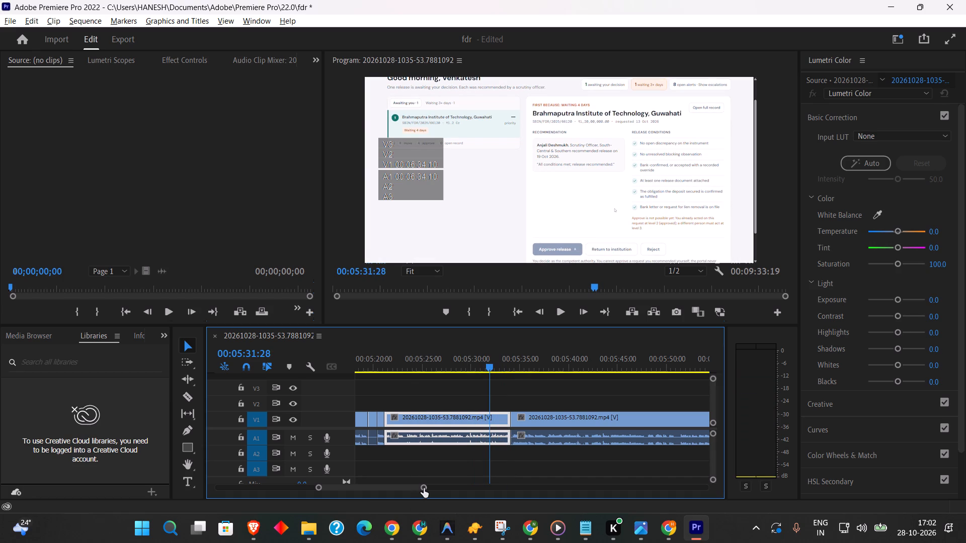
left_click_drag(424, 488, 401, 500)
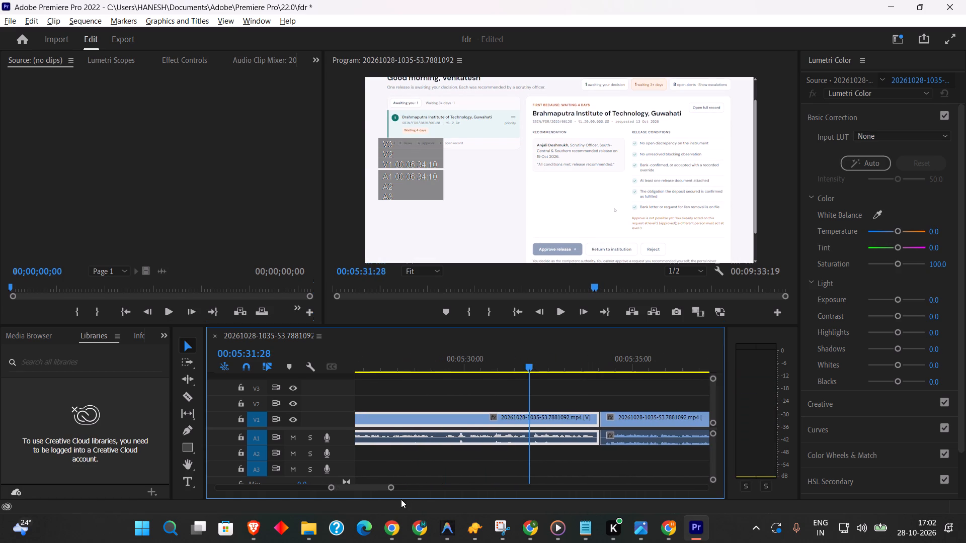
left_click_drag(485, 358, 428, 358)
key("space")
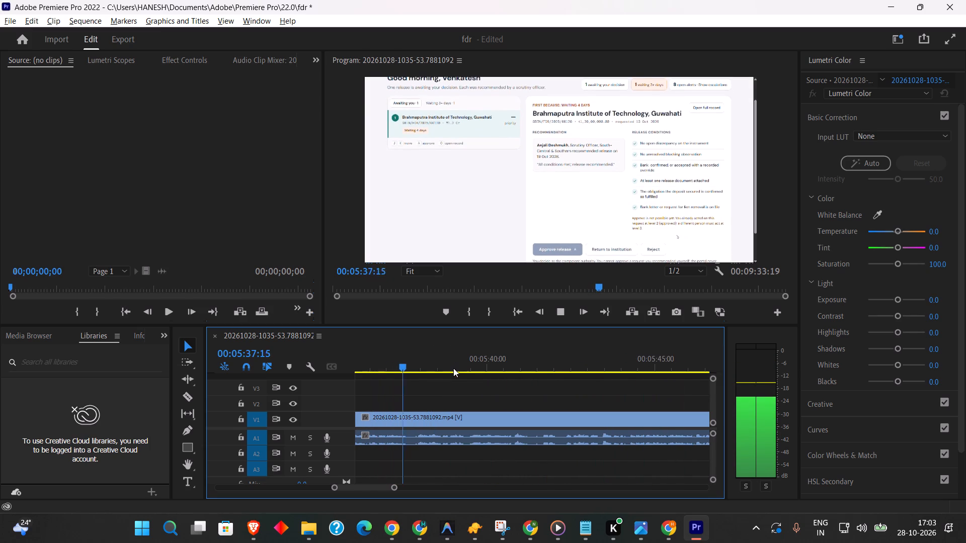
left_click_drag(395, 487, 420, 490)
left_click(462, 364)
key("space")
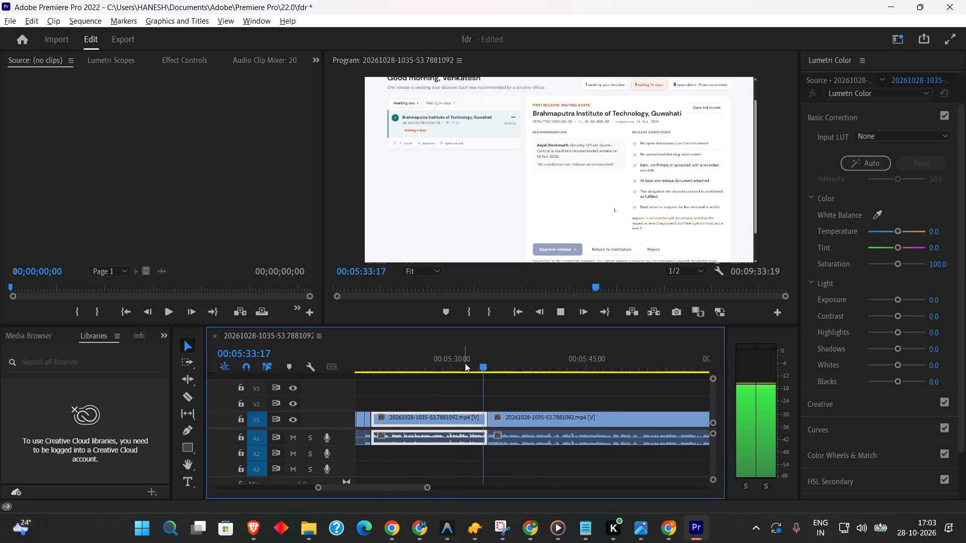
left_click_drag(465, 363, 471, 367)
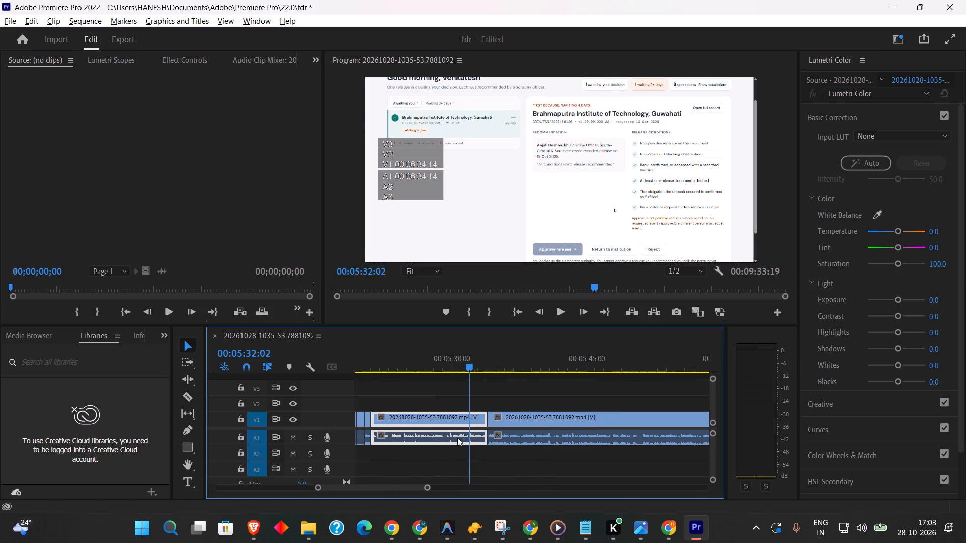
Find where the unwanted passage begins near 00:05:32 and split the clip at 00:05:31:25.
left_click_drag(428, 487, 398, 494)
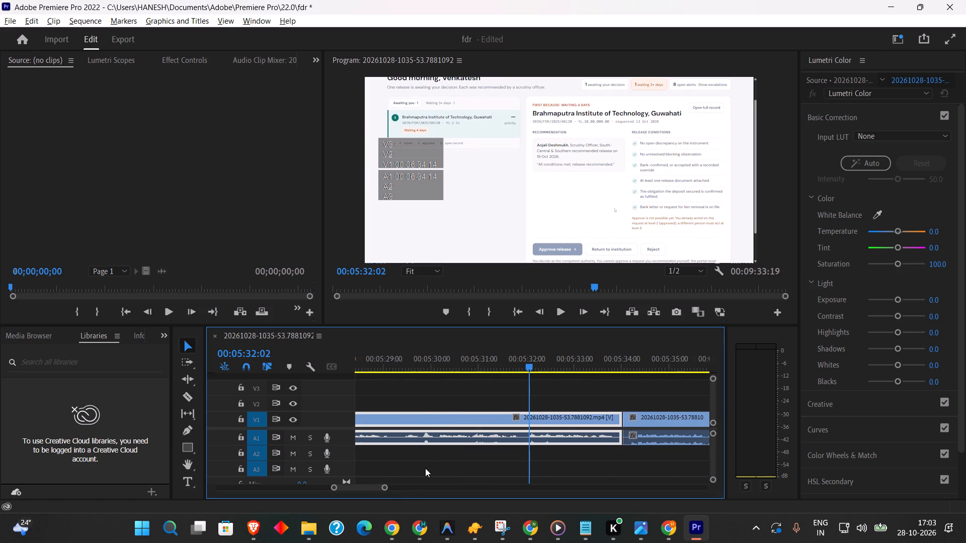
left_click_drag(509, 357, 485, 367)
key("space")
key("space")
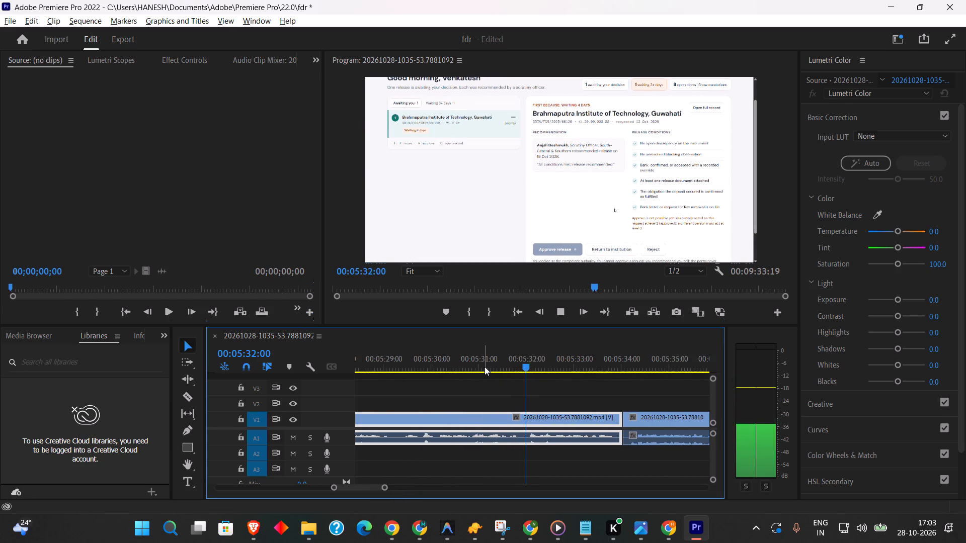
left_click_drag(527, 365, 520, 364)
left_click(183, 400)
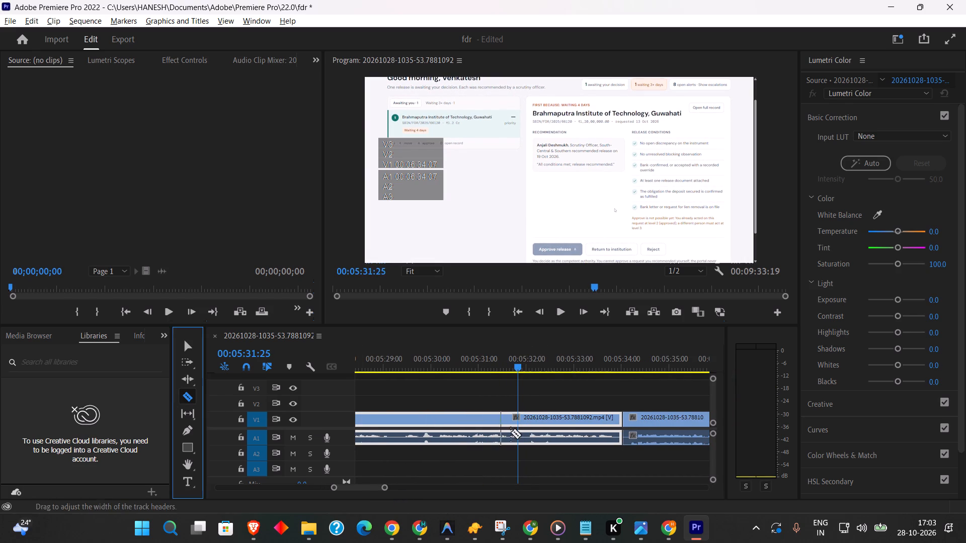
left_click(517, 415)
Delete the short section after 00:05:31:25 and move the following clip back against the cut.
left_click(181, 339)
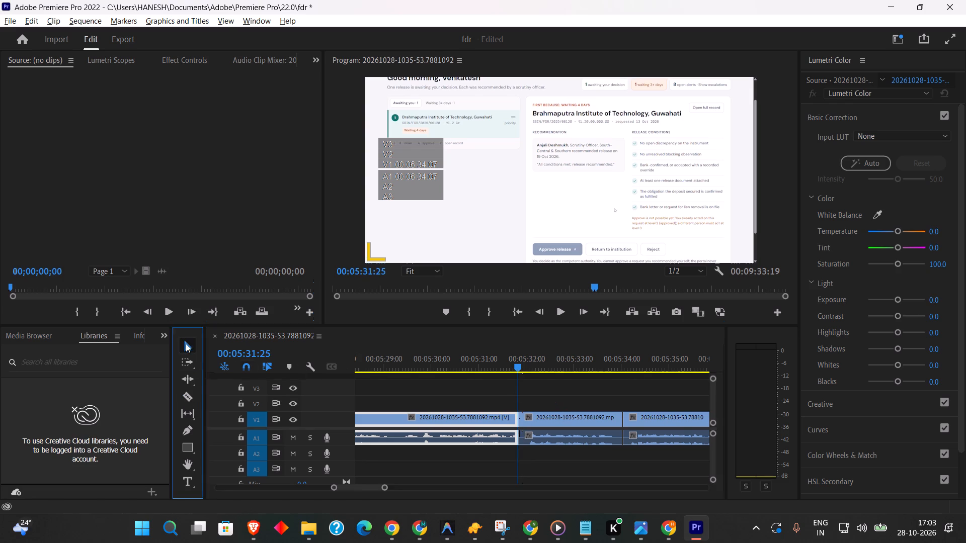
left_click(557, 417)
key("BackSpace")
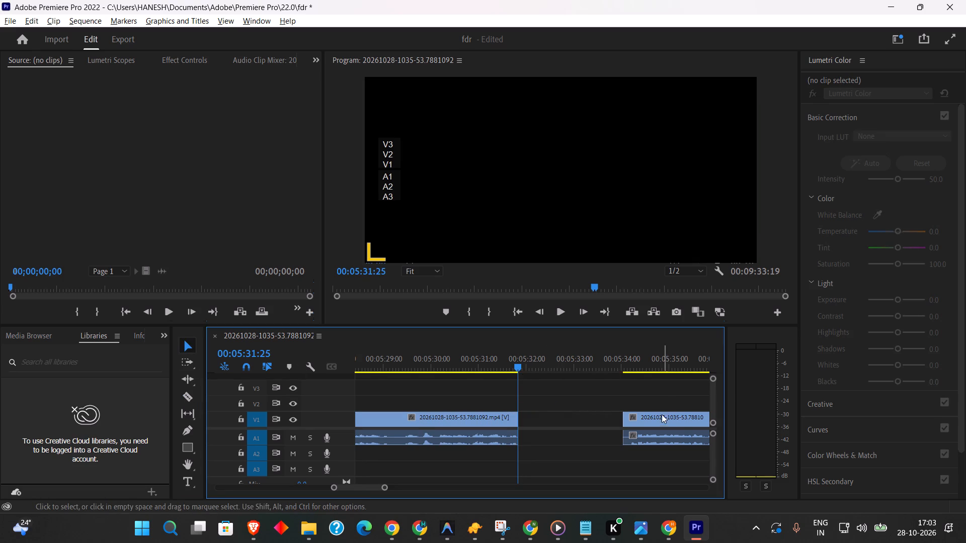
left_click_drag(661, 416, 557, 416)
Review playback from about 00:05:31 across the new join and on past 00:05:55 to find further pauses.
left_click(480, 358)
key("space")
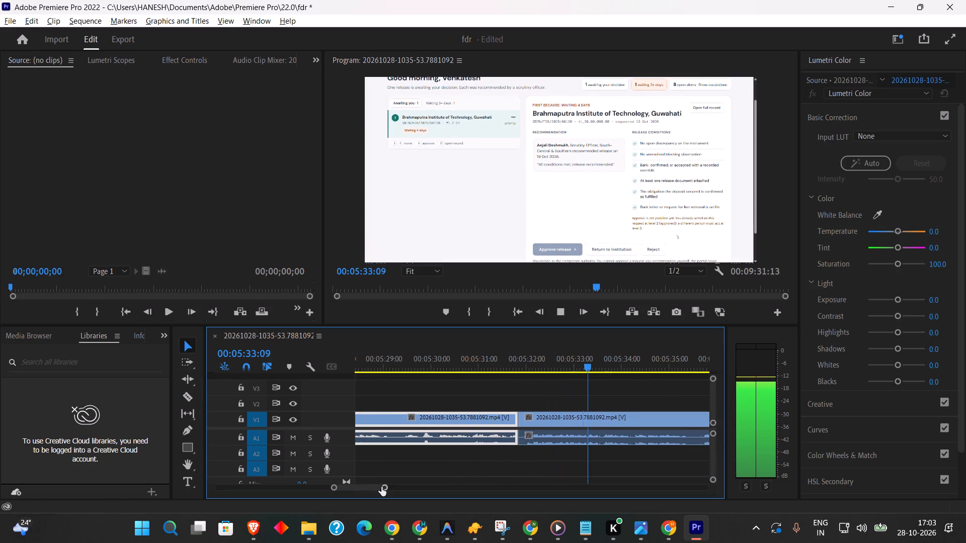
left_click_drag(384, 488, 403, 489)
left_click_drag(412, 487, 434, 490)
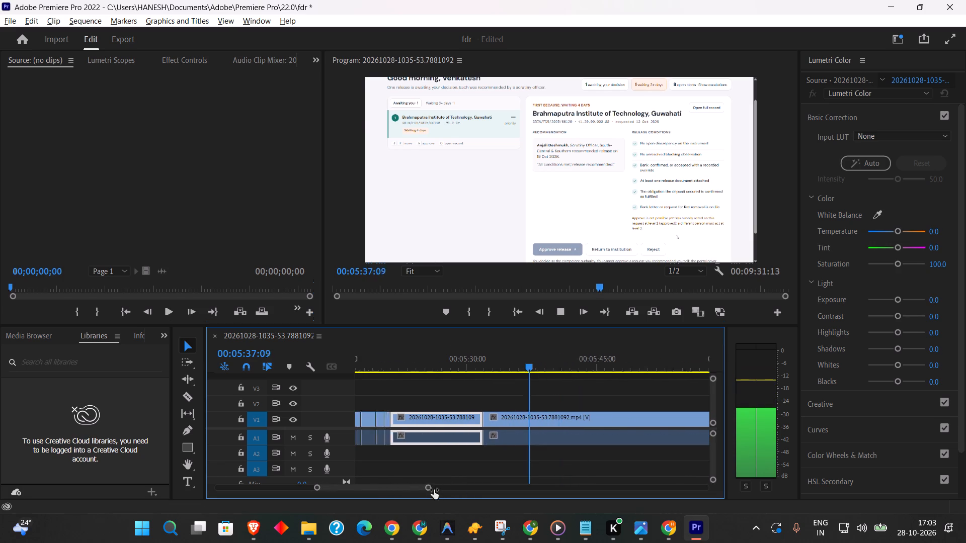
left_click_drag(434, 490, 421, 494)
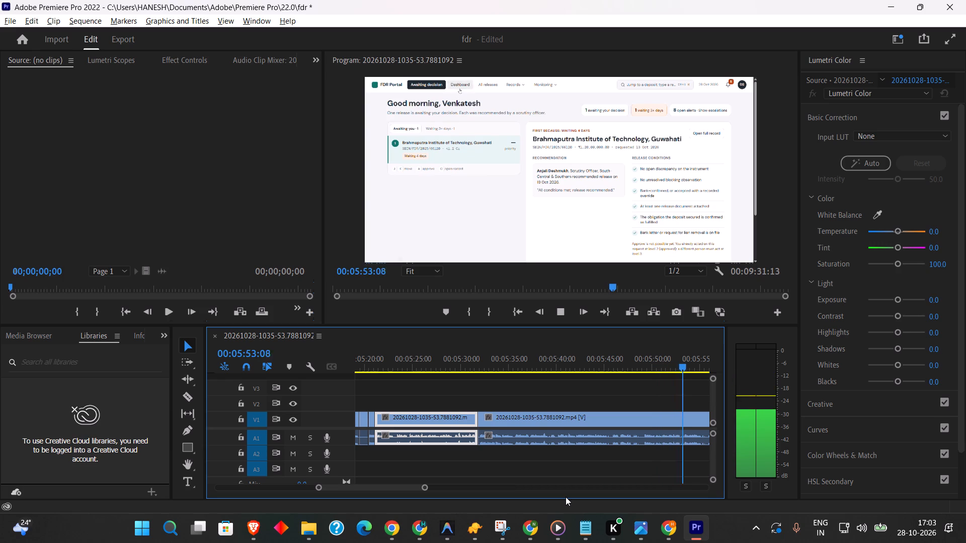
left_click_drag(393, 362, 392, 362)
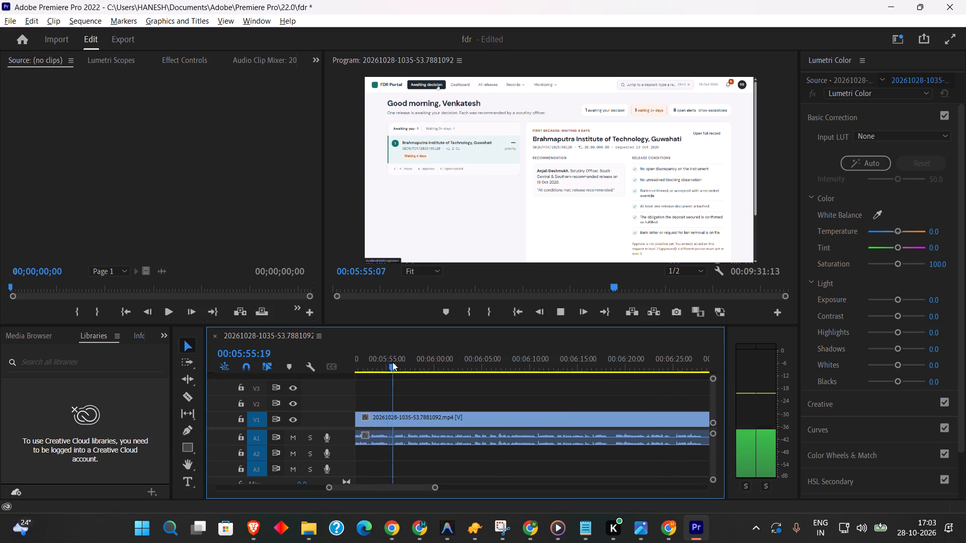
left_click_drag(392, 362, 421, 369)
key("space")
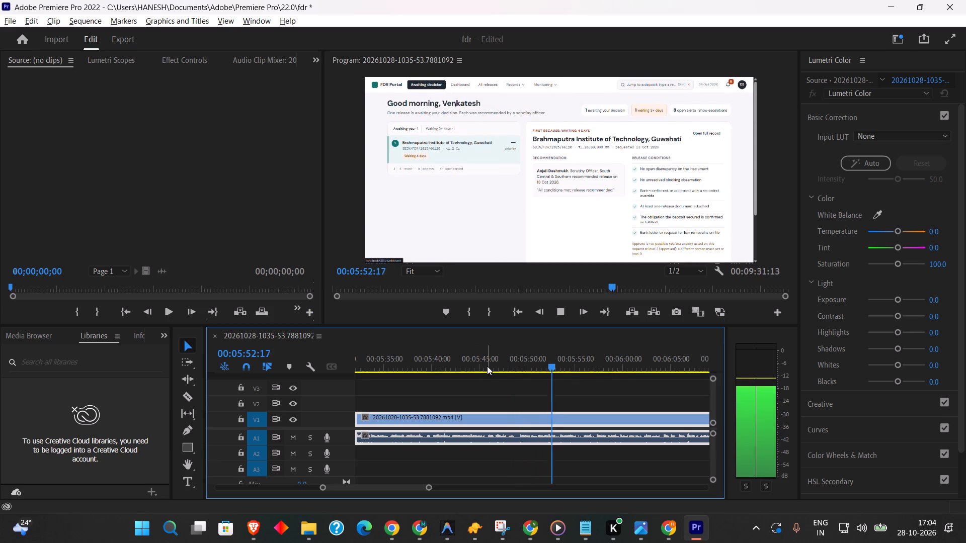
Replay the Awaiting decision passage between about 00:05:45 and 00:05:53 to locate the part that needs cutting.
left_click_drag(500, 358, 507, 359)
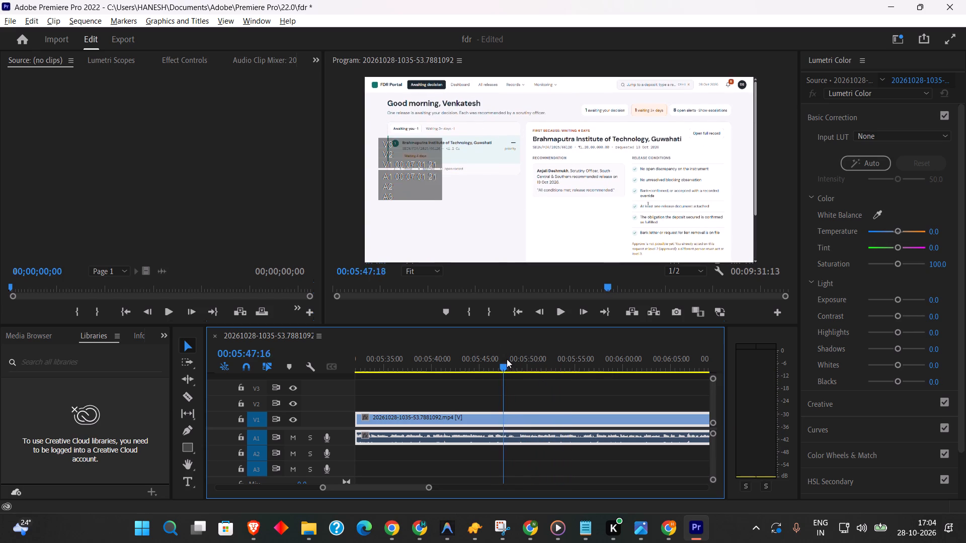
left_click_drag(507, 359, 484, 362)
key("space")
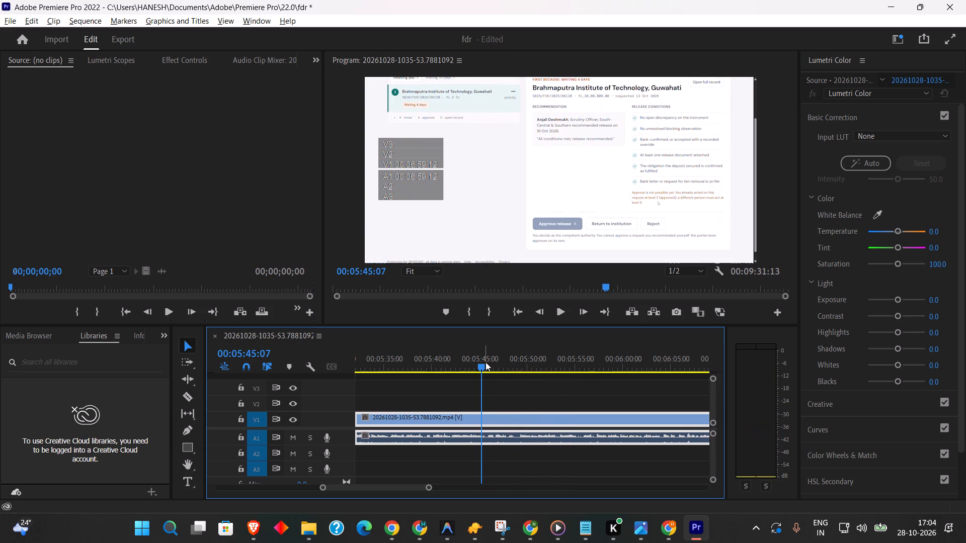
key("space")
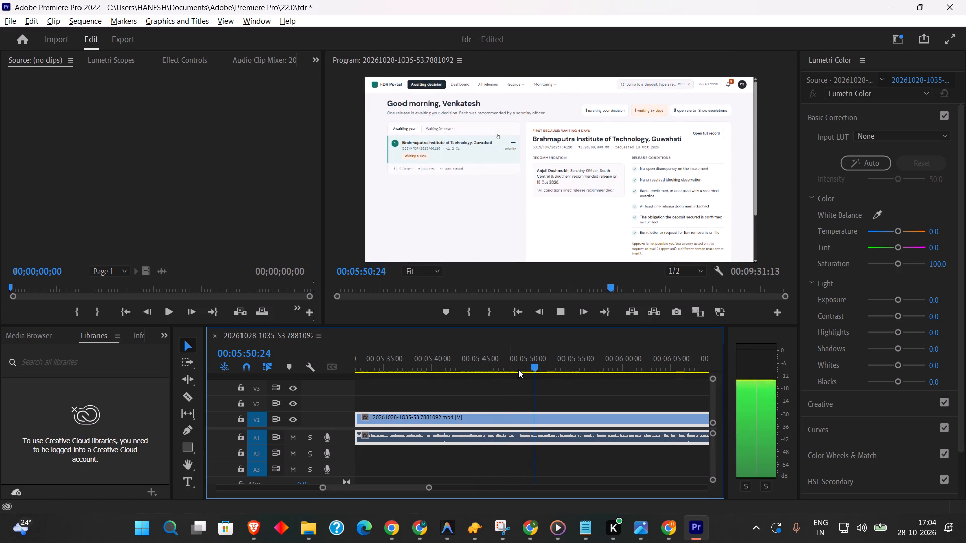
key("space")
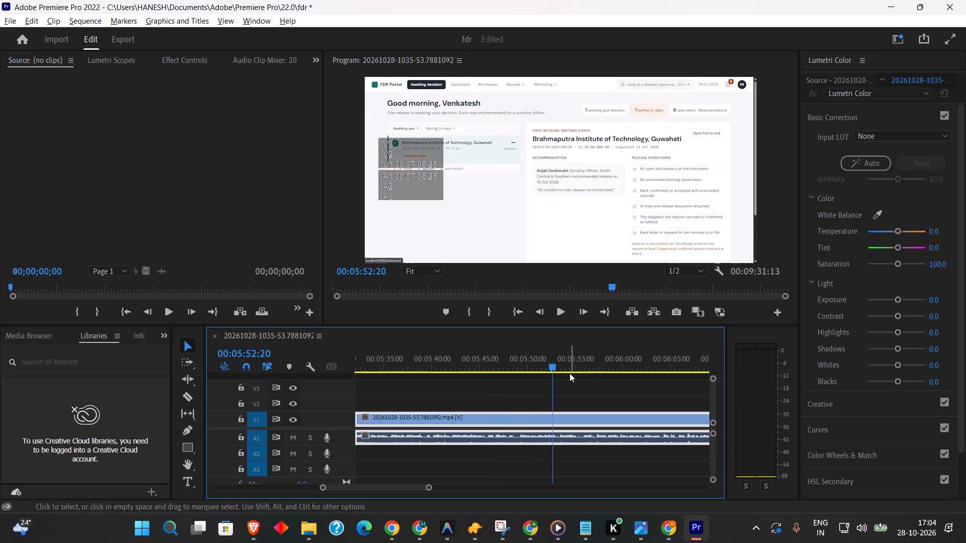
left_click(531, 361)
key("space")
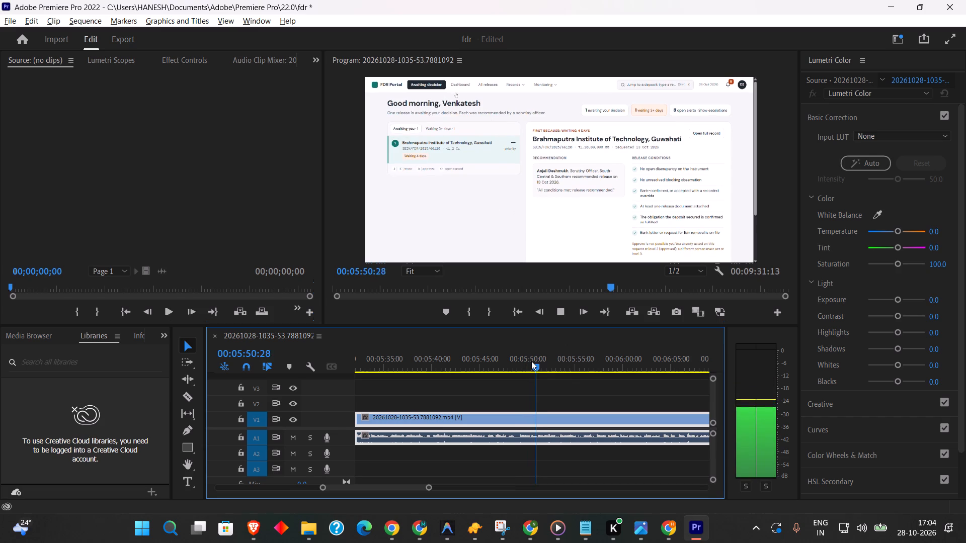
key("space")
Find the exact start of the unwanted passage near 00:05:51 and split the clip at 00:05:50:29.
left_click_drag(429, 489, 411, 489)
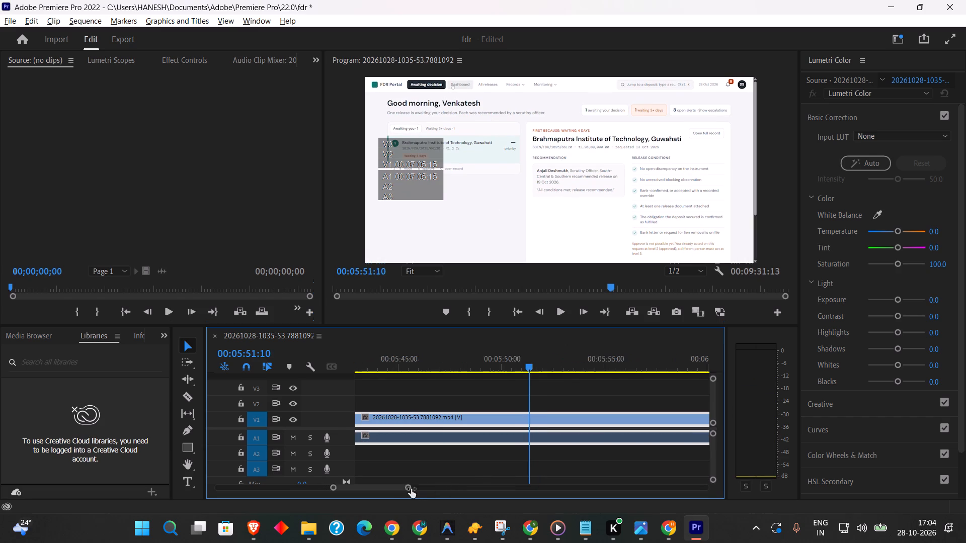
left_click_drag(411, 489, 393, 489)
left_click_drag(482, 354, 432, 359)
key("space")
left_click_drag(448, 363, 488, 372)
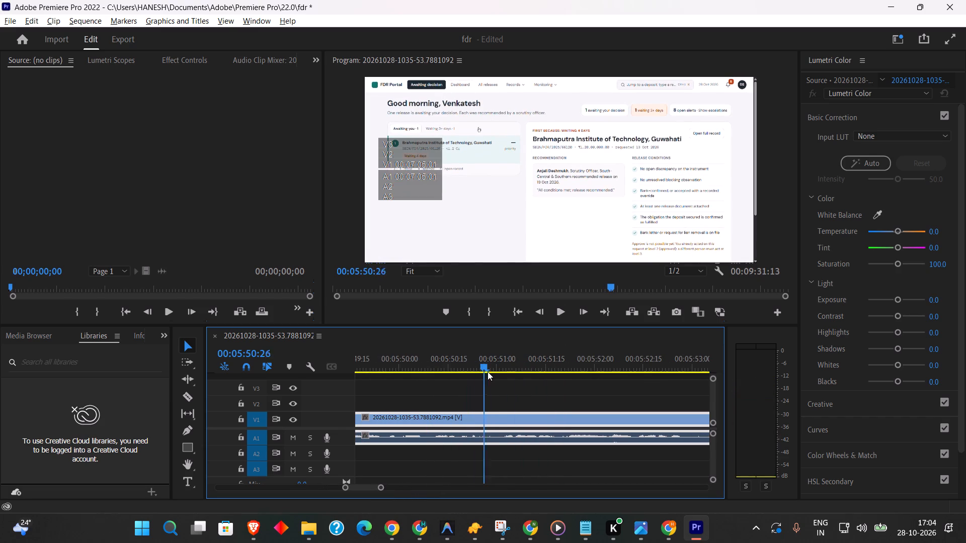
left_click_drag(488, 372, 493, 373)
left_click(192, 400)
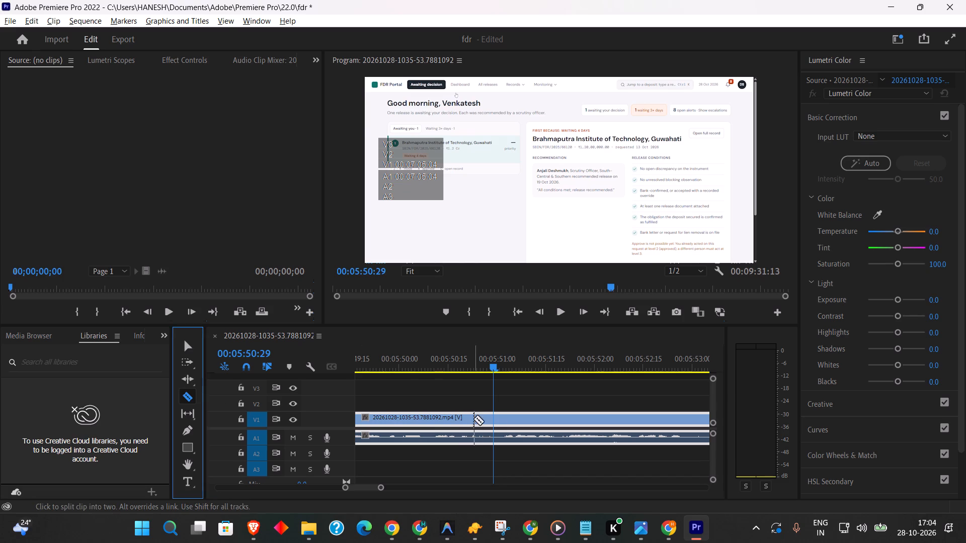
left_click(494, 416)
Play on from the cut to find the end of the unwanted passage and split the clip at 00:05:53:12.
key("space")
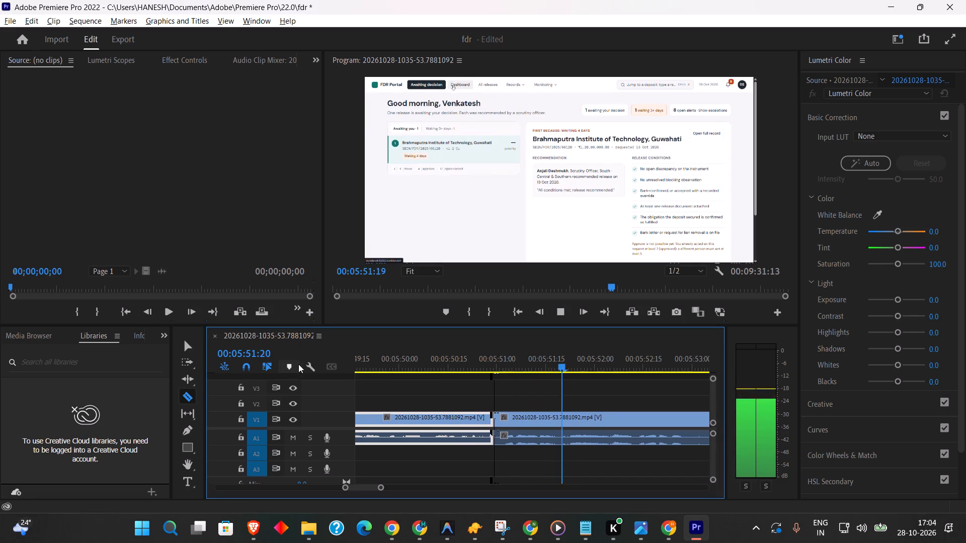
key("space")
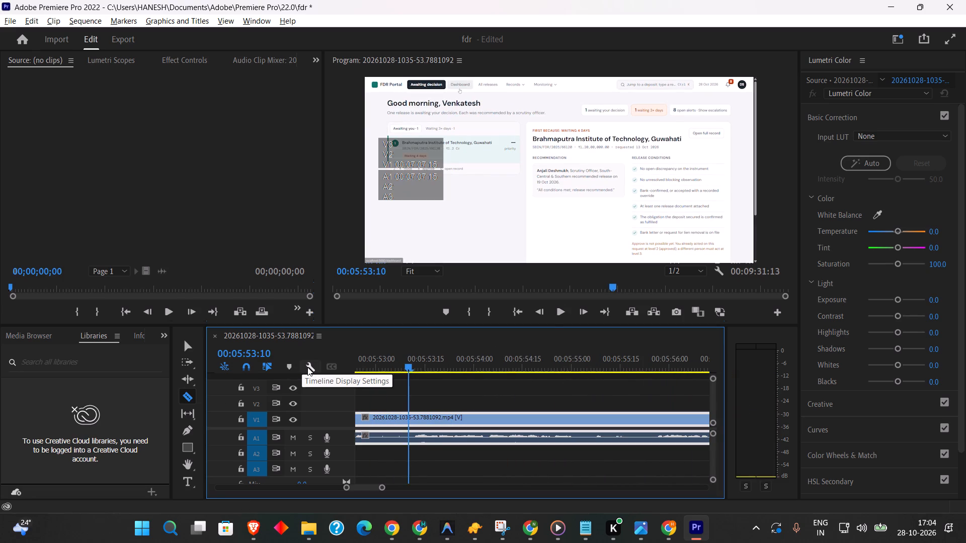
key("space")
key("space")
left_click_drag(388, 365, 413, 374)
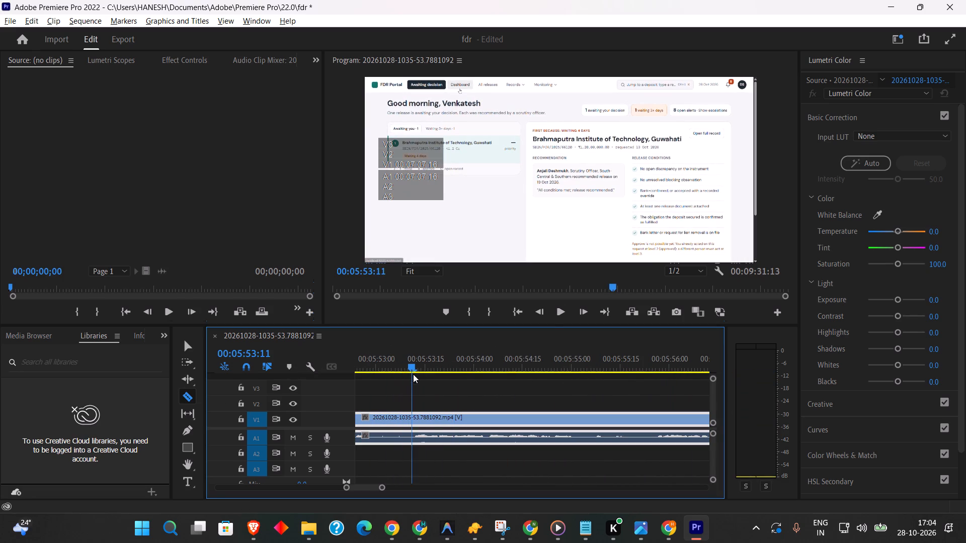
left_click_drag(413, 374, 415, 376)
left_click(413, 420)
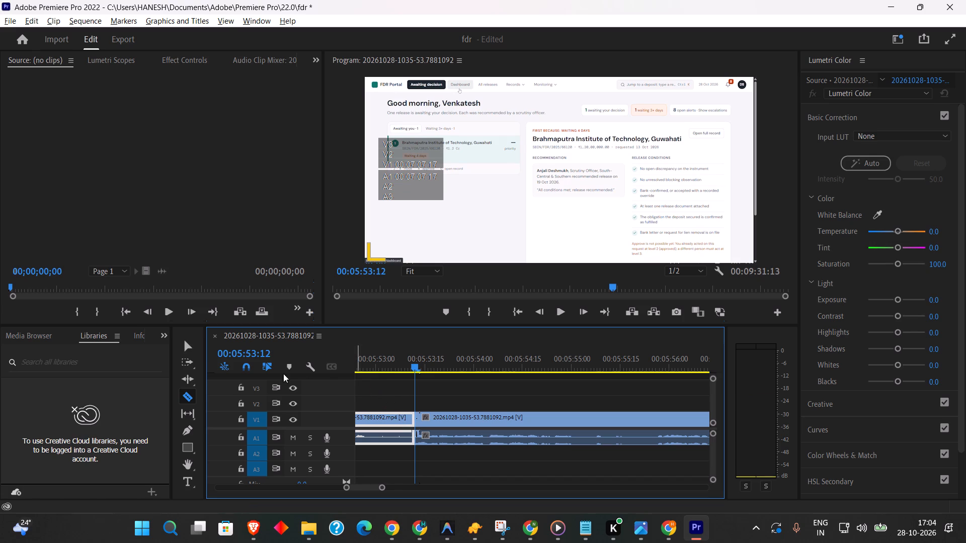
Delete the unwanted segment between 00:05:50:29 and 00:05:53:12 and move the following clip back to close the gap.
left_click(173, 342)
left_click(189, 347)
left_click(386, 423)
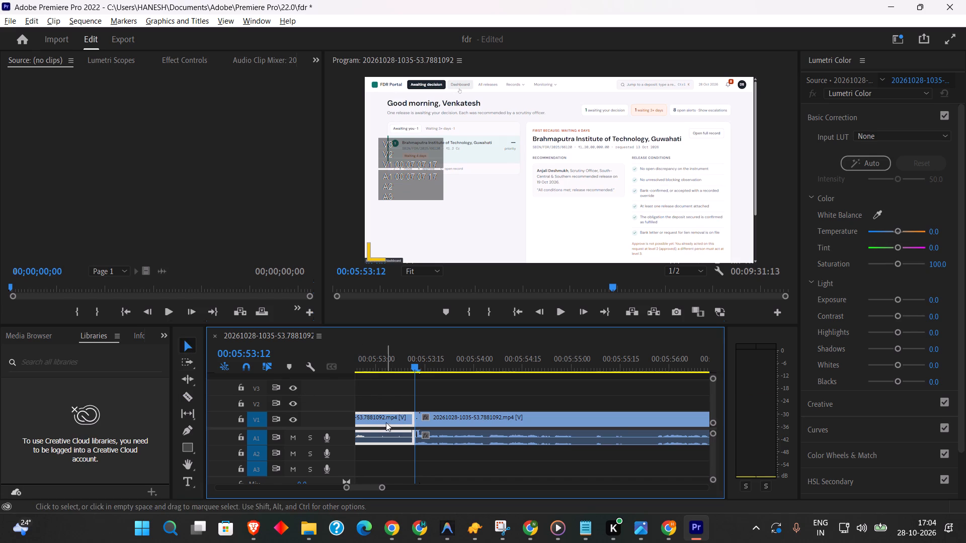
key("BackSpace")
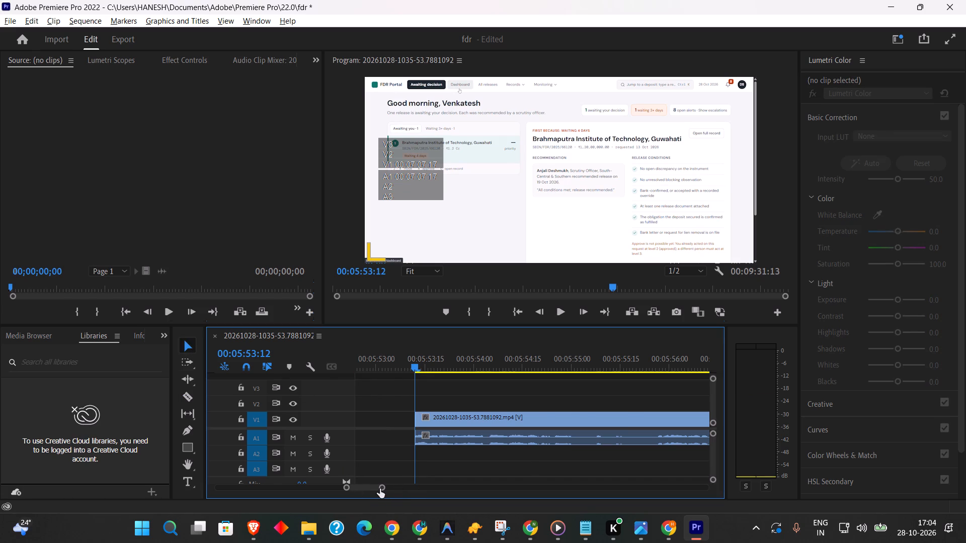
left_click_drag(380, 489, 387, 490)
left_click_drag(558, 421, 460, 415)
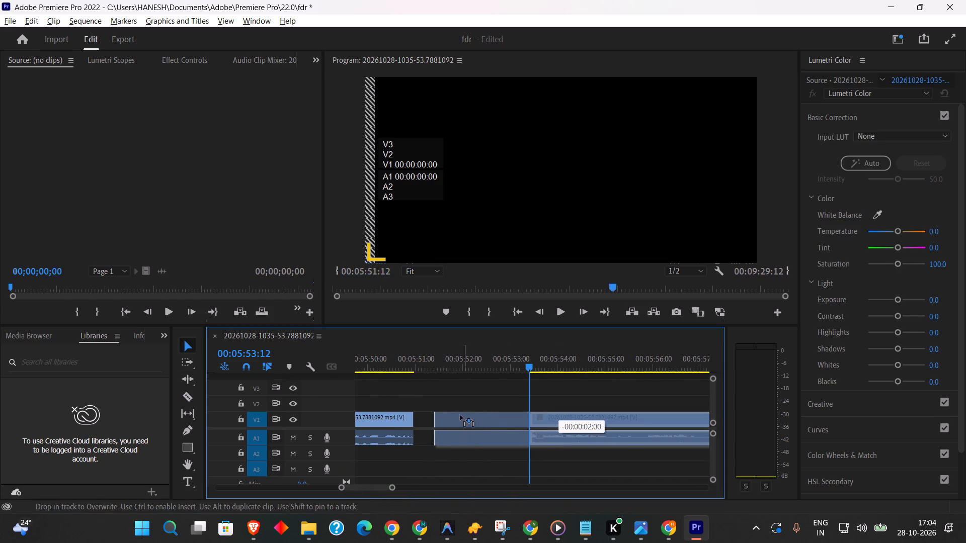
left_click_drag(460, 415, 446, 415)
Review playback from just before the join near 00:05:51 through the Instrument register passage at about 00:06:21 to find the next pause.
left_click(372, 363)
key("space")
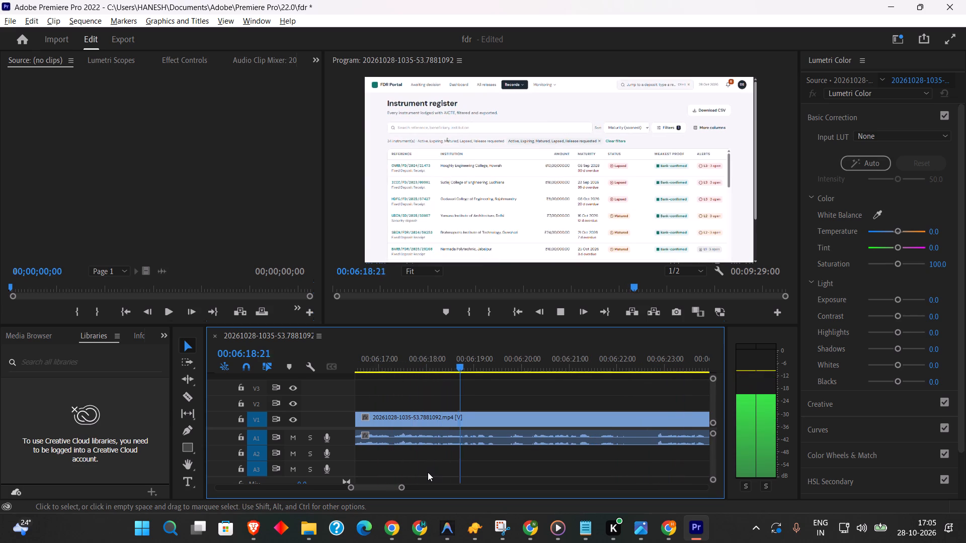
left_click_drag(452, 366, 333, 372)
key("space")
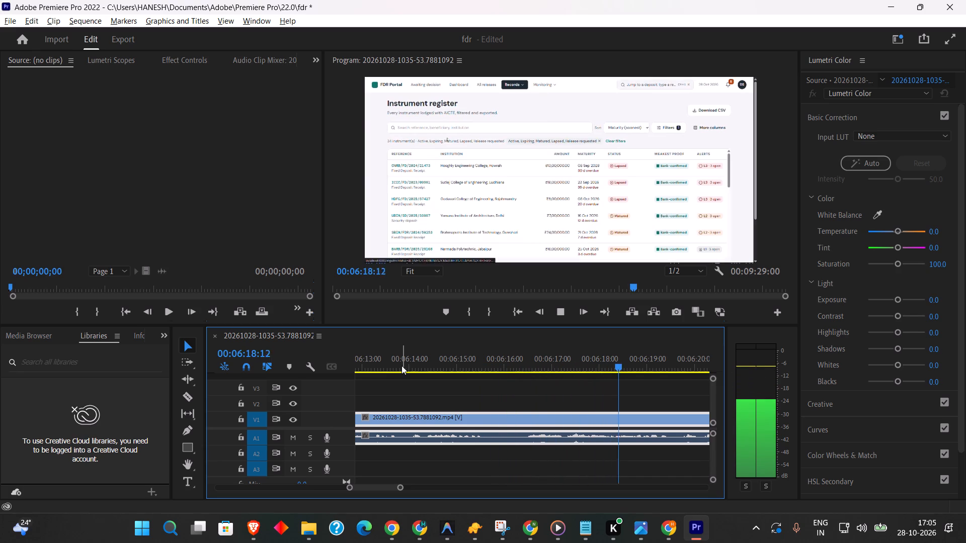
left_click_drag(433, 365, 501, 362)
key("space")
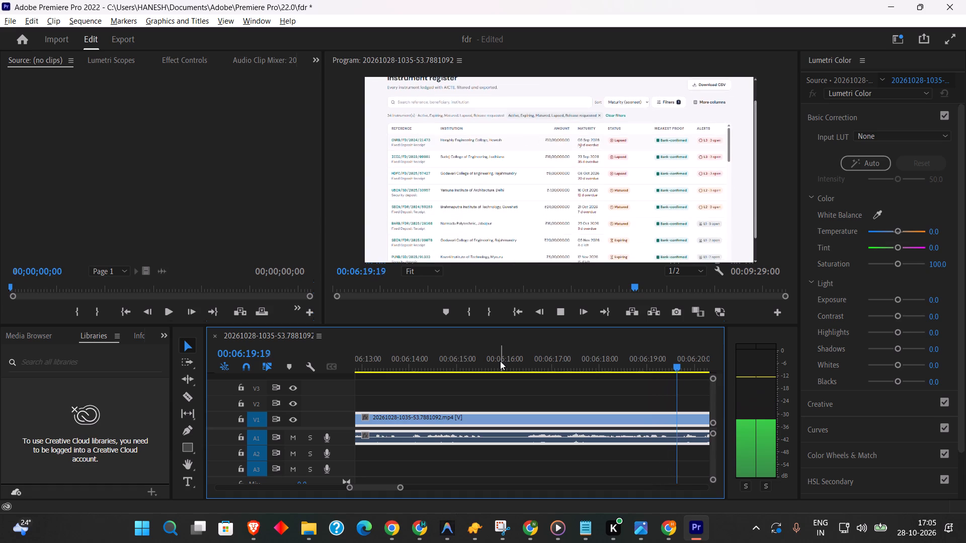
key("space")
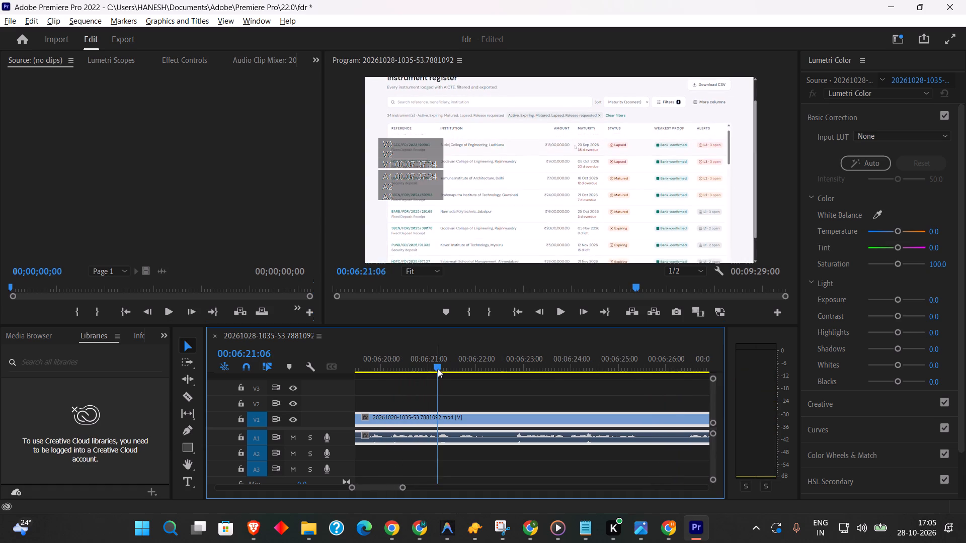
Locate the pause on the dashboard passage and split the clip at 00:06:15:18 and about 00:06:16:13.
left_click_drag(438, 369, 377, 363)
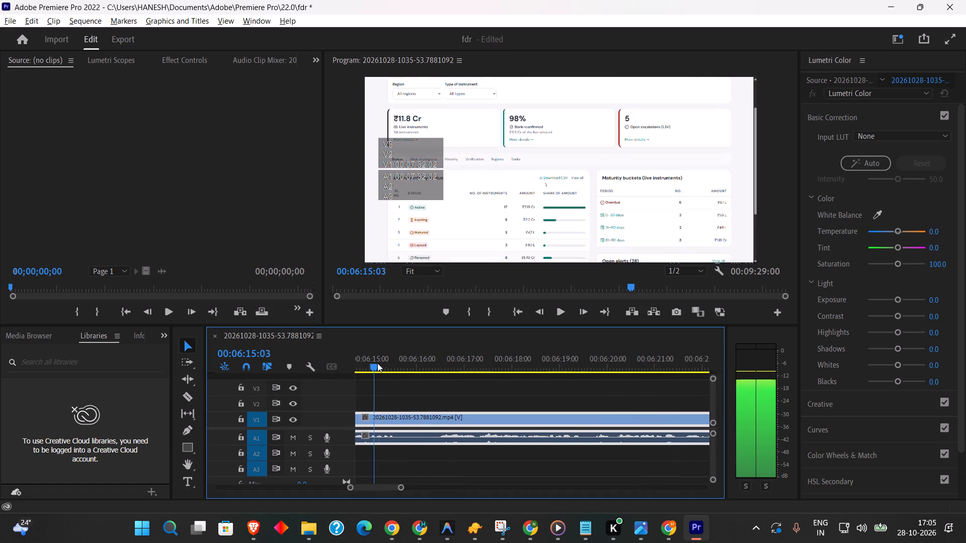
left_click_drag(377, 363, 390, 360)
key("space")
left_click_drag(390, 360, 399, 361)
left_click(188, 399)
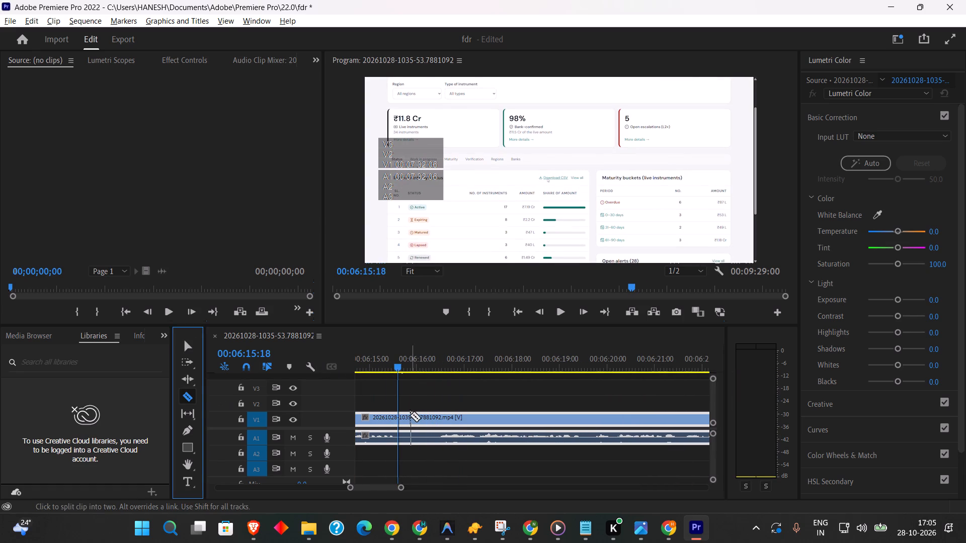
left_click(399, 415)
left_click(437, 418)
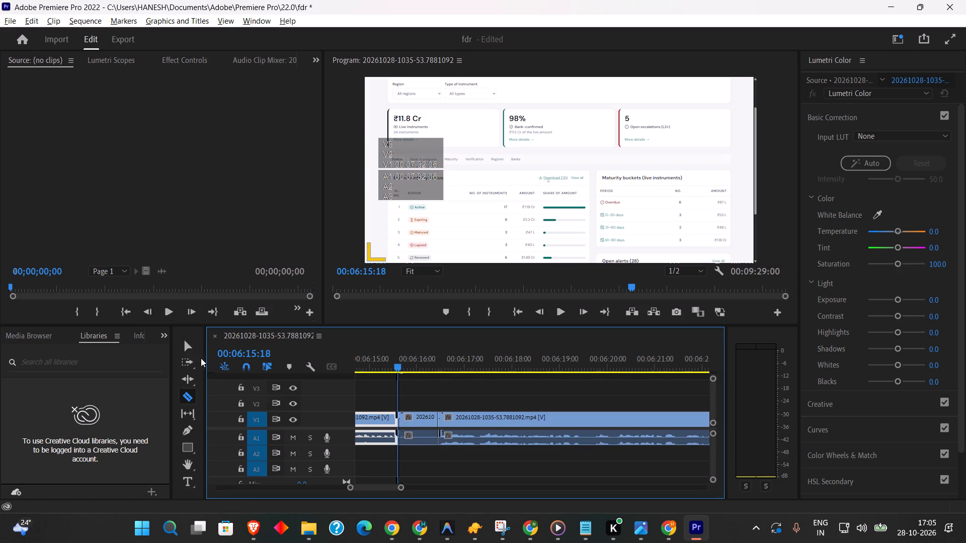
Delete the short segment after 00:06:15:18 and move the following clip back against the cut.
left_click(187, 346)
left_click(414, 417)
key("BackSpace")
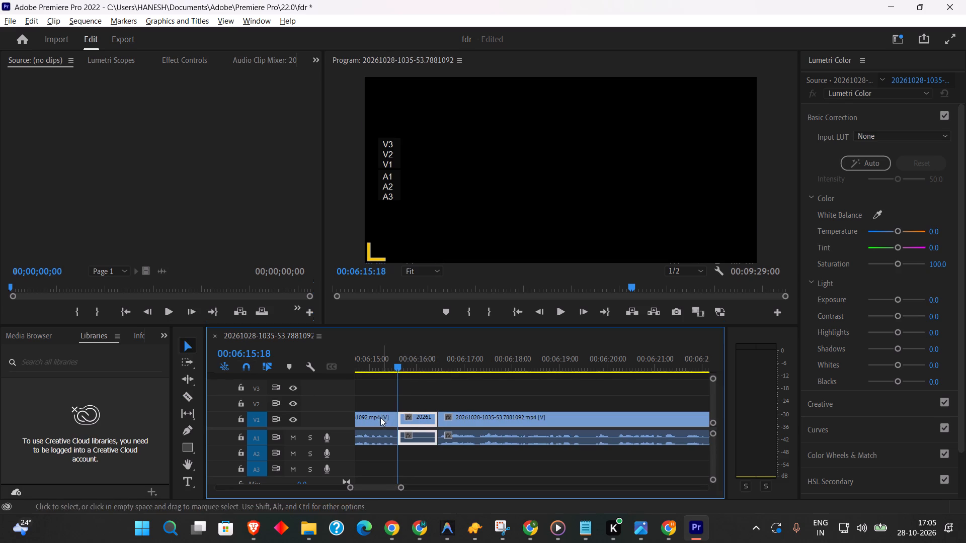
left_click_drag(459, 412, 420, 413)
Replay the new join at 00:06:15:18 several times to check how the sound and picture run on after it.
left_click(383, 365)
key("space")
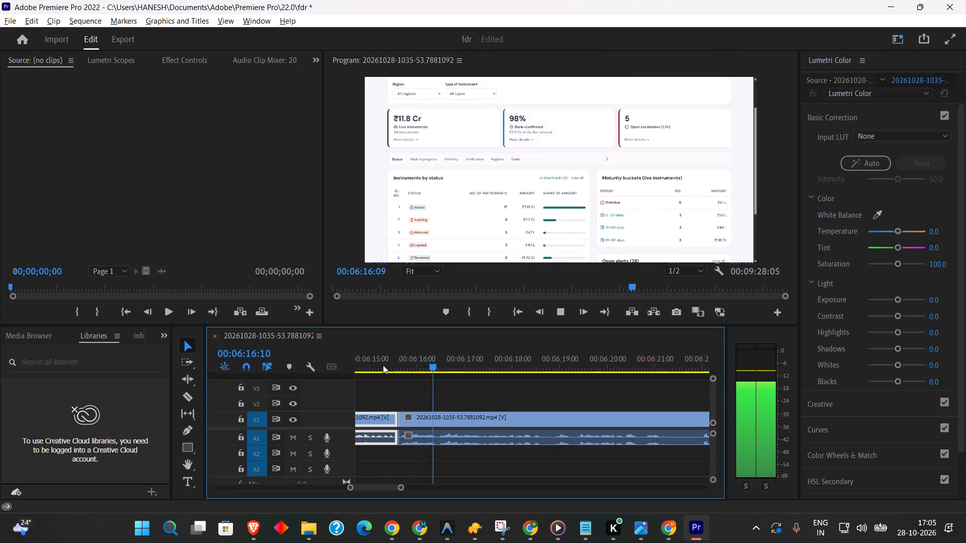
left_click_drag(384, 365, 403, 370)
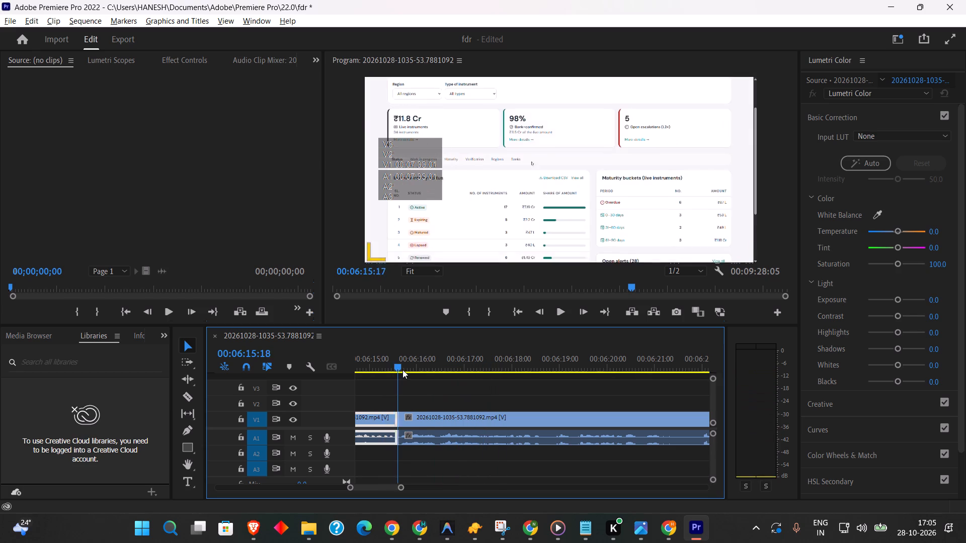
left_click_drag(403, 370, 407, 370)
key("space")
key("space")
left_click(408, 371)
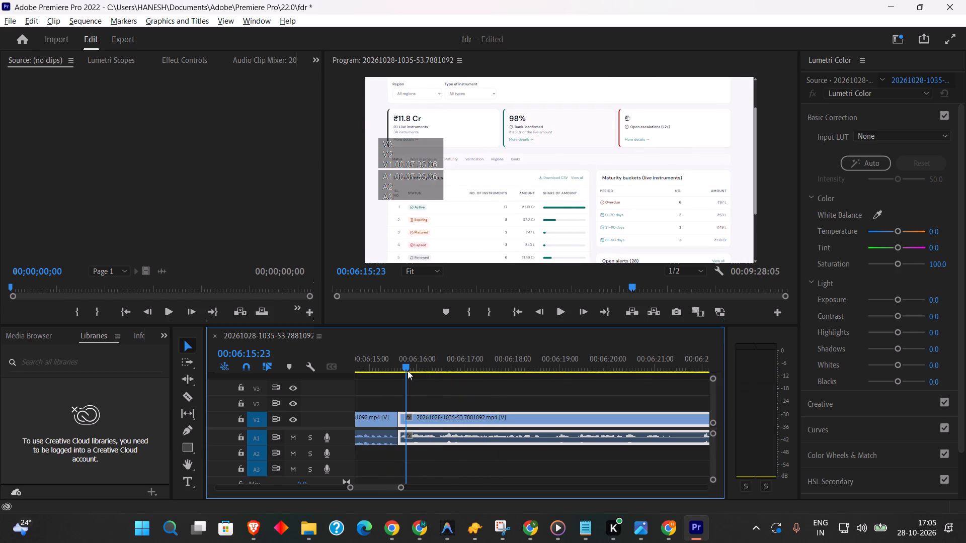
key("space")
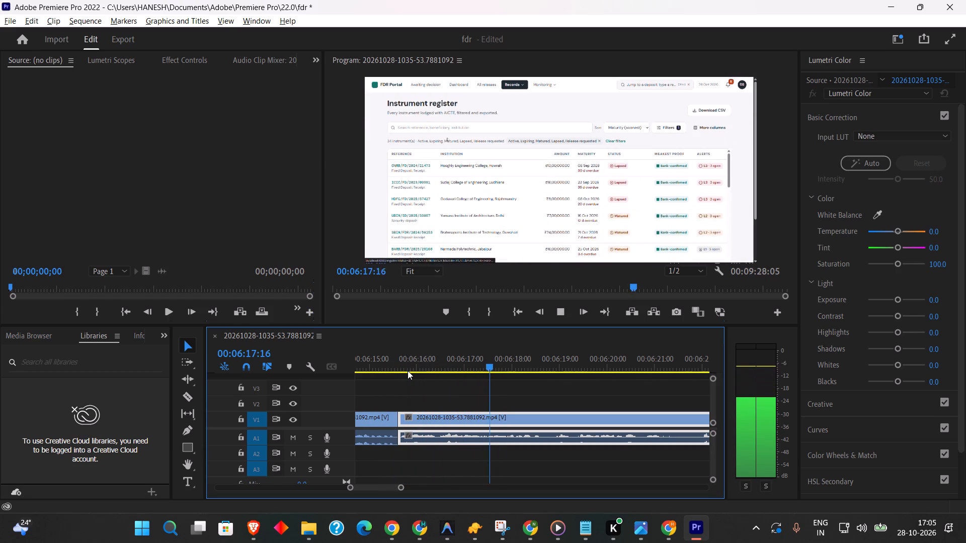
left_click_drag(403, 368, 412, 370)
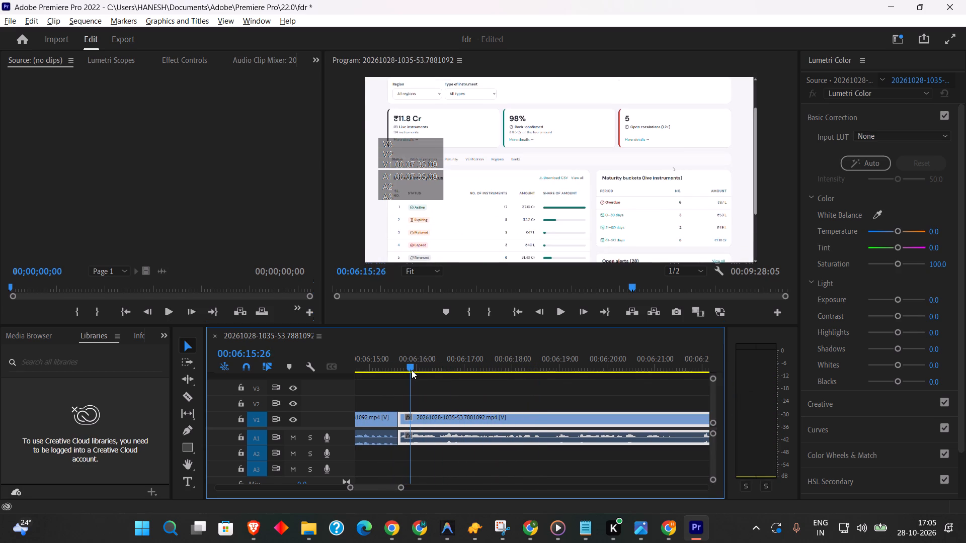
left_click_drag(412, 370, 410, 370)
key("space")
left_click(399, 364)
key("space")
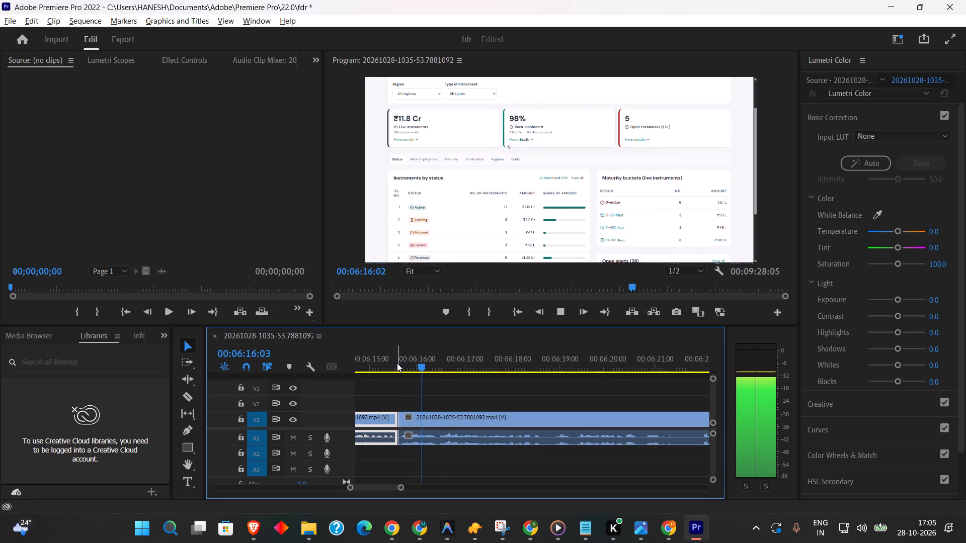
key("space")
Examine the passage from about 00:06:15:15 to 00:06:16:01 more closely to pinpoint the remaining unwanted part.
left_click_drag(399, 490, 415, 490)
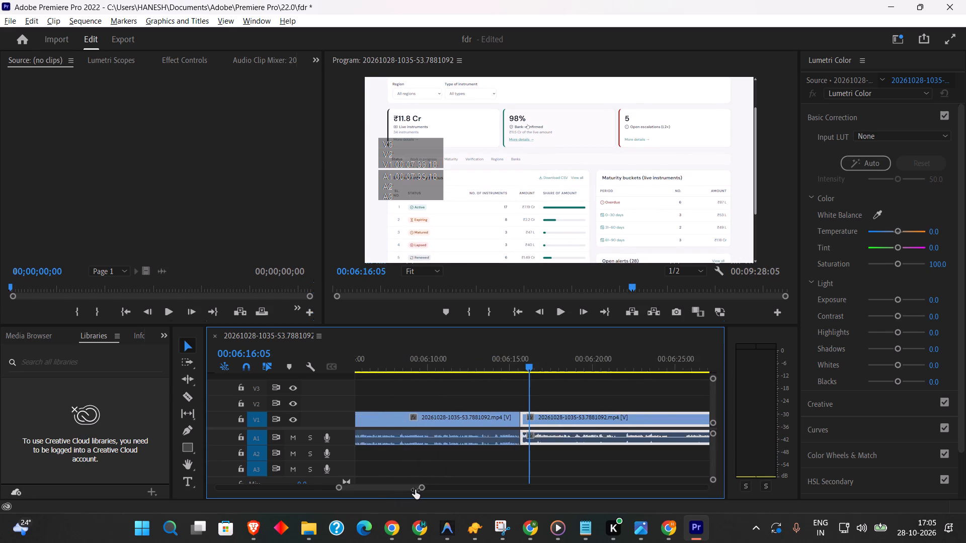
left_click_drag(415, 490, 372, 485)
left_click(439, 365)
key("space")
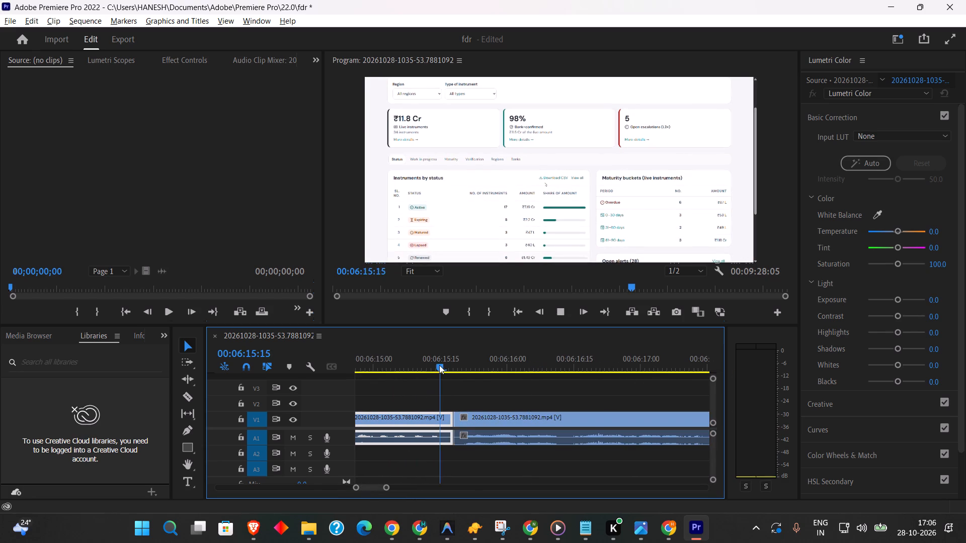
left_click_drag(445, 358, 451, 359)
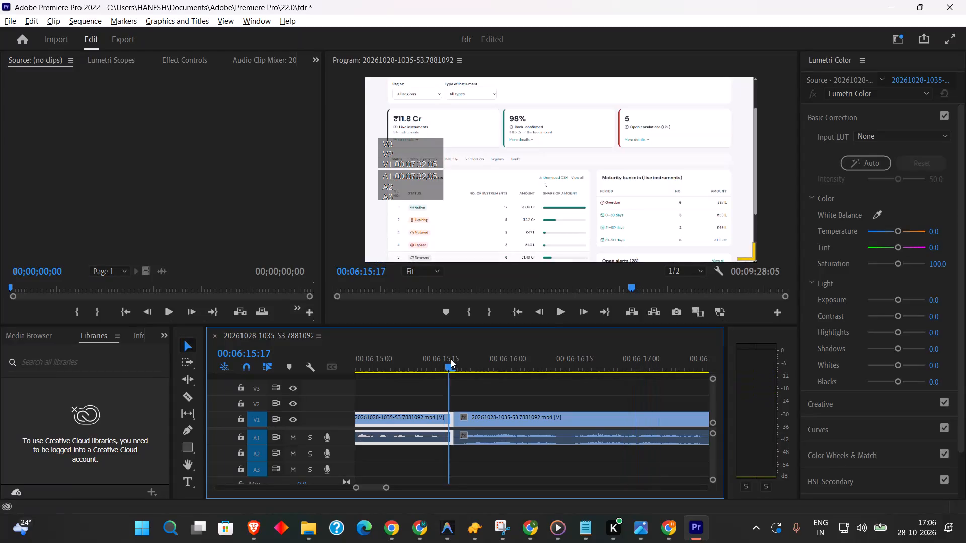
left_click_drag(451, 359, 465, 364)
key("space")
key("space")
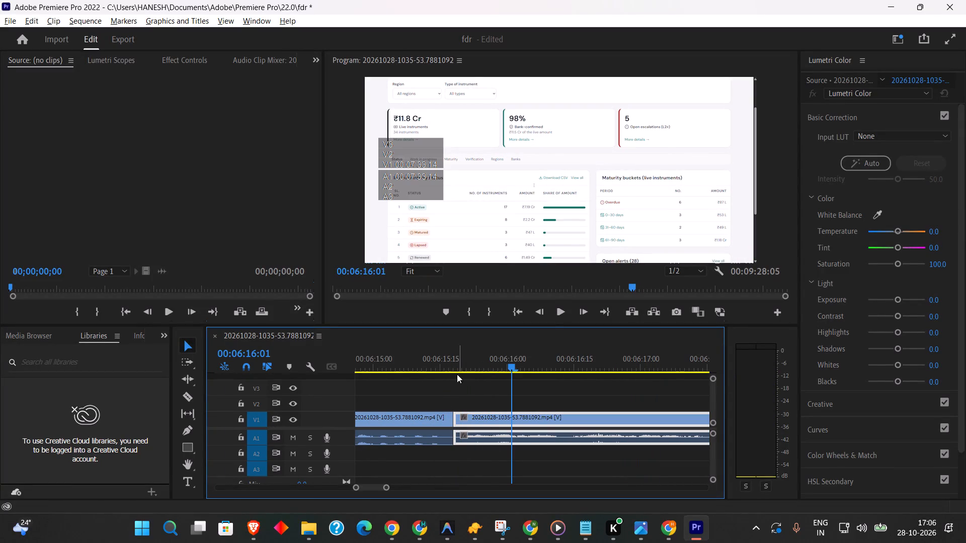
Find the exact start of the remaining unwanted part frame by frame and split the clip at about 00:06:16:01.
left_click_drag(384, 487, 372, 486)
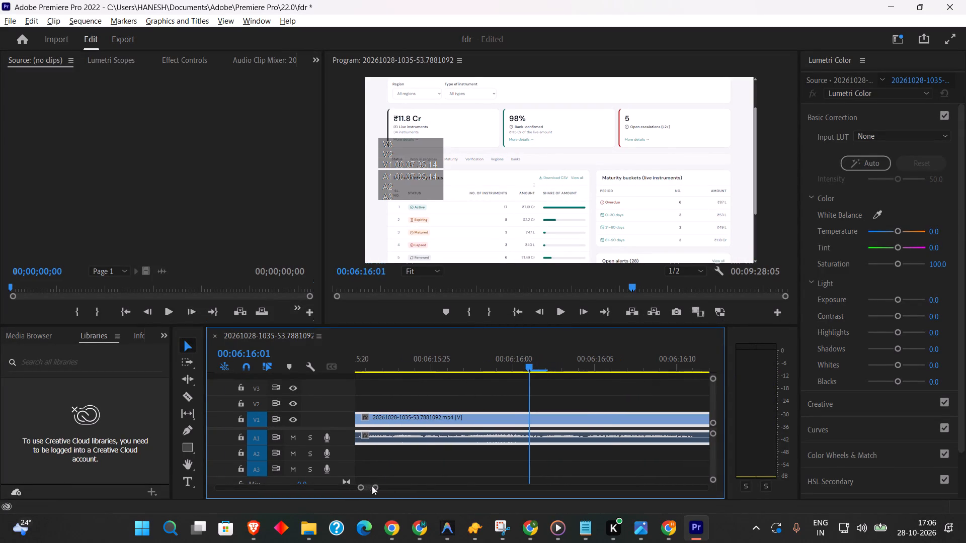
left_click_drag(372, 486, 371, 486)
key("space")
key("space")
left_click_drag(511, 370, 526, 372)
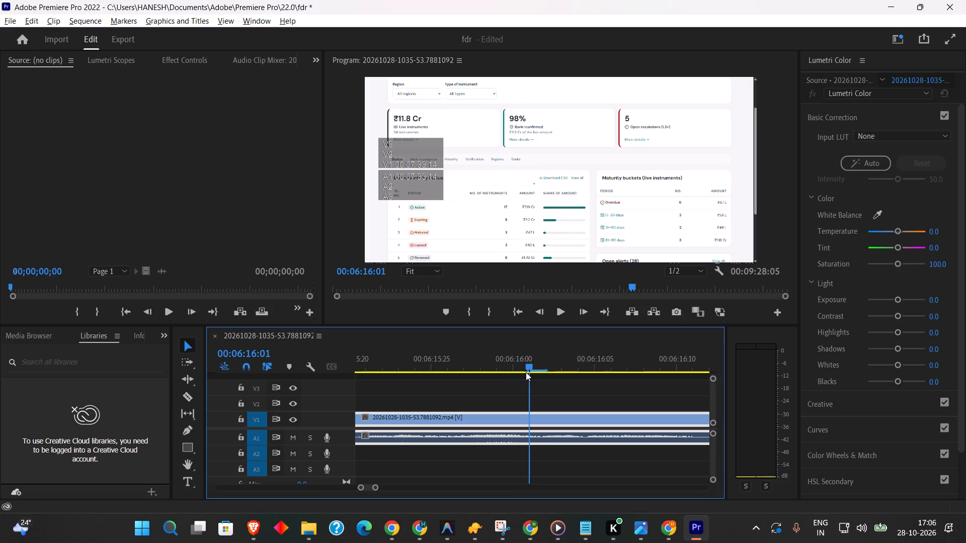
left_click_drag(526, 372, 532, 375)
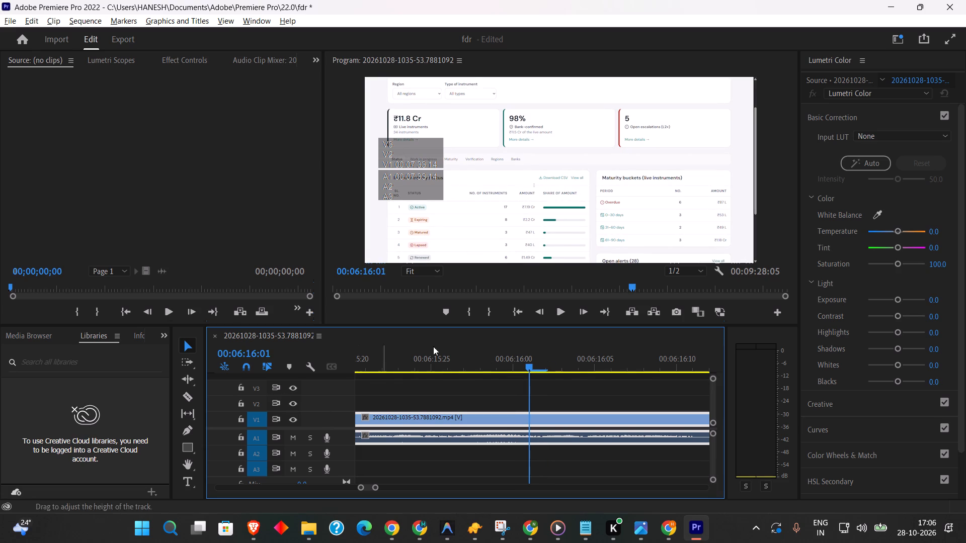
left_click_drag(528, 359, 520, 359)
left_click_drag(527, 364, 517, 365)
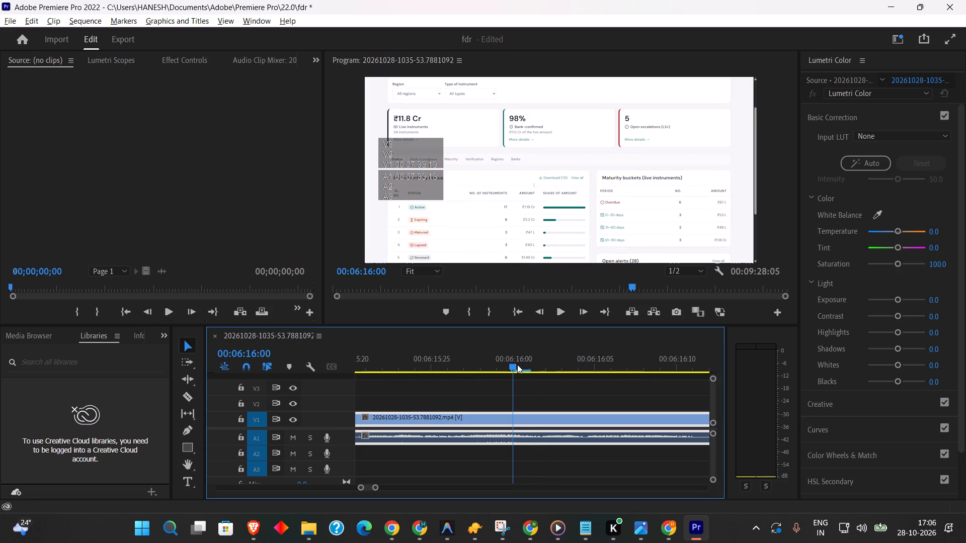
left_click_drag(517, 365, 516, 365)
left_click_drag(375, 487, 349, 493)
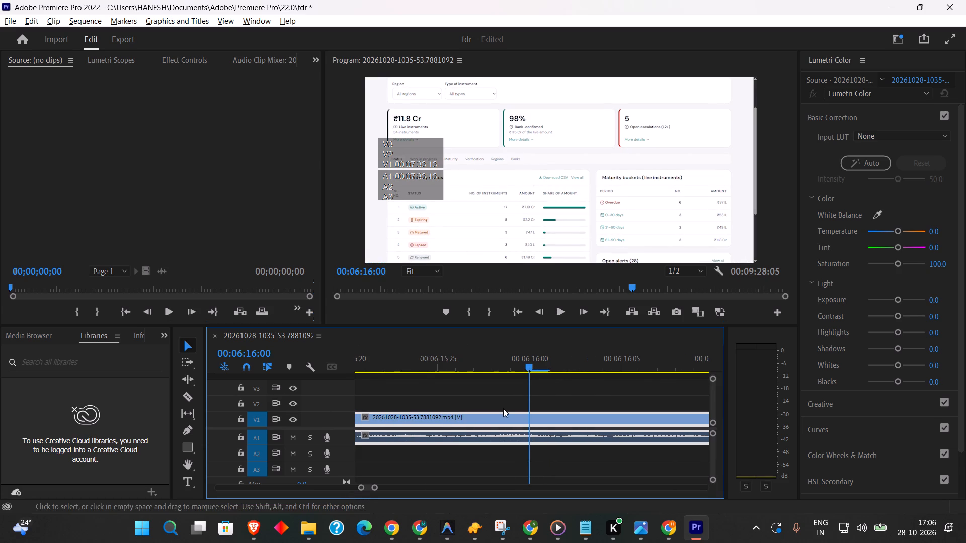
left_click(186, 399)
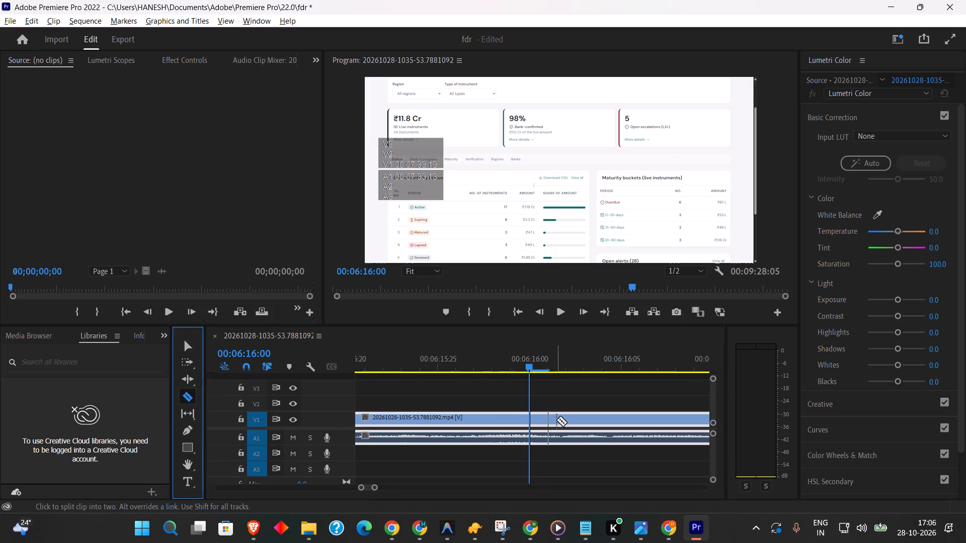
left_click(556, 418)
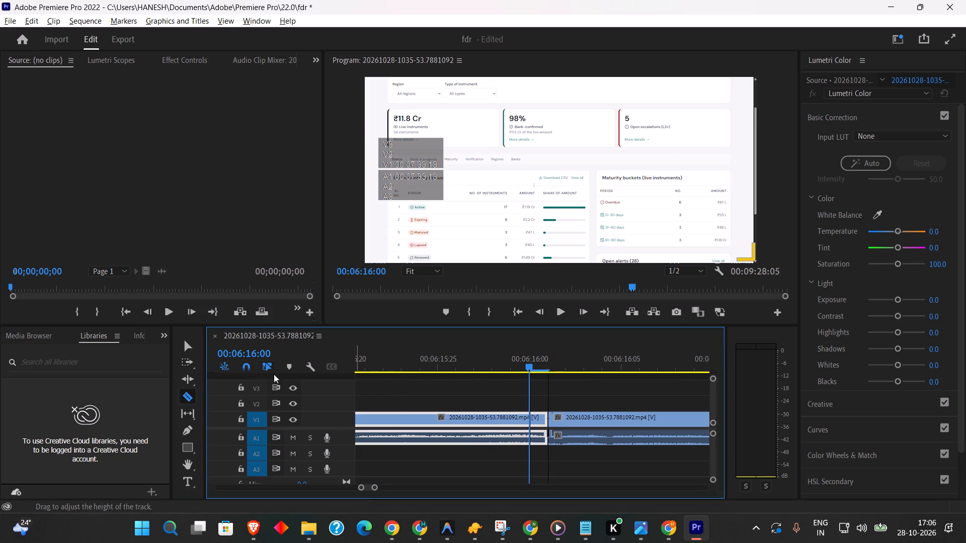
Play on from the cut to find the end of the unwanted part and split the clip at 00:06:16:14.
left_click(189, 350)
key("space")
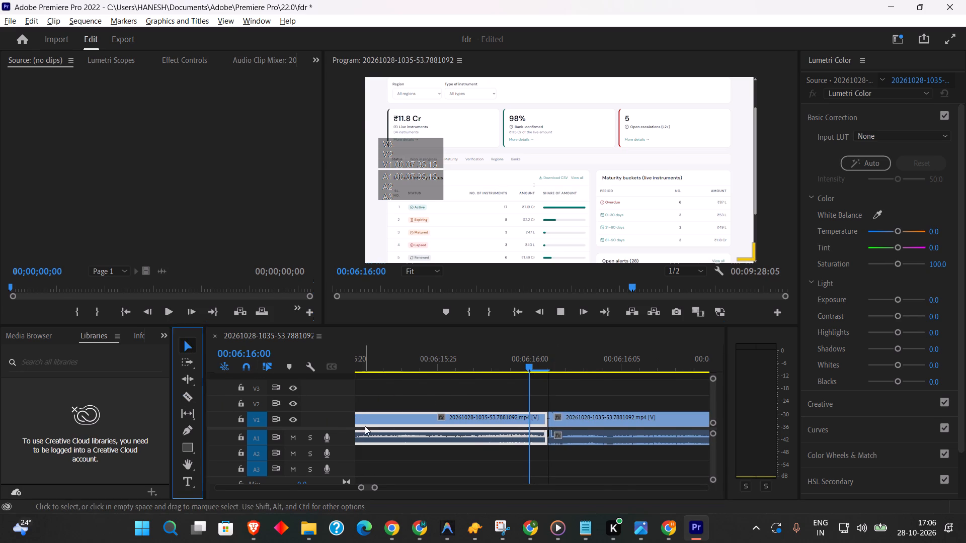
key("space")
left_click_drag(377, 485, 378, 485)
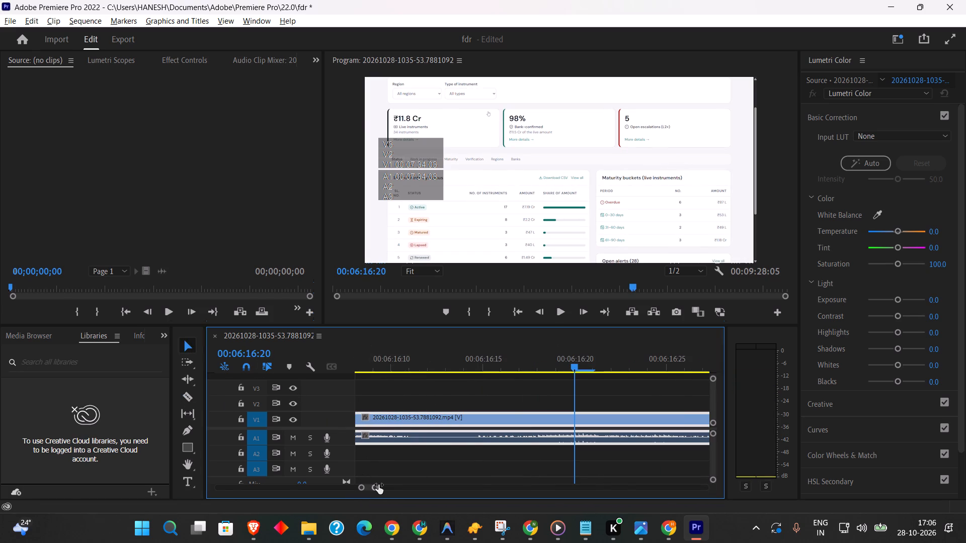
left_click_drag(378, 485, 383, 482)
left_click_drag(503, 369, 501, 369)
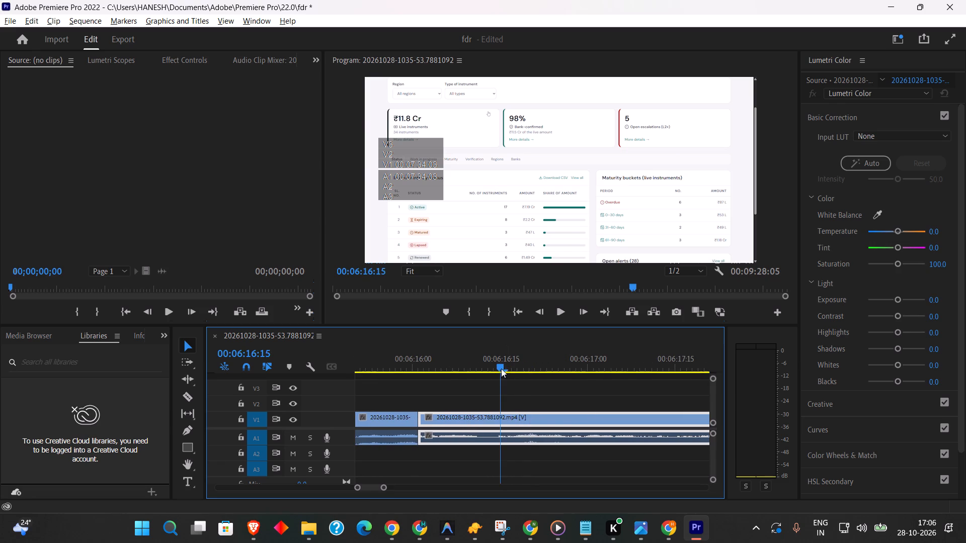
left_click_drag(501, 369, 496, 364)
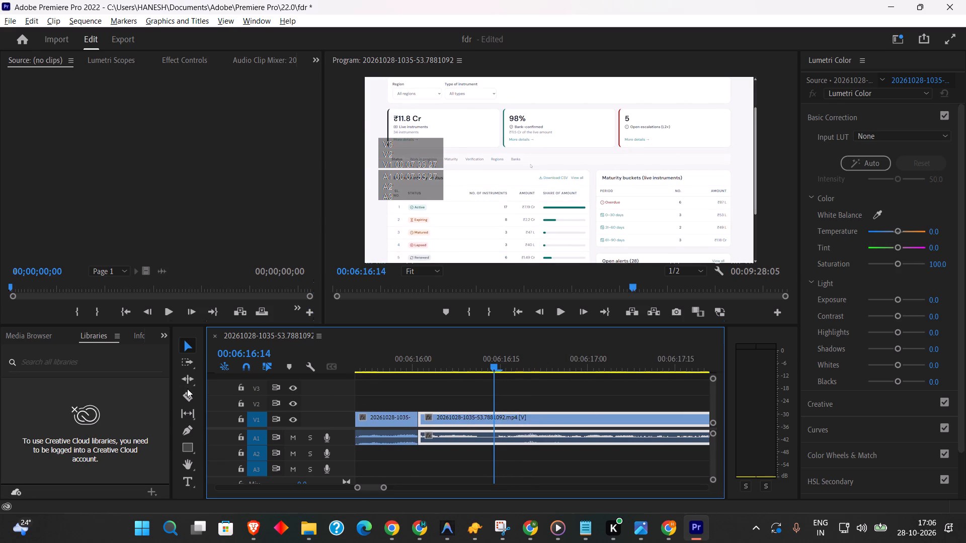
left_click(187, 405)
left_click(193, 396)
left_click(497, 419)
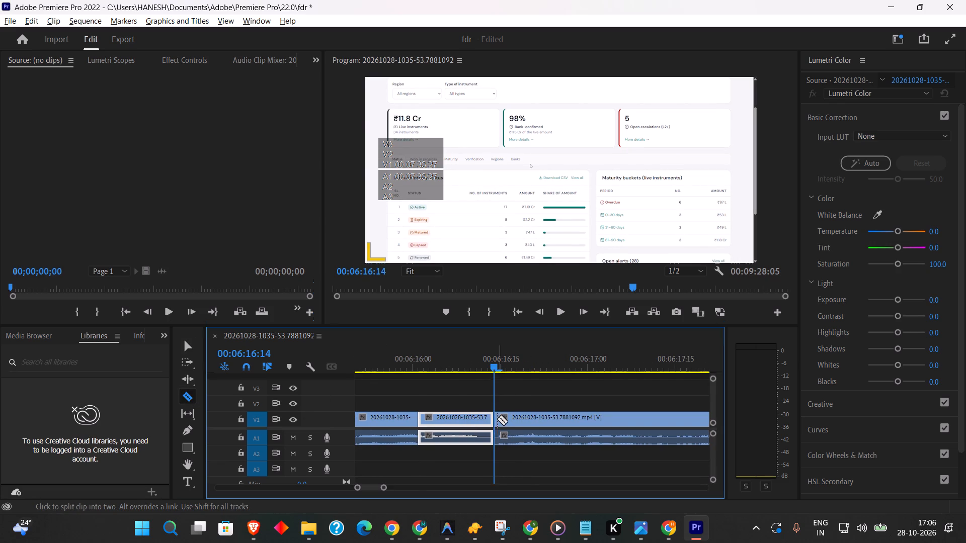
left_click(189, 344)
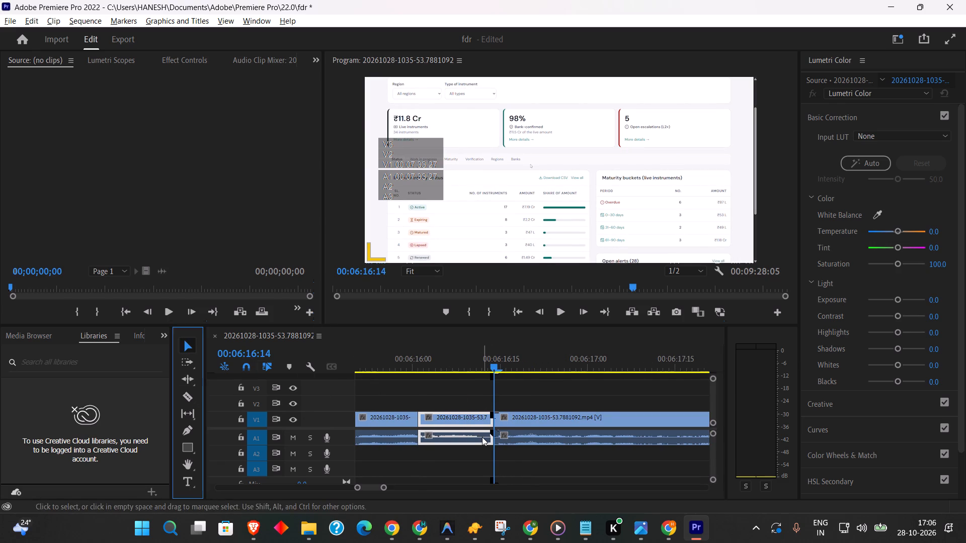
Delete the segment between 00:06:16:01 and 00:06:16:14 and move the following clip back to close the gap.
key("BackSpace")
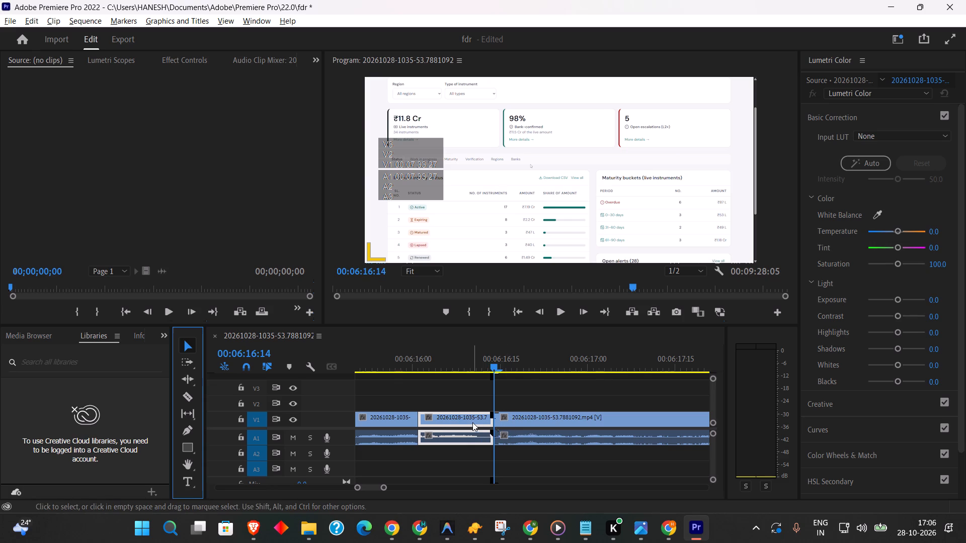
left_click(472, 422)
key("BackSpace")
left_click_drag(533, 415, 470, 416)
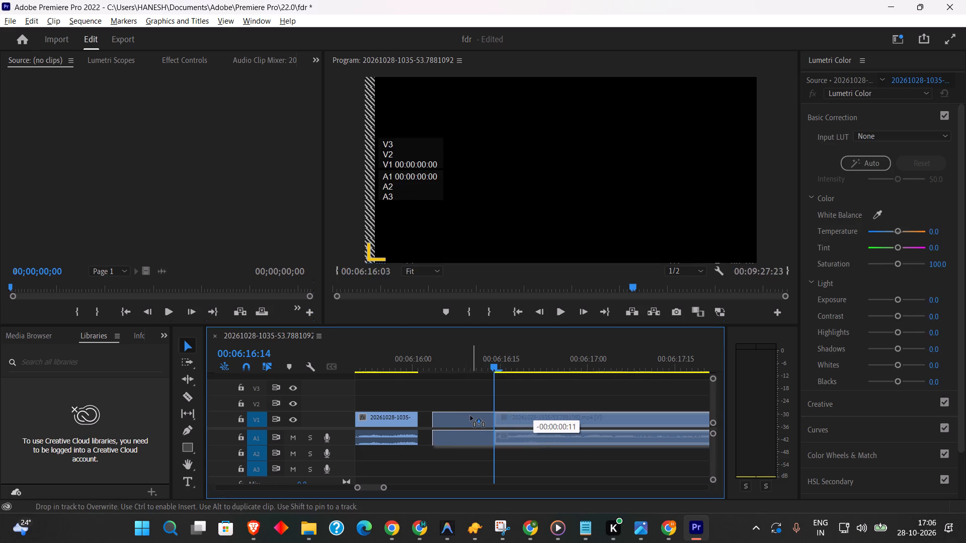
left_click_drag(470, 416, 462, 416)
Replay the new join at 00:06:16:01 and the passage up to about 00:06:18:05 to check sound and picture.
left_click(386, 365)
key("space")
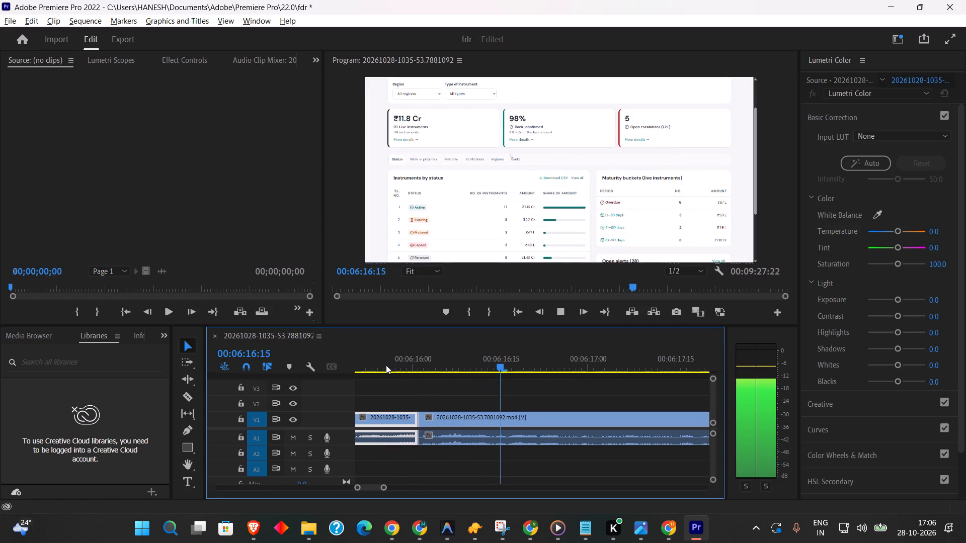
key("space")
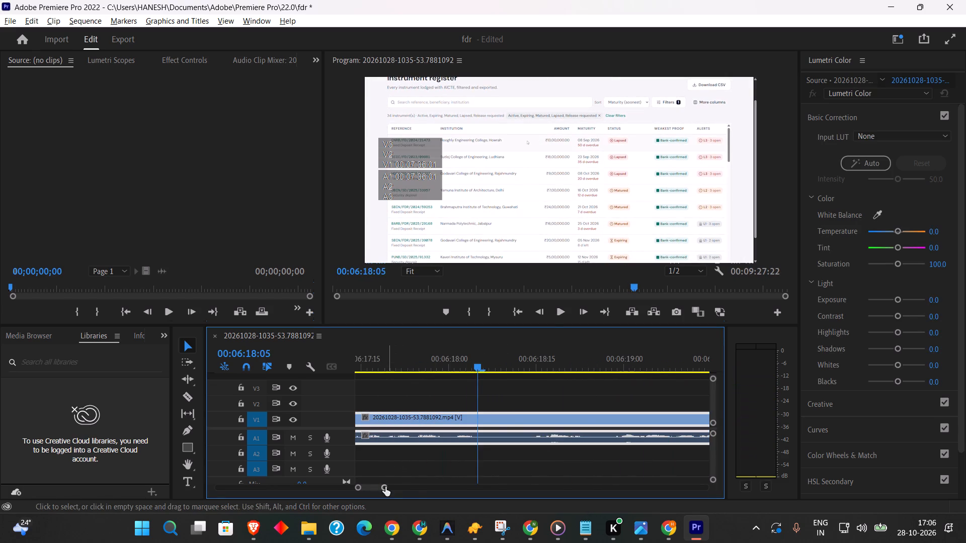
left_click(385, 487)
key("space")
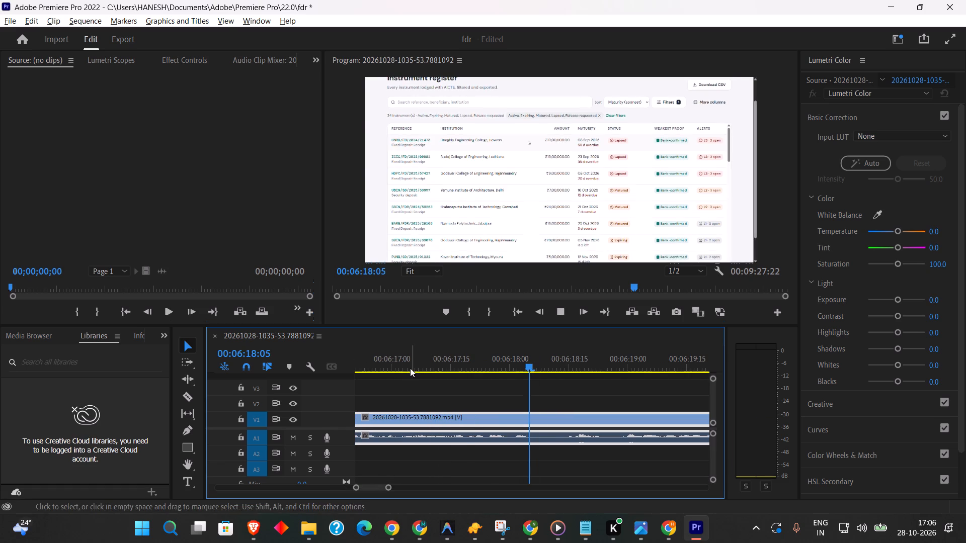
left_click_drag(407, 365, 360, 365)
key("space")
key("space")
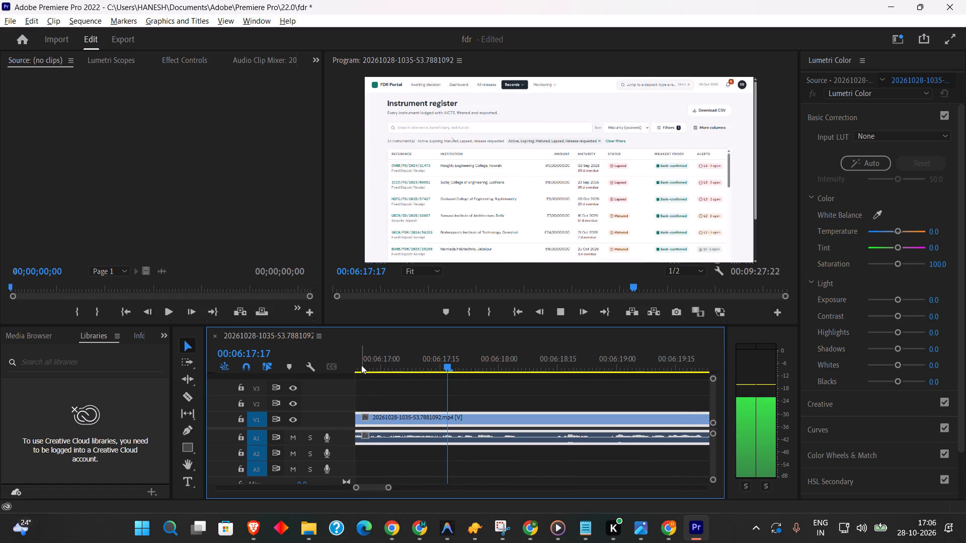
left_click_drag(393, 364, 365, 365)
key("space")
key("space")
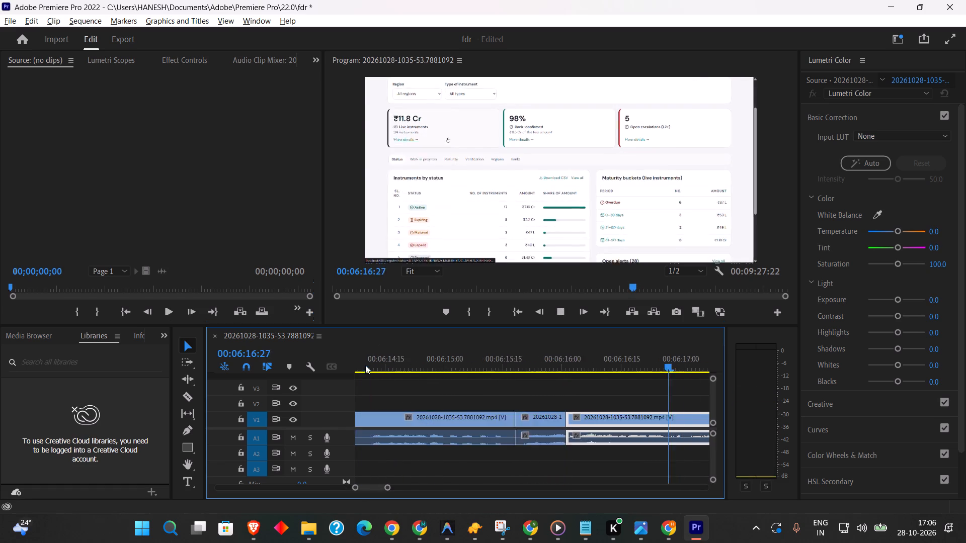
key("space")
Examine the passage from about 00:06:16:00 to 00:06:18:03 over a wider view to locate the unwanted part.
left_click_drag(386, 488, 397, 489)
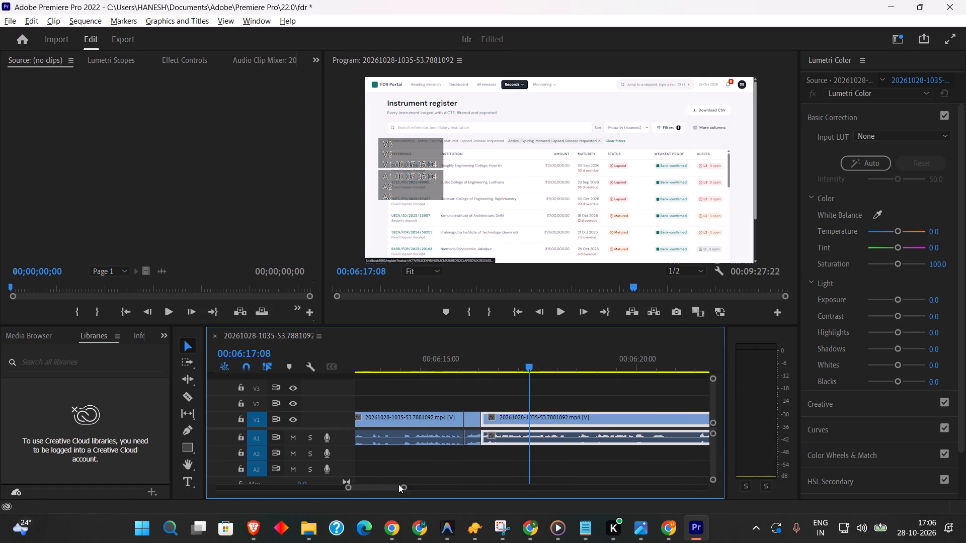
left_click(490, 368)
key("space")
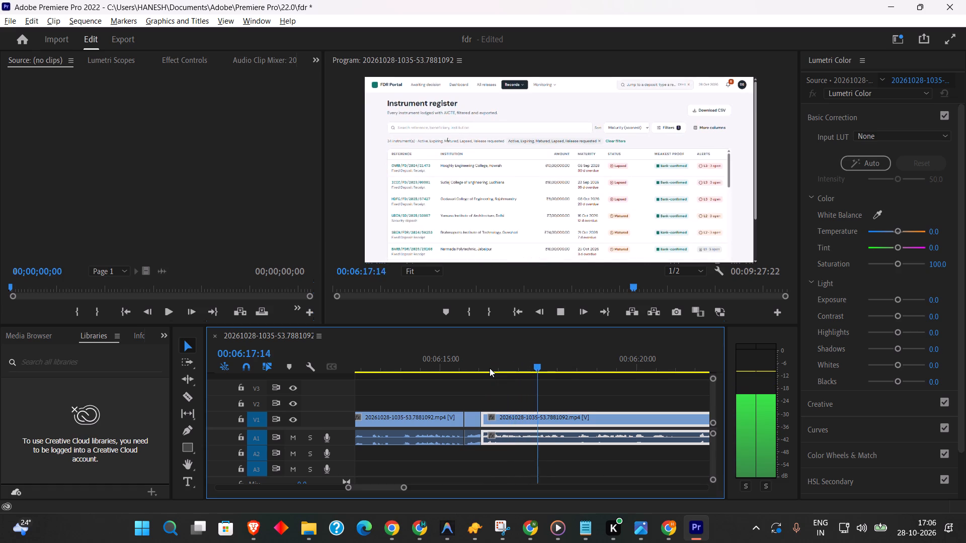
key("space")
key("space")
key("space")
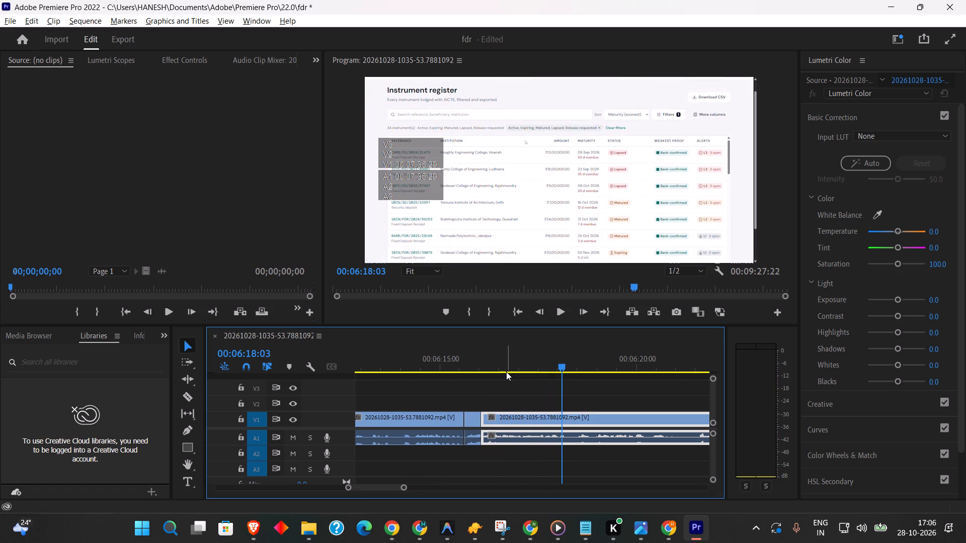
left_click(506, 360)
key("space")
key("space")
left_click_drag(506, 360, 511, 361)
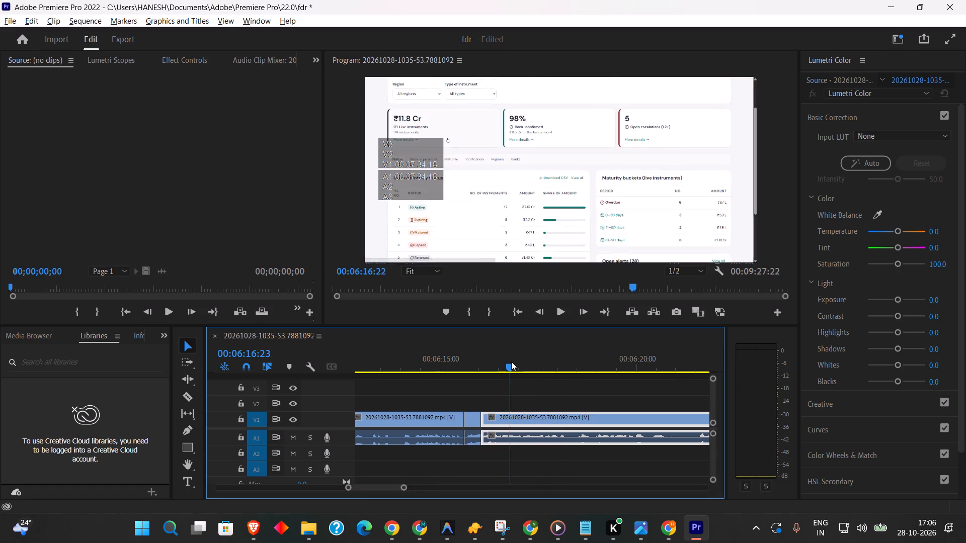
left_click_drag(511, 361, 523, 367)
Find the start of the unwanted part as the Instrument register page loads and split the clip at 00:06:17:02.
left_click(408, 483)
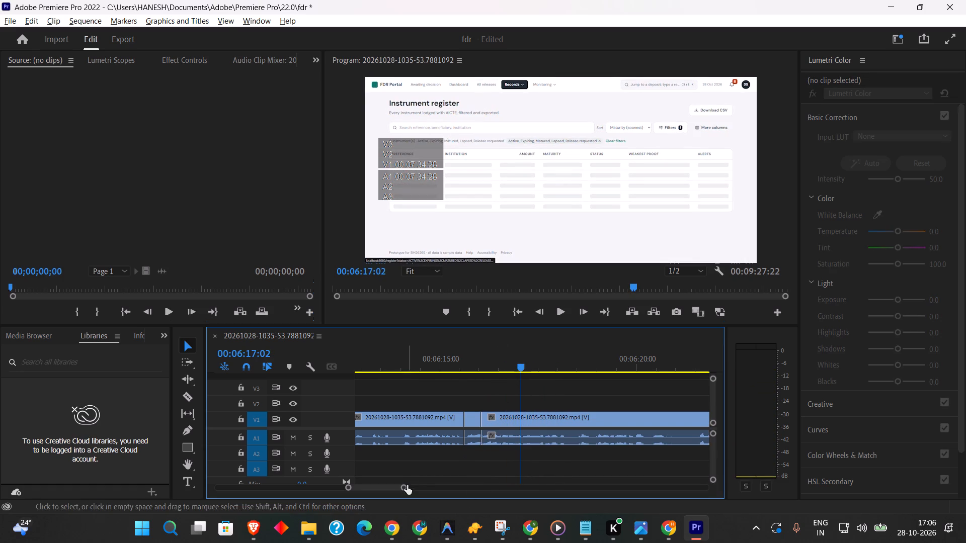
left_click_drag(405, 488, 374, 493)
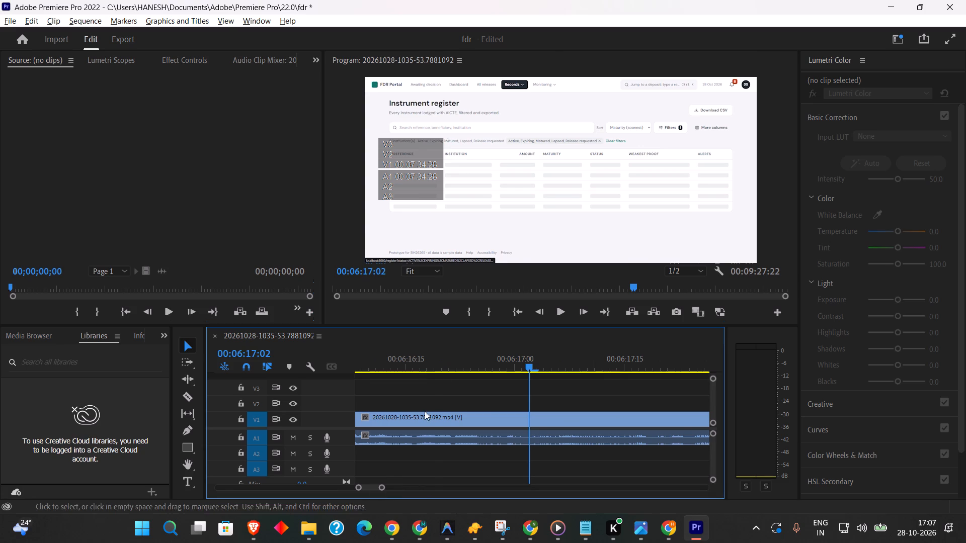
left_click_drag(439, 370, 414, 367)
key("space")
key("space")
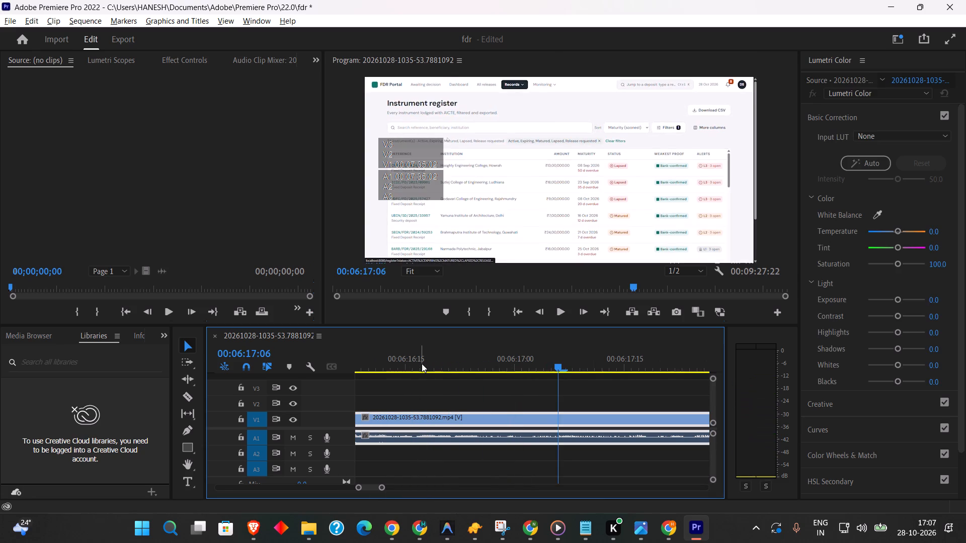
left_click(422, 364)
key("space")
key("space")
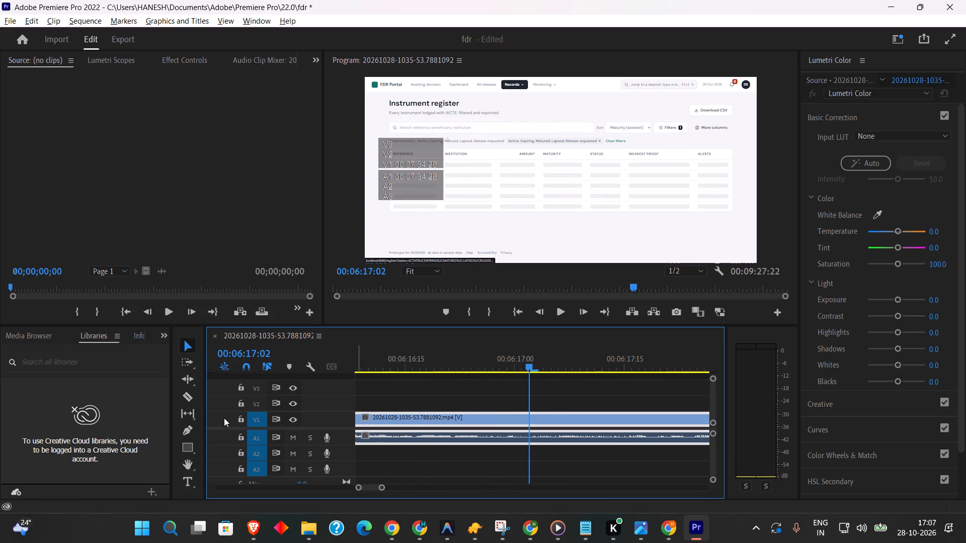
left_click(185, 400)
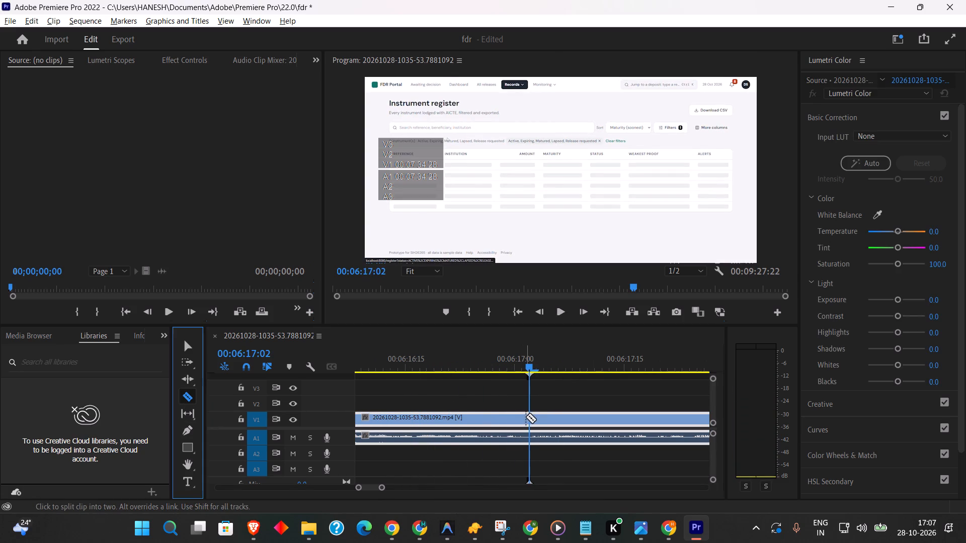
left_click(529, 416)
Play on from the cut to find the end of the unwanted part and split the clip at 00:06:17:23.
key("space")
key("space")
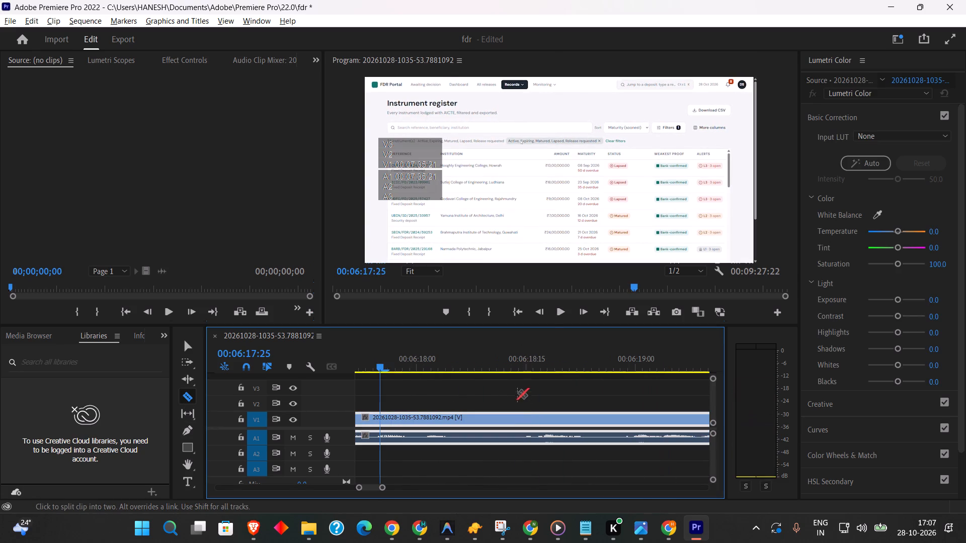
left_click_drag(378, 366, 361, 366)
key("space")
key("space")
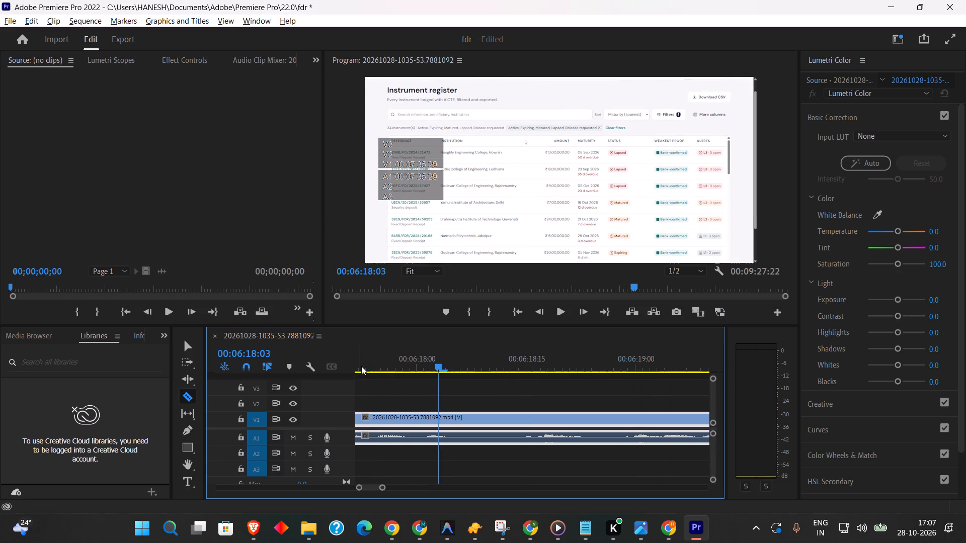
left_click_drag(381, 366, 364, 366)
left_click(368, 419)
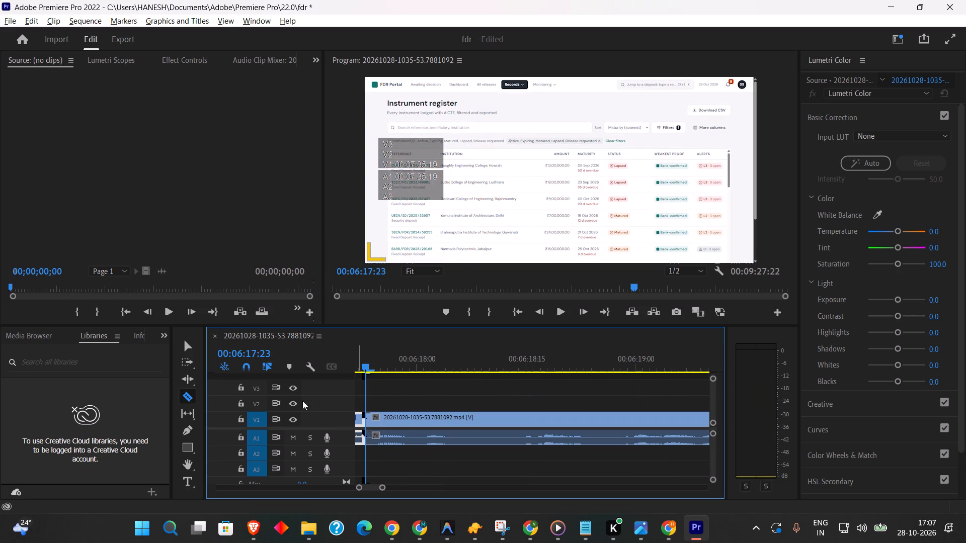
Delete the segment between 00:06:17:02 and 00:06:17:23 and move the following clip back to close the gap.
left_click(185, 345)
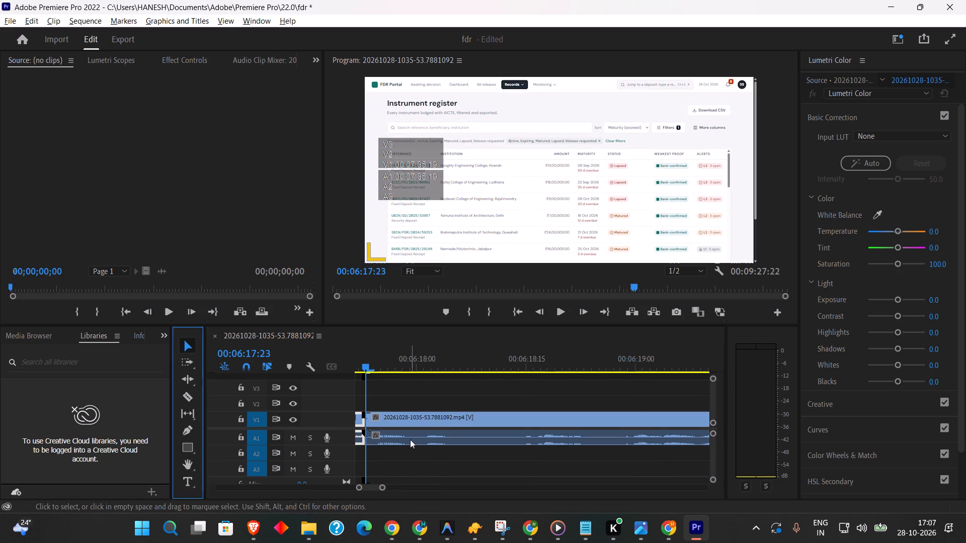
key("BackSpace")
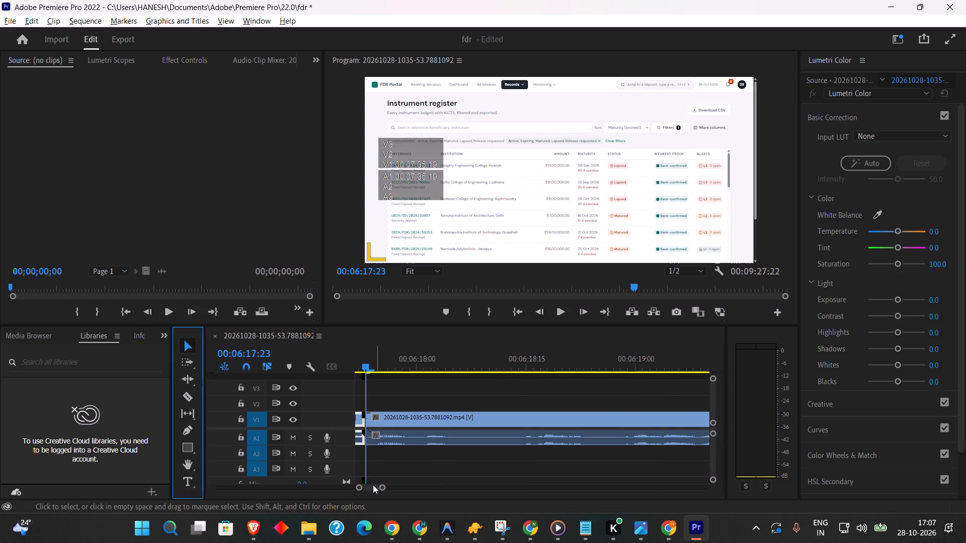
left_click(372, 485)
left_click_drag(381, 486, 386, 488)
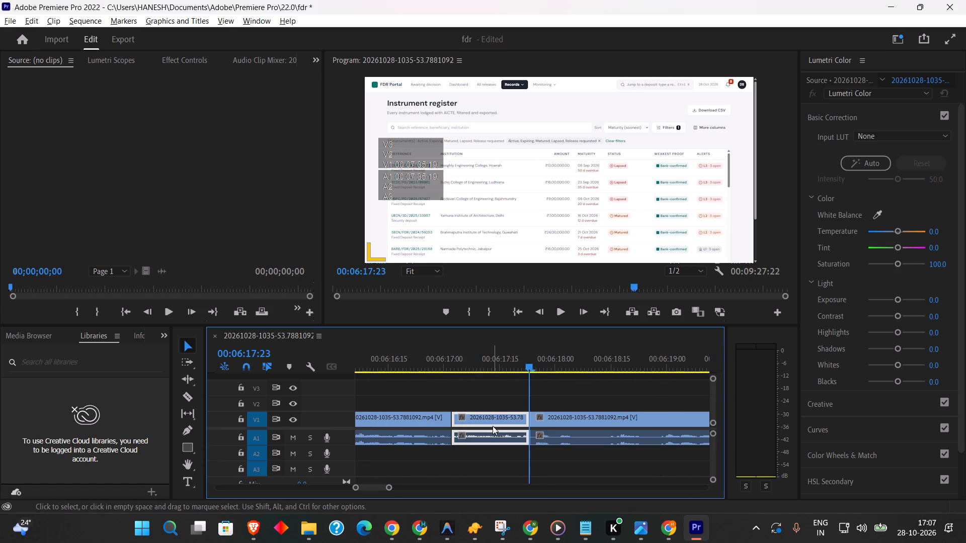
left_click(490, 422)
key("BackSpace")
left_click_drag(561, 414, 503, 412)
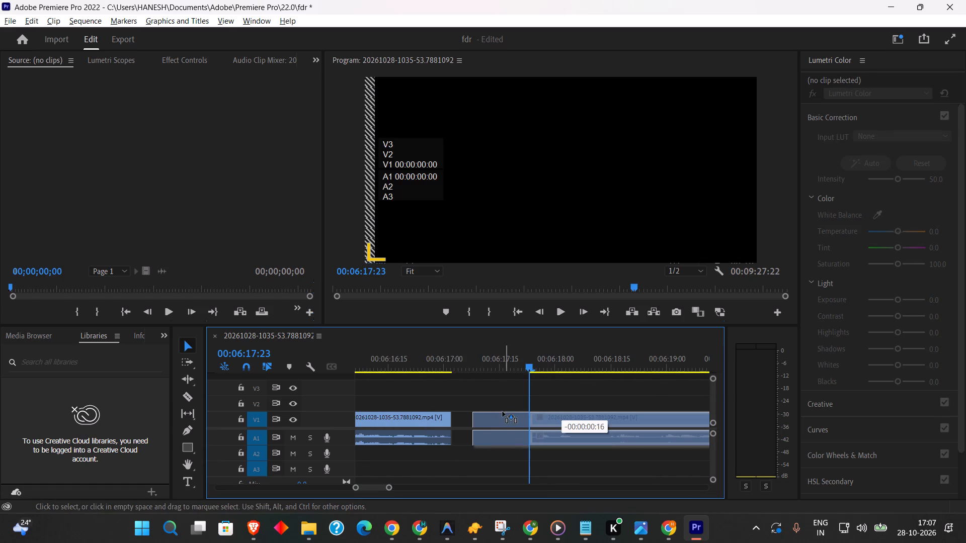
left_click_drag(503, 412, 485, 413)
Play through the new join at 00:06:17:02 and on to about 00:06:26:18 to check for further unwanted parts.
left_click(409, 371)
key("space")
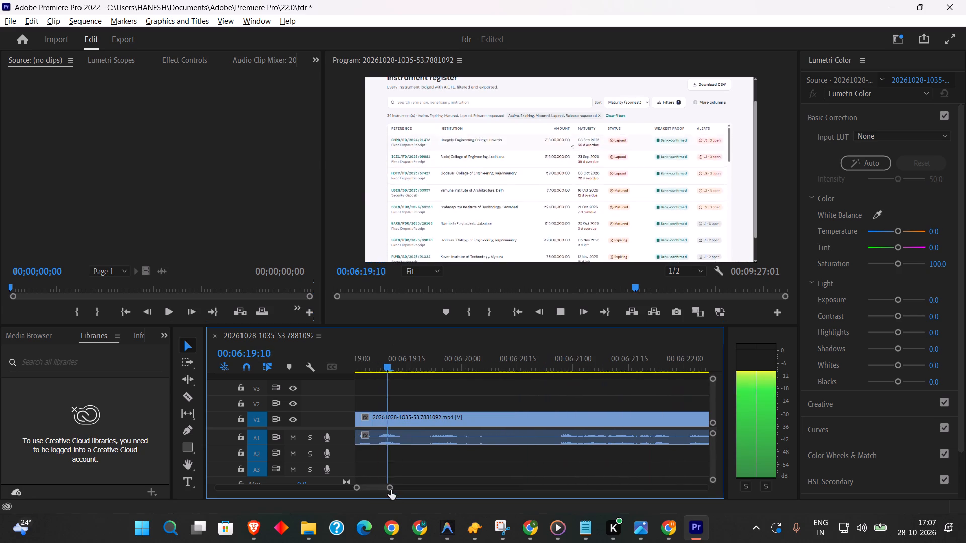
left_click_drag(390, 489, 404, 489)
key("space")
left_click(453, 363)
key("space")
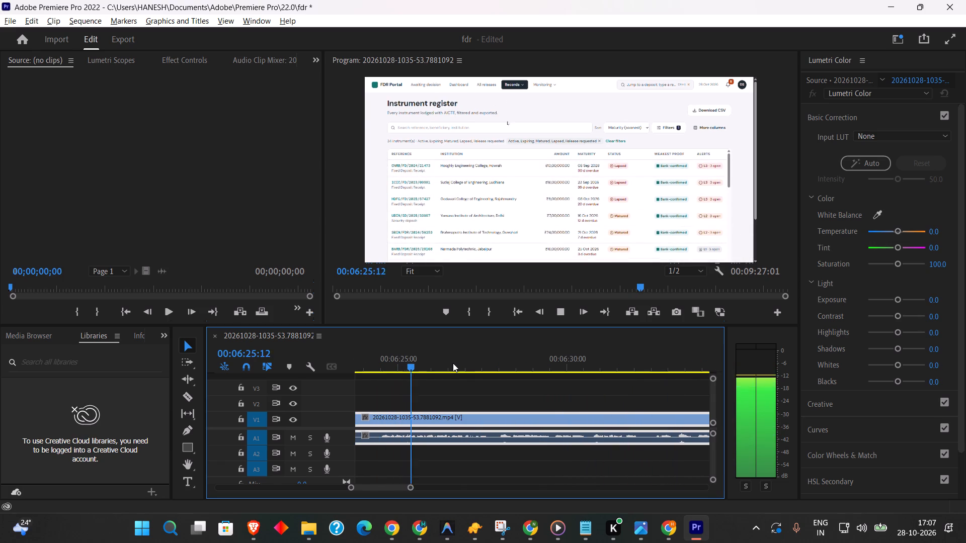
key("space")
key("space")
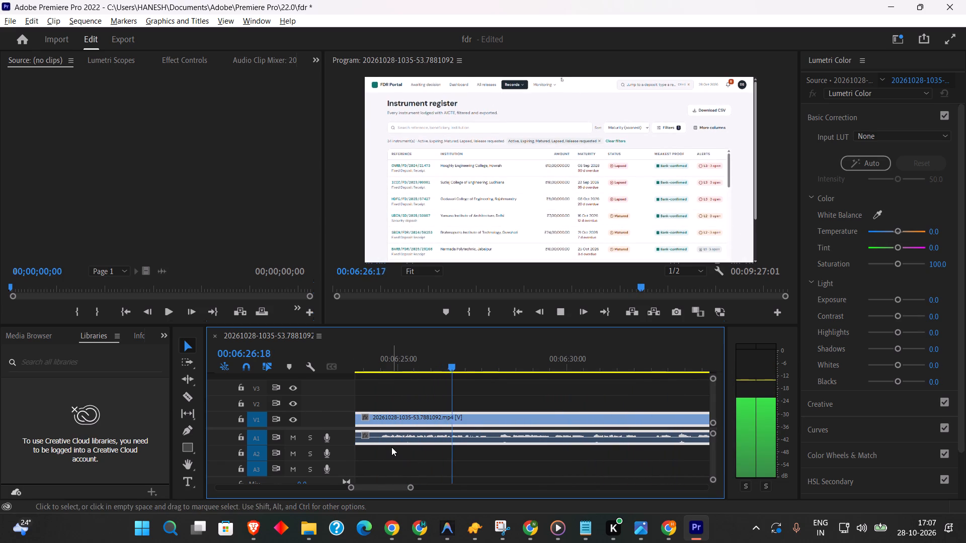
Pinpoint where the narration resumes in the Instrument register passage and split the clip at 00:06:24:14.
left_click(381, 364)
key("space")
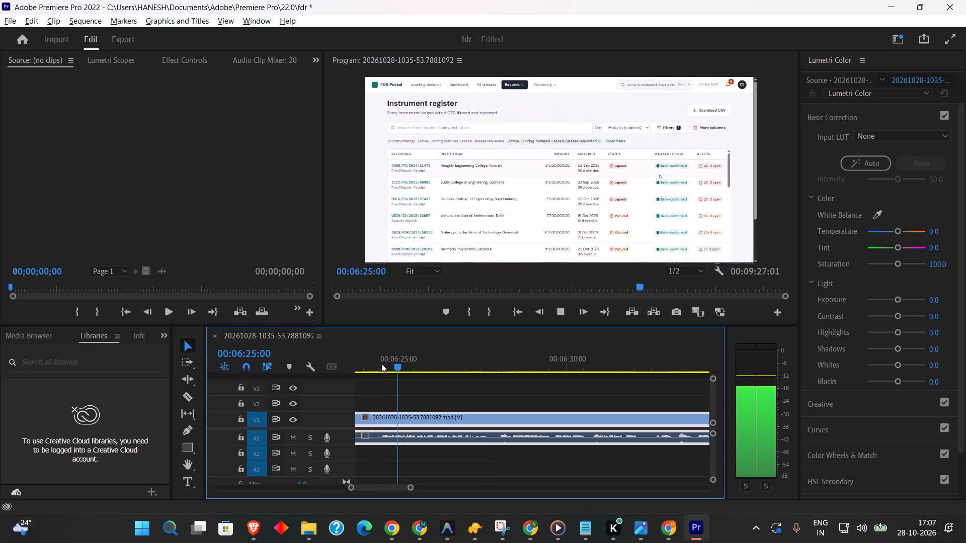
left_click(381, 364)
left_click(375, 361)
key("space")
left_click_drag(375, 361, 380, 363)
left_click(187, 397)
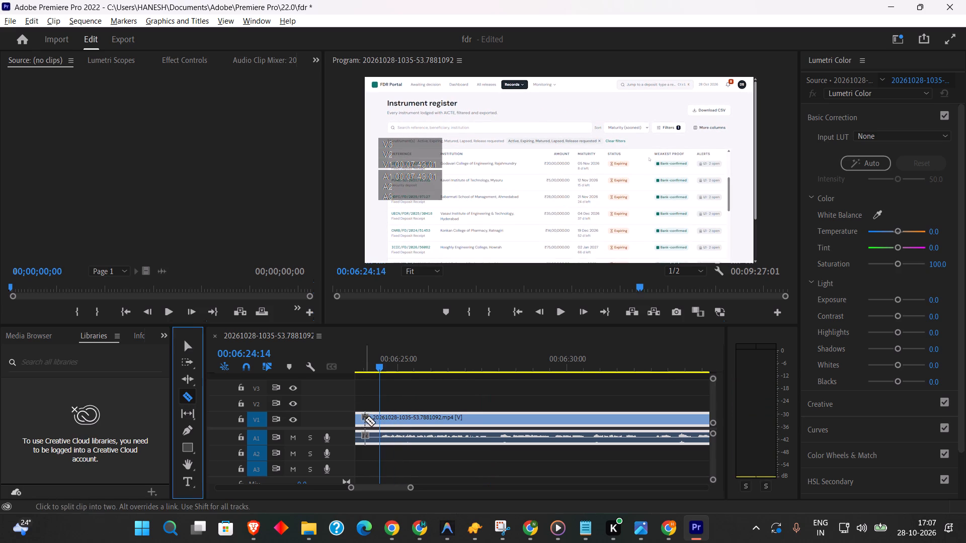
left_click(379, 418)
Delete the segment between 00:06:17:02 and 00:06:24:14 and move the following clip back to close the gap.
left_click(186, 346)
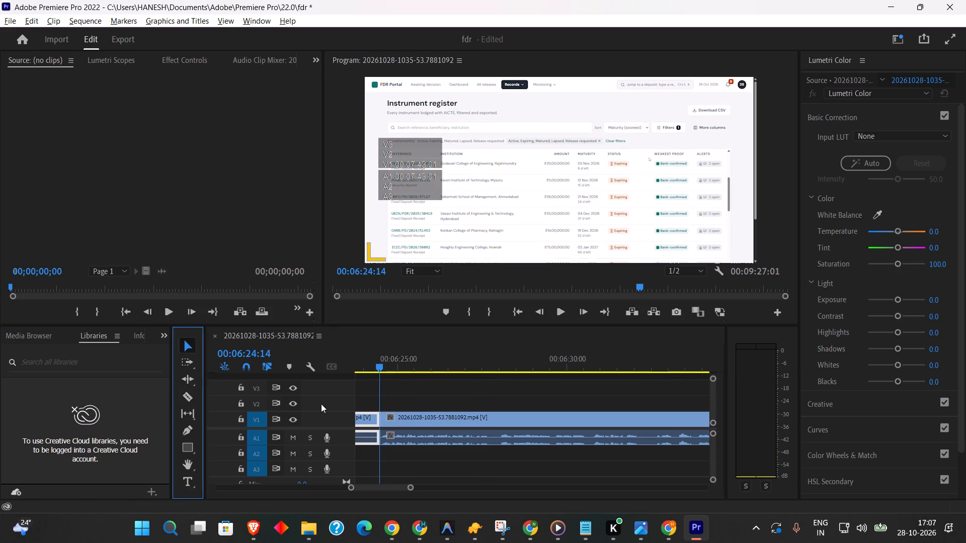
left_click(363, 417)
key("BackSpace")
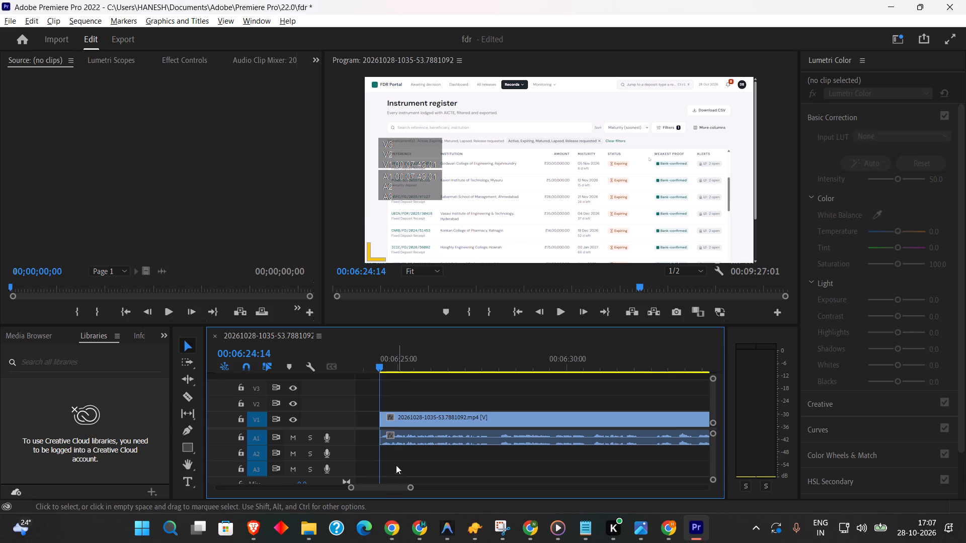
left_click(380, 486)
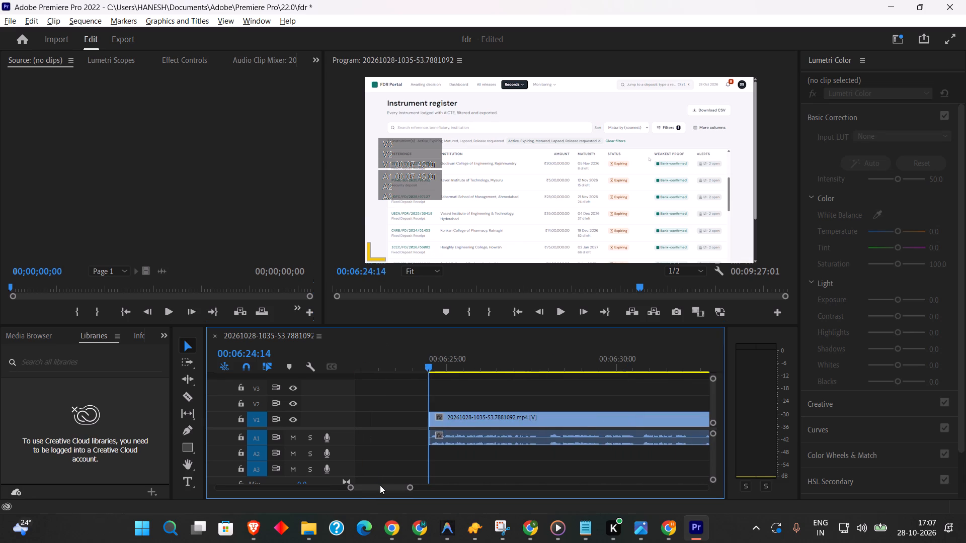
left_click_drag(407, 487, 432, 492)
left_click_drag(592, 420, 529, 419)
Replay from about 00:06:15:15 across the new join at 00:06:17:02 to check the sound and picture.
left_click(449, 366)
key("space")
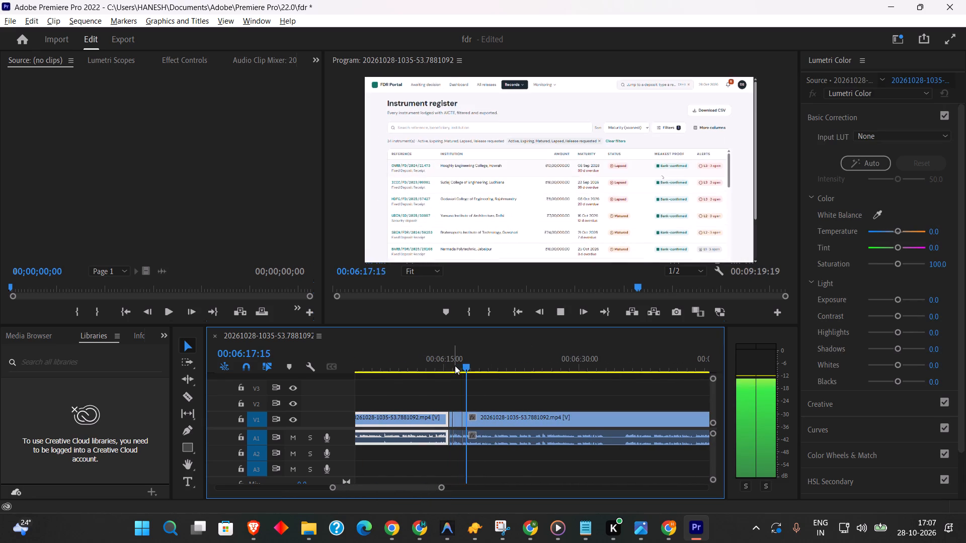
key("space")
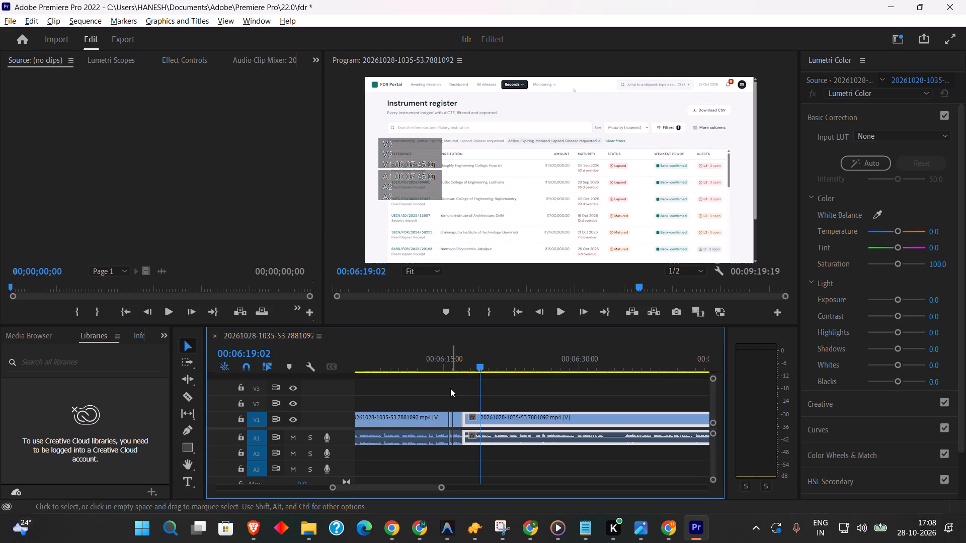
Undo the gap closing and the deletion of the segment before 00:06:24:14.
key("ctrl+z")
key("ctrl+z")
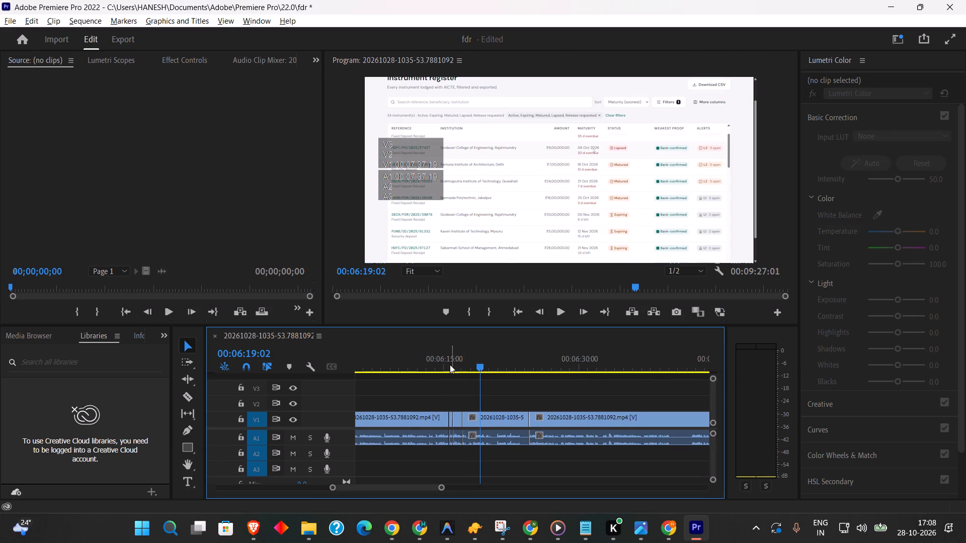
Find a later cut point in the Instrument register passage and split the clip at 00:06:17:21.
left_click(449, 362)
key("space")
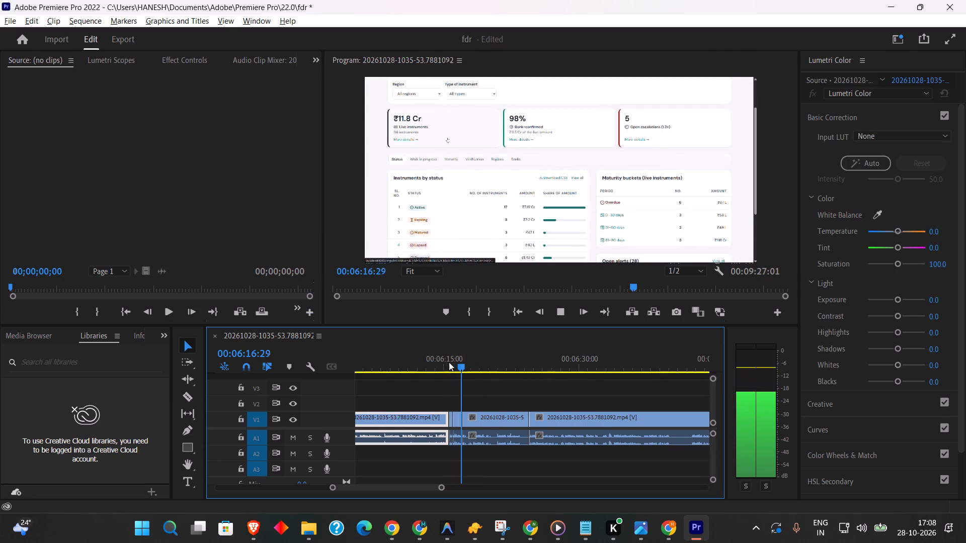
key("space")
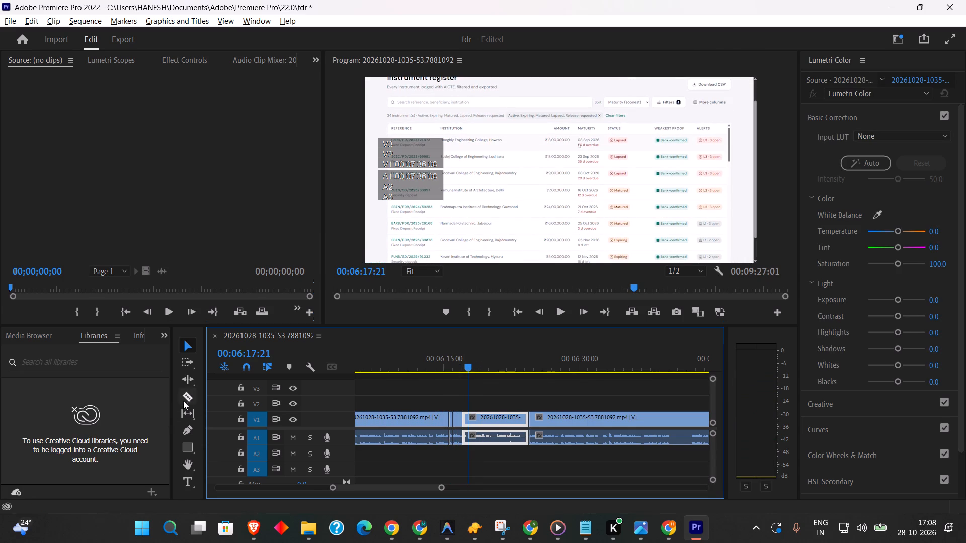
left_click(186, 398)
left_click(469, 419)
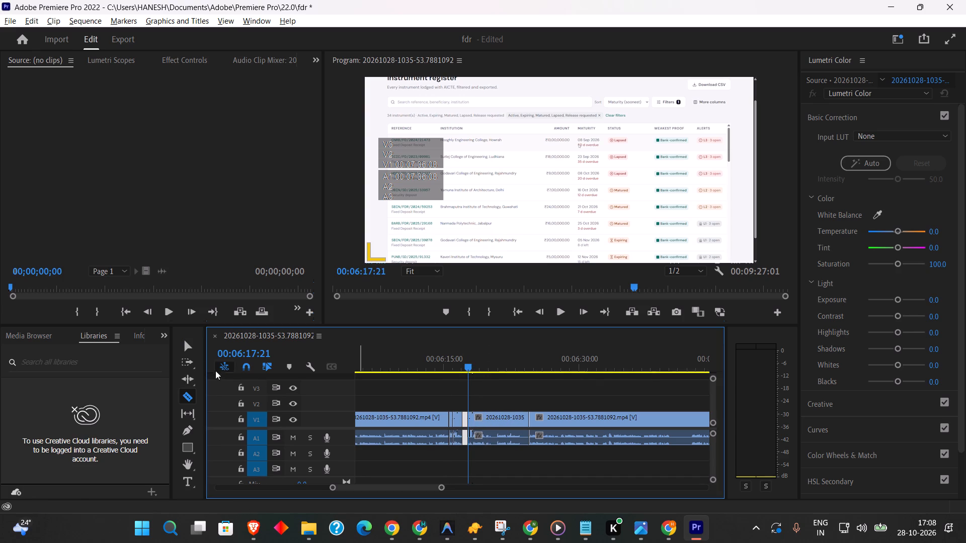
Delete the segment between 00:06:17:21 and 00:06:24:14 and move the following clip back to close the gap.
left_click(186, 349)
left_click(482, 422)
key("BackSpace")
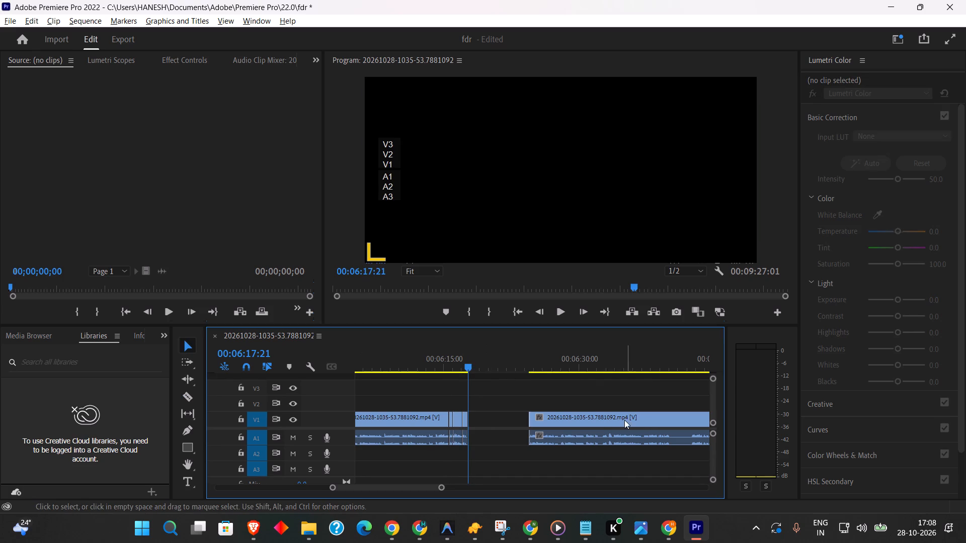
left_click_drag(623, 419, 563, 418)
Play on to the switch from Release requests to Awaiting decision and split the clip at 00:06:34:18 and 00:06:35:11.
left_click(451, 363)
key("space")
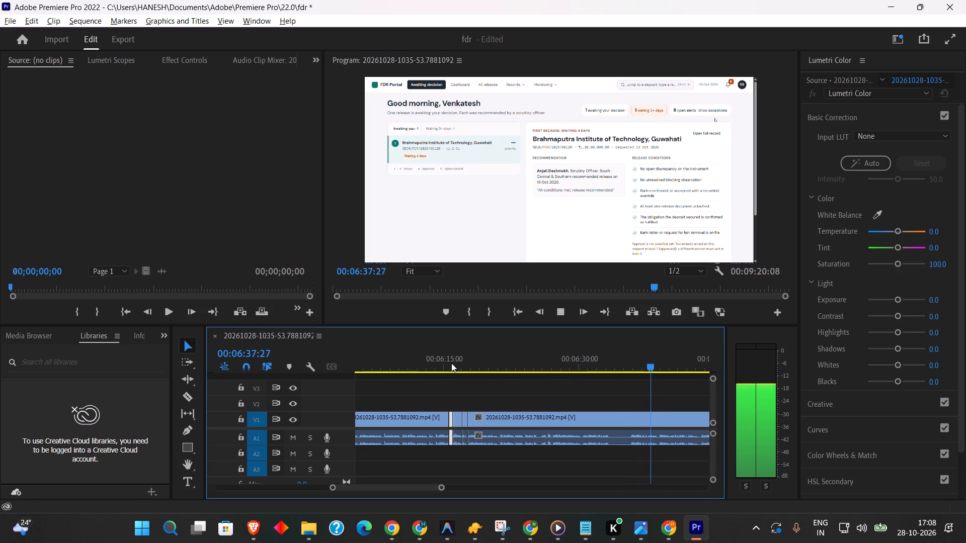
left_click(610, 364)
key("space")
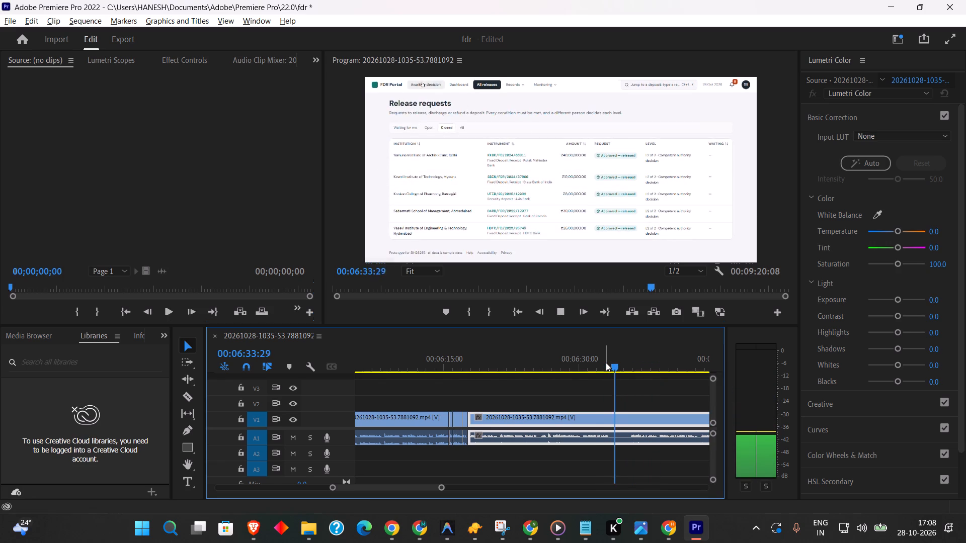
key("space")
left_click_drag(184, 396, 191, 398)
left_click(623, 413)
key("space")
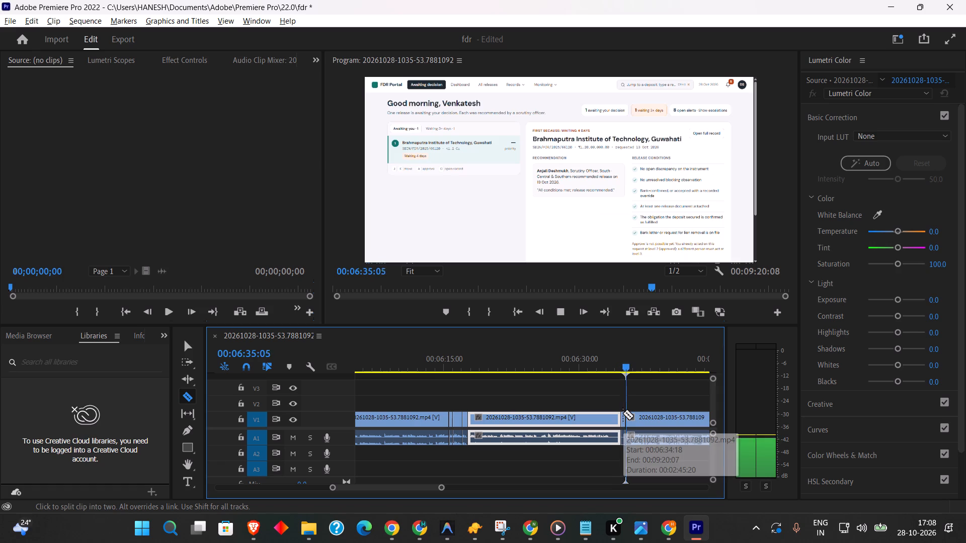
key("space")
left_click(629, 417)
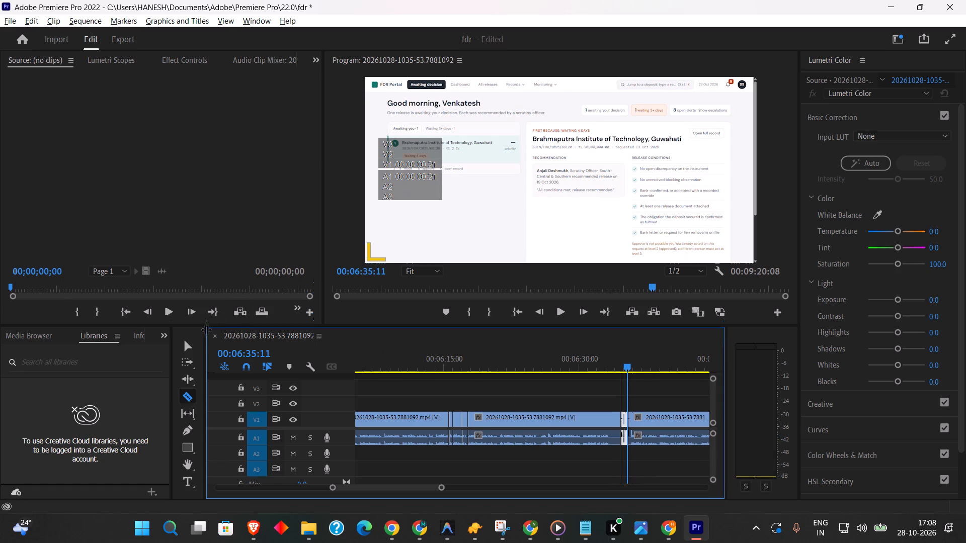
Delete the short segment between 00:06:34:18 and 00:06:35:11 and move the following clip back to close the gap.
left_click(194, 344)
left_click(625, 421)
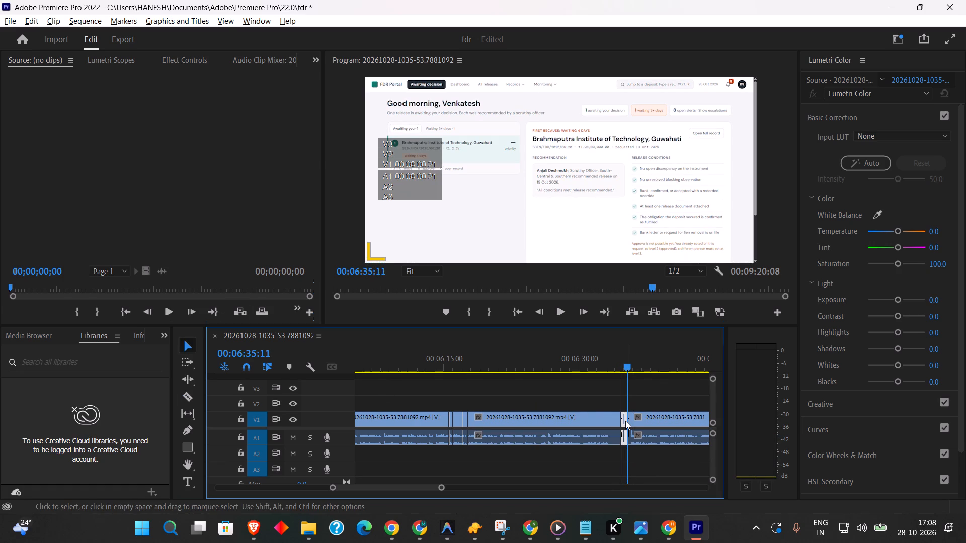
key("BackSpace")
left_click_drag(643, 421, 633, 418)
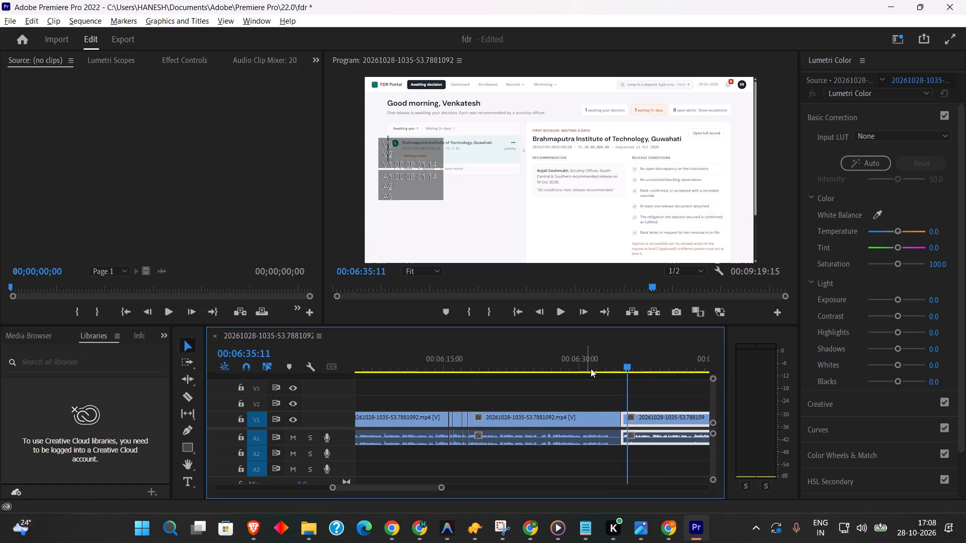
Review playback from about 00:06:31 across the join at 00:06:34:18 and on through the administrator's home and App clock passages.
left_click(592, 369)
key("space")
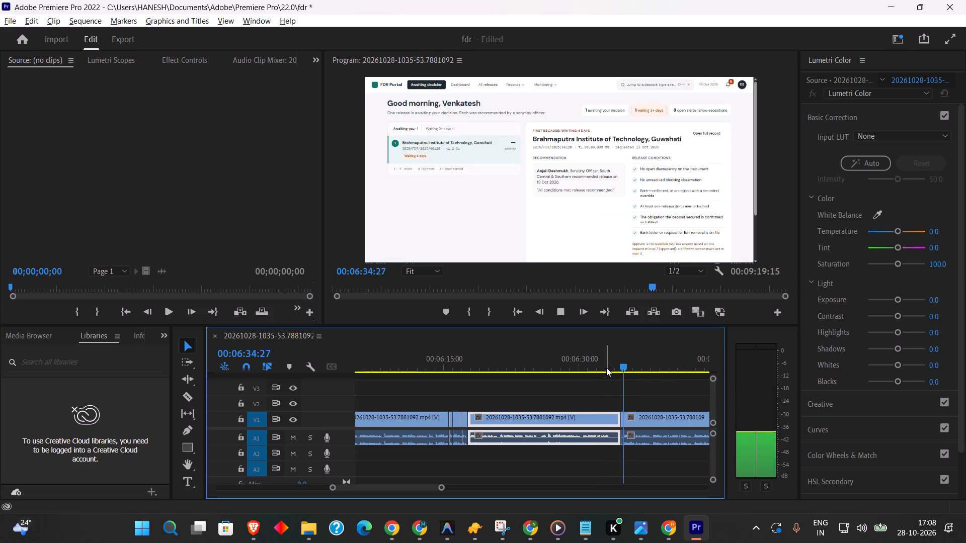
left_click_drag(442, 487, 485, 484)
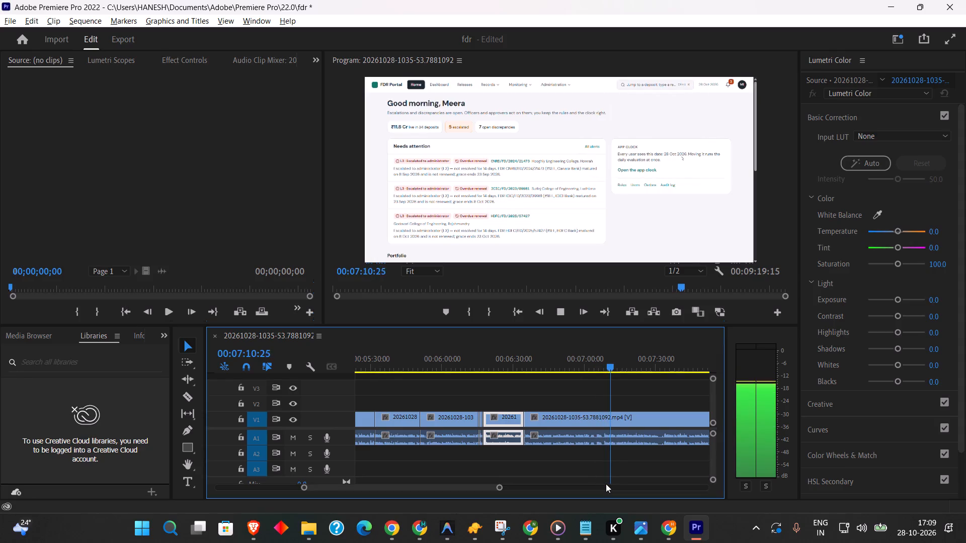
left_click_drag(502, 484, 502, 484)
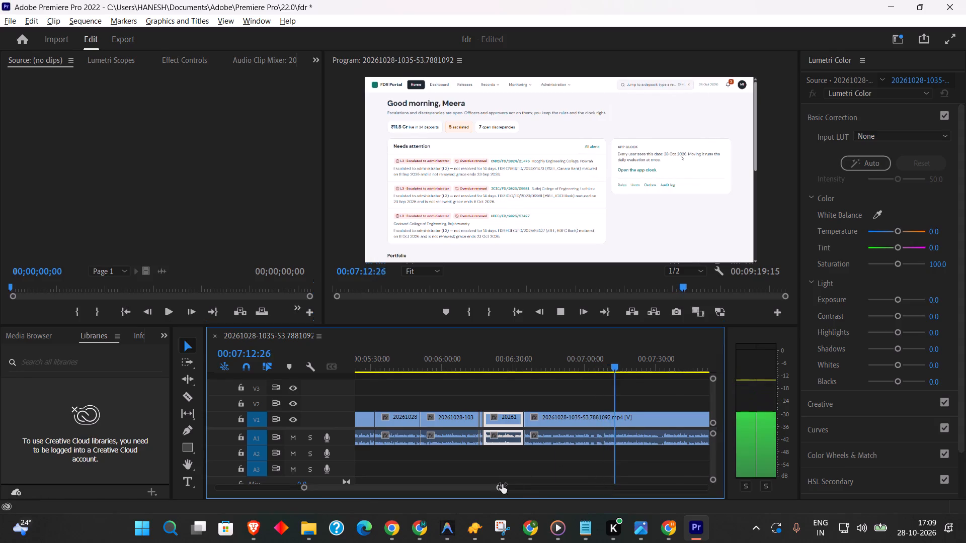
left_click_drag(502, 484, 486, 492)
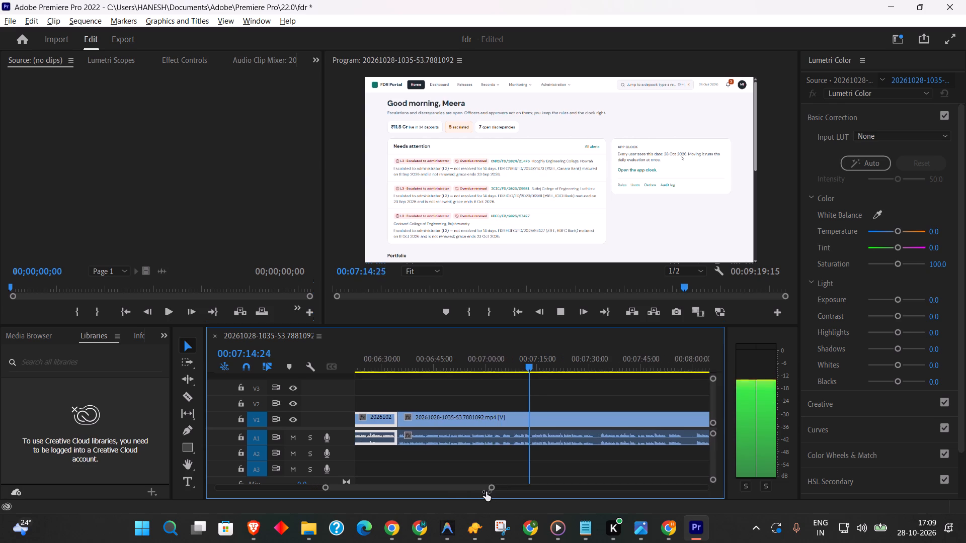
left_click_drag(486, 492, 480, 493)
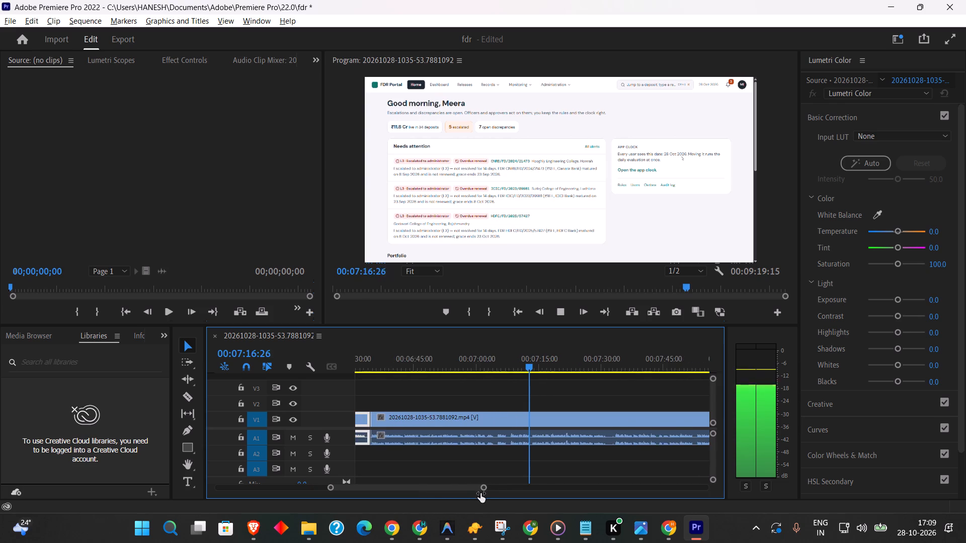
left_click_drag(480, 493, 485, 495)
left_click_drag(469, 486, 474, 487)
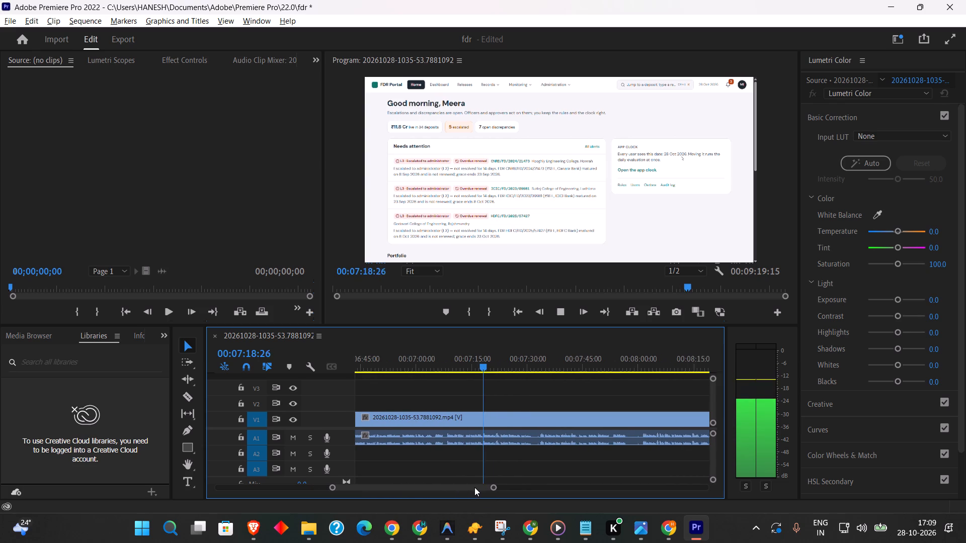
left_click_drag(474, 487, 476, 488)
left_click_drag(492, 490, 564, 490)
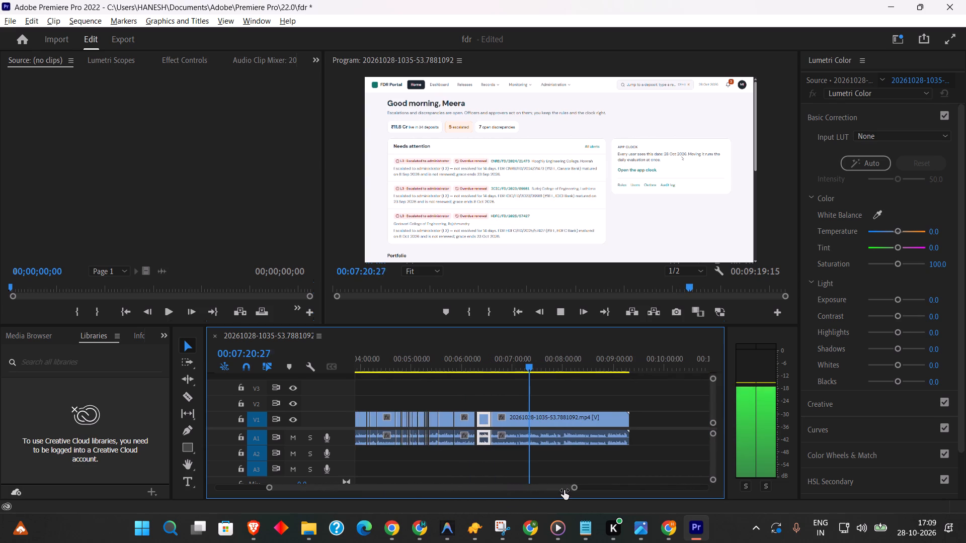
left_click_drag(564, 490, 542, 489)
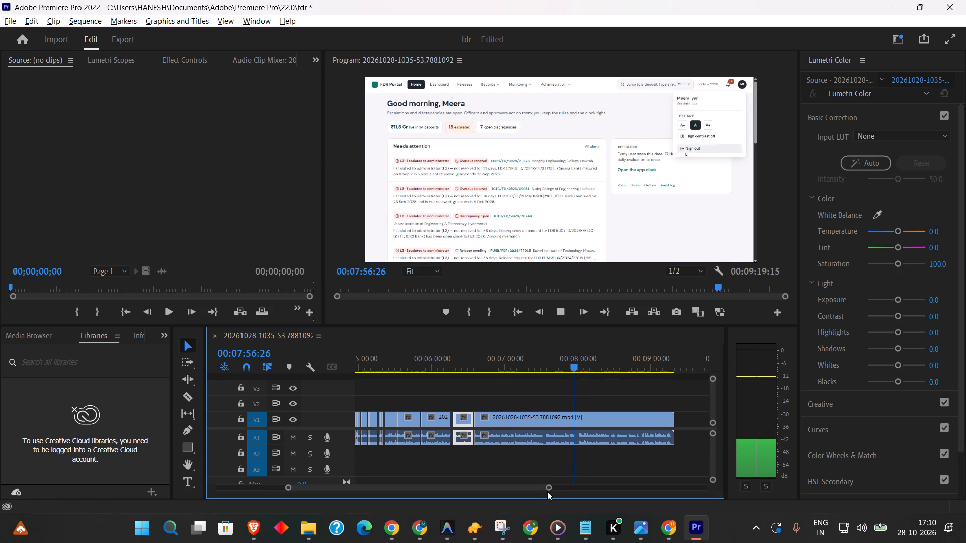
Locate the start of the unwanted part in the App clock passage and split the clip at 00:07:52:14.
left_click(547, 491)
left_click_drag(547, 487, 516, 487)
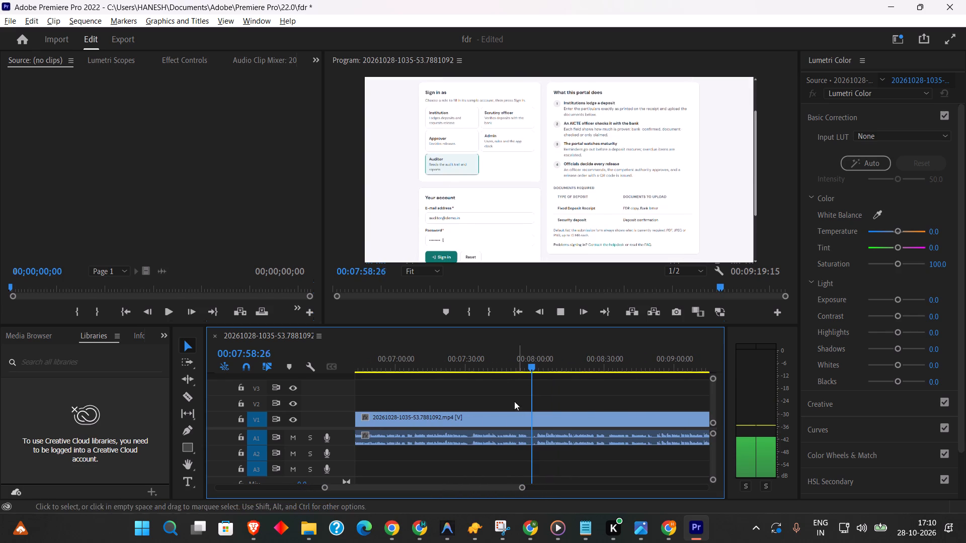
left_click(485, 359)
key("space")
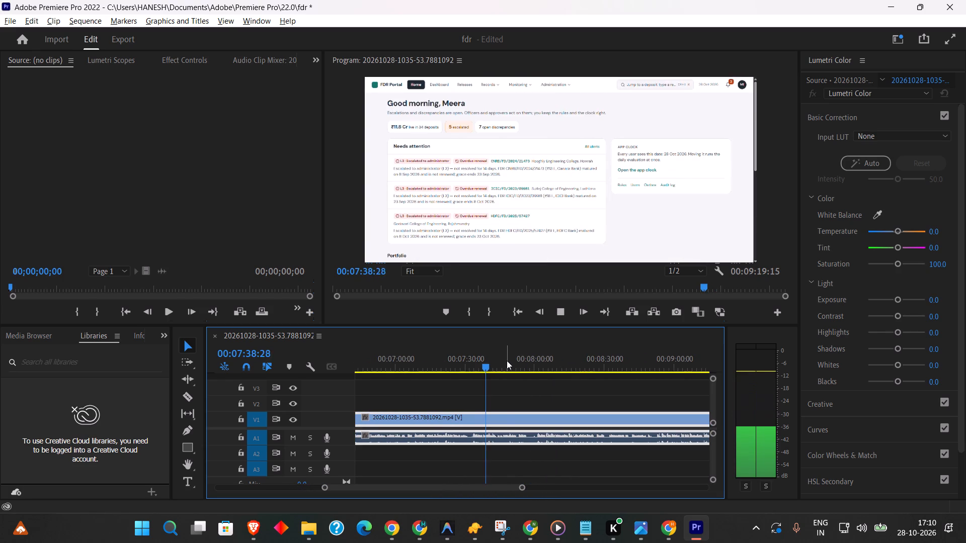
left_click(507, 360)
key("space")
left_click(530, 357)
left_click(519, 354)
key("space")
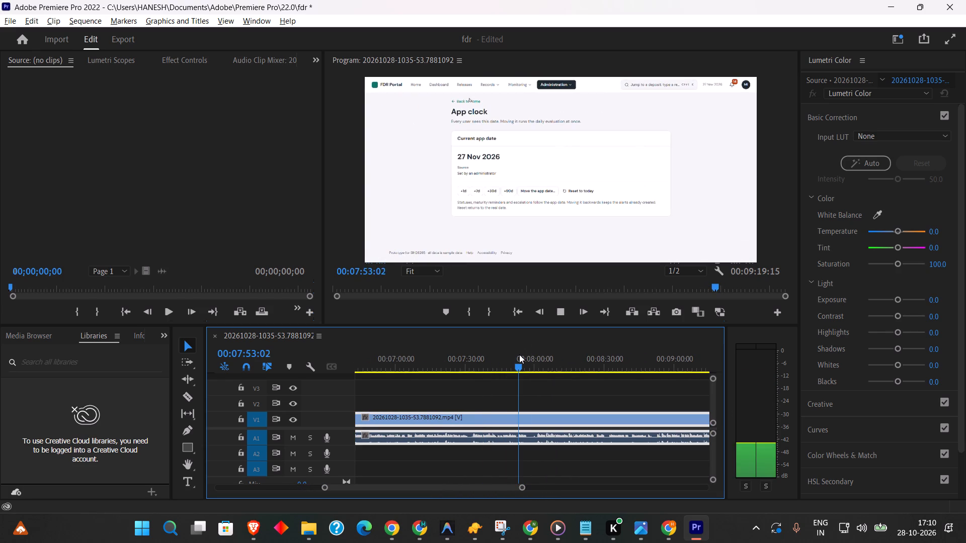
left_click(519, 354)
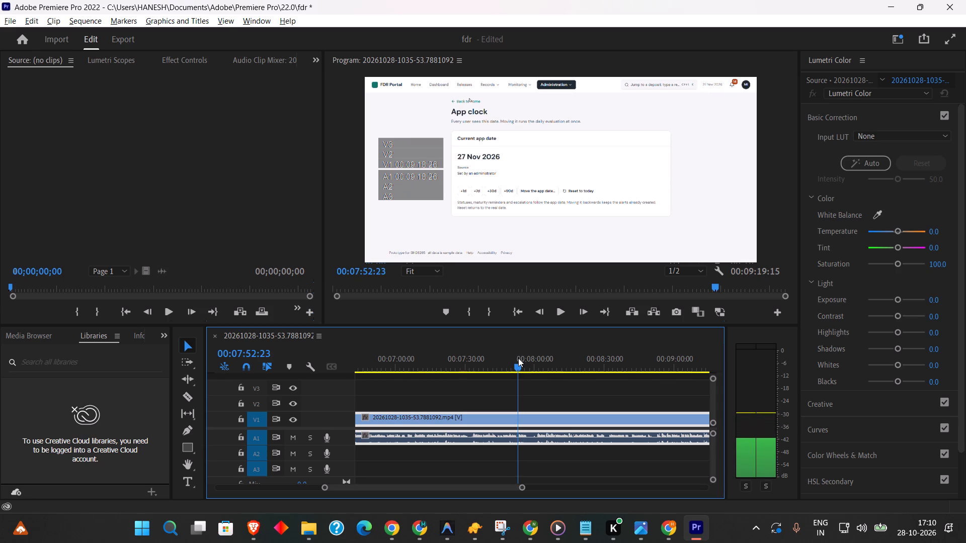
left_click(186, 397)
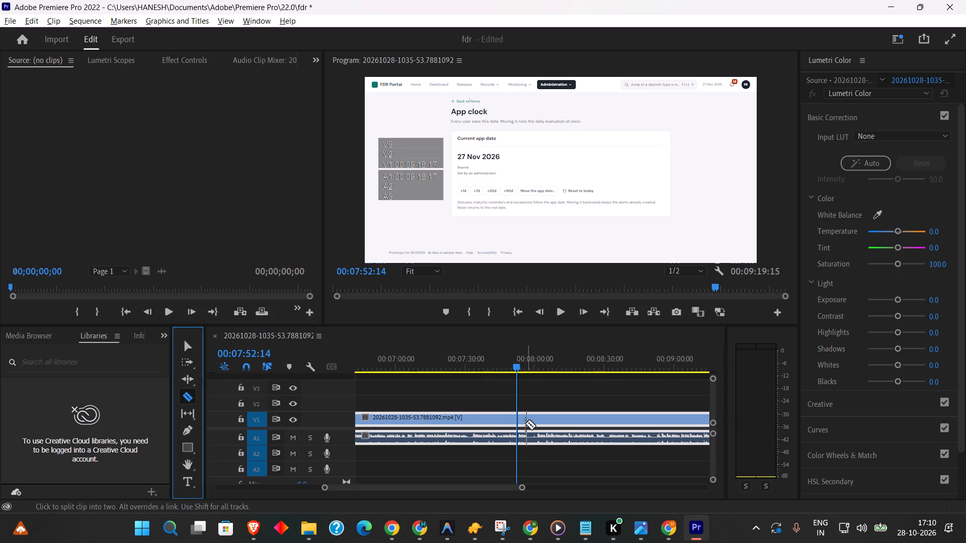
left_click(517, 417)
Locate the end of the unwanted App clock part and split the clip at 00:07:54:05.
key("space")
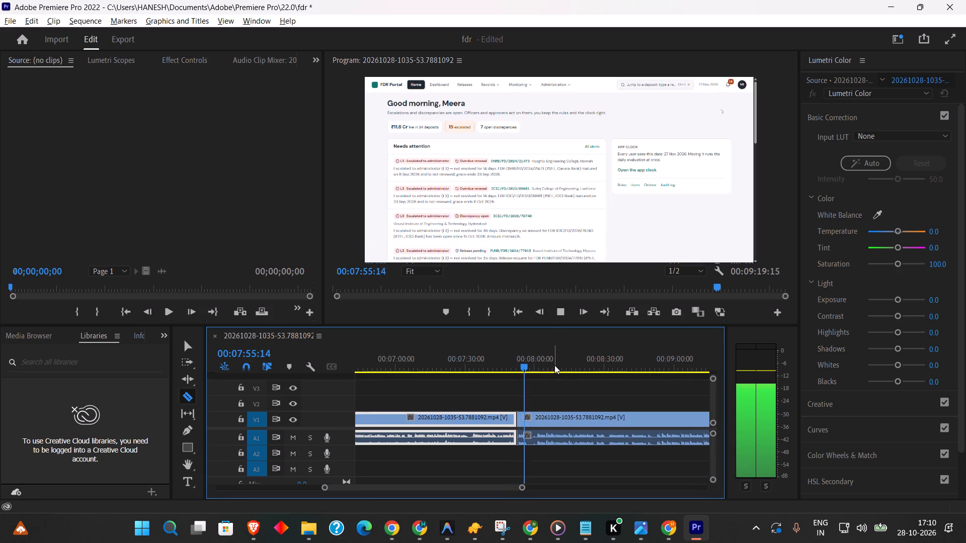
key("space")
left_click_drag(521, 486, 446, 486)
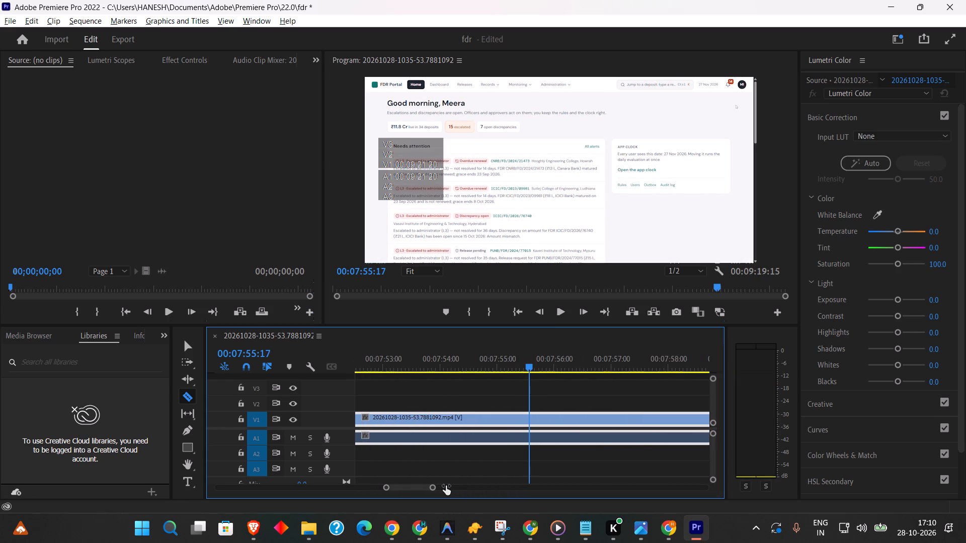
left_click_drag(446, 486, 445, 483)
left_click(414, 369)
key("space")
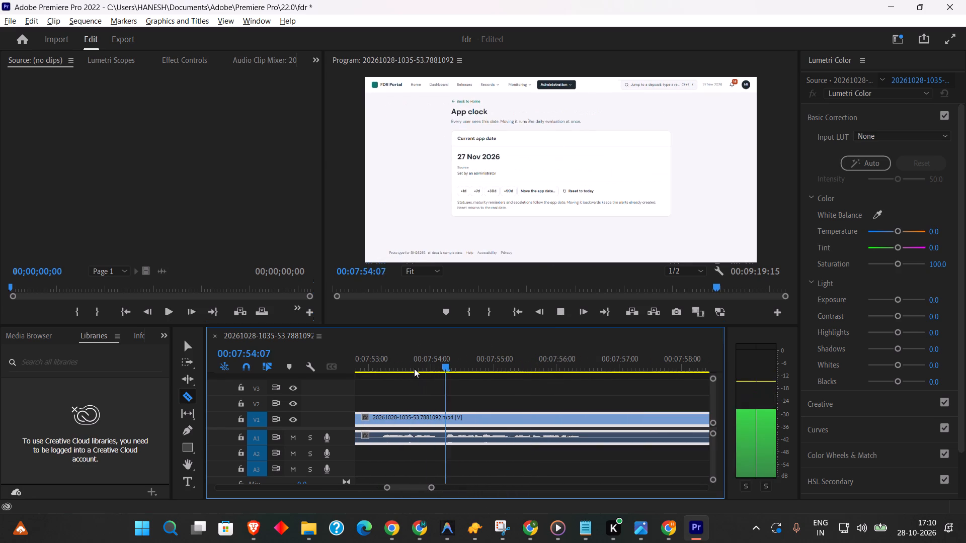
left_click_drag(414, 369, 443, 382)
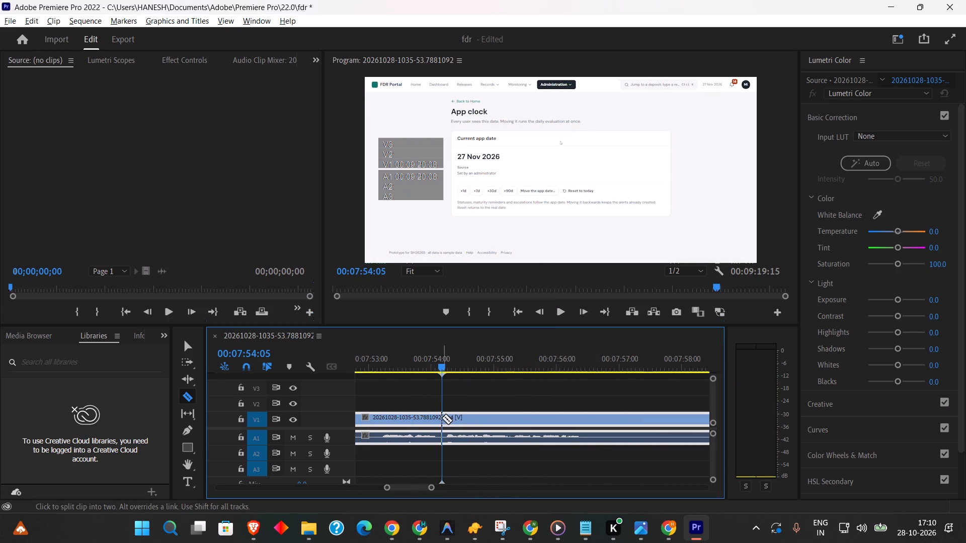
left_click(442, 418)
Delete the segment between 00:07:52:14 and 00:07:54:05 and move the following clip back to close the gap.
left_click_drag(187, 343, 192, 345)
left_click(397, 416)
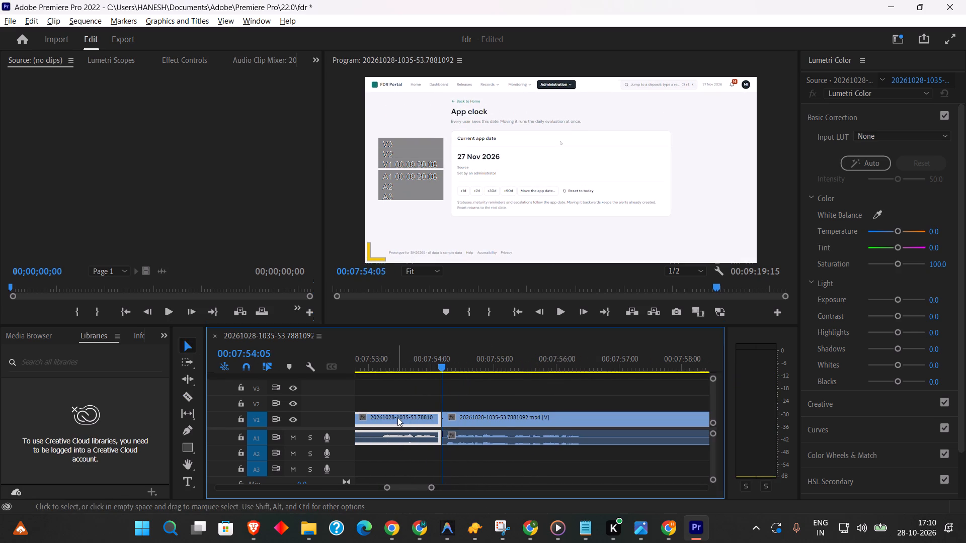
key("BackSpace")
left_click(417, 486)
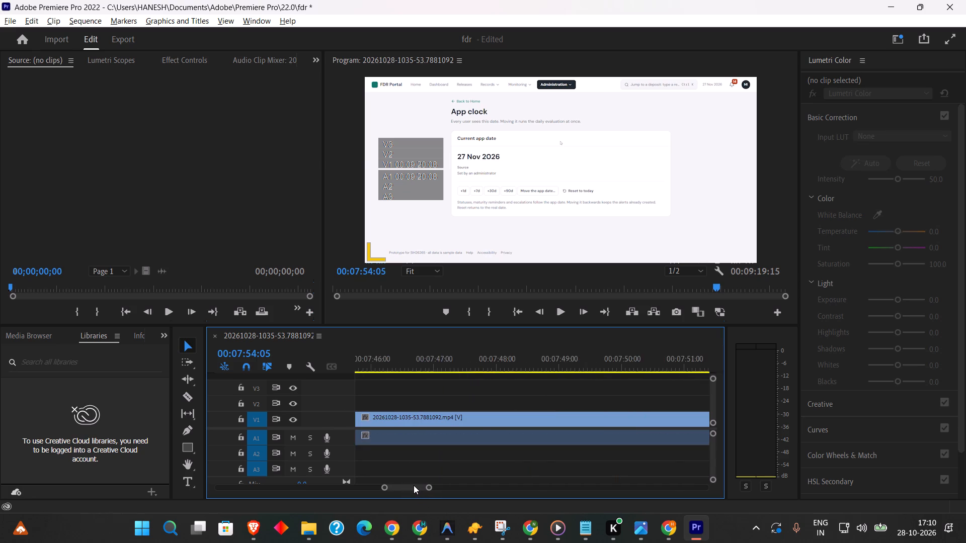
left_click_drag(434, 487, 444, 487)
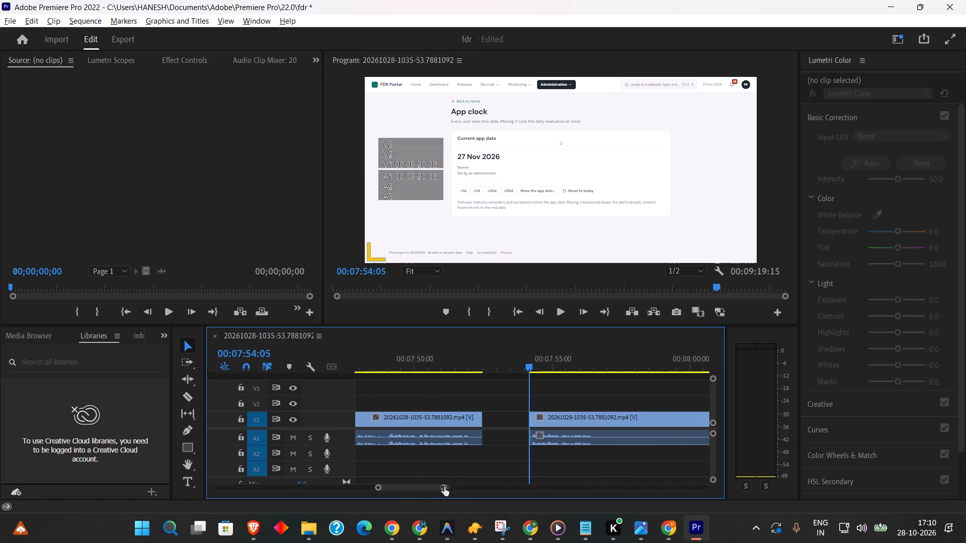
left_click_drag(444, 487, 444, 486)
left_click_drag(571, 420, 524, 421)
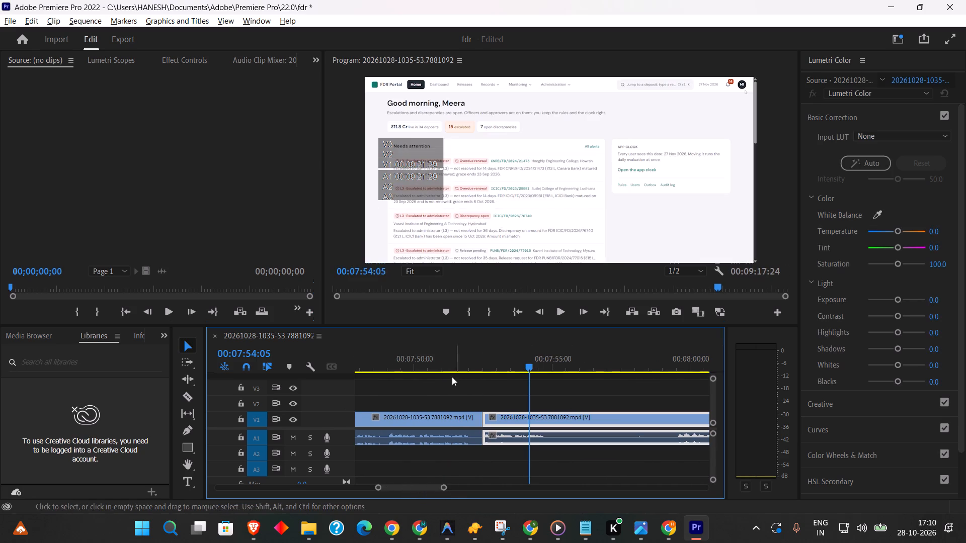
Replay from about 00:07:50 across the join at 00:07:52:14 and on into the auditor passage.
left_click(434, 362)
key("space")
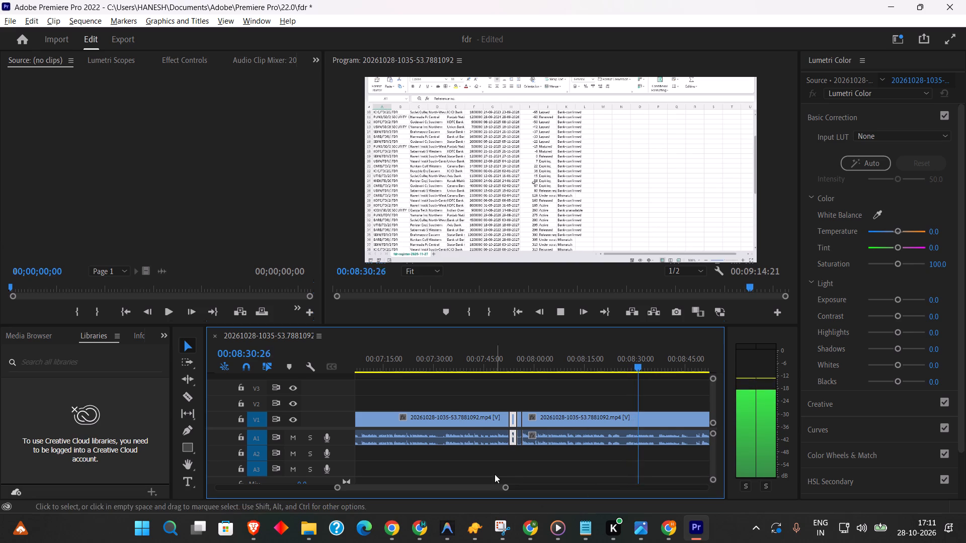
Locate the moment after the CSV download on the Reports page and split the clip at 00:08:20:28.
left_click_drag(506, 491, 479, 485)
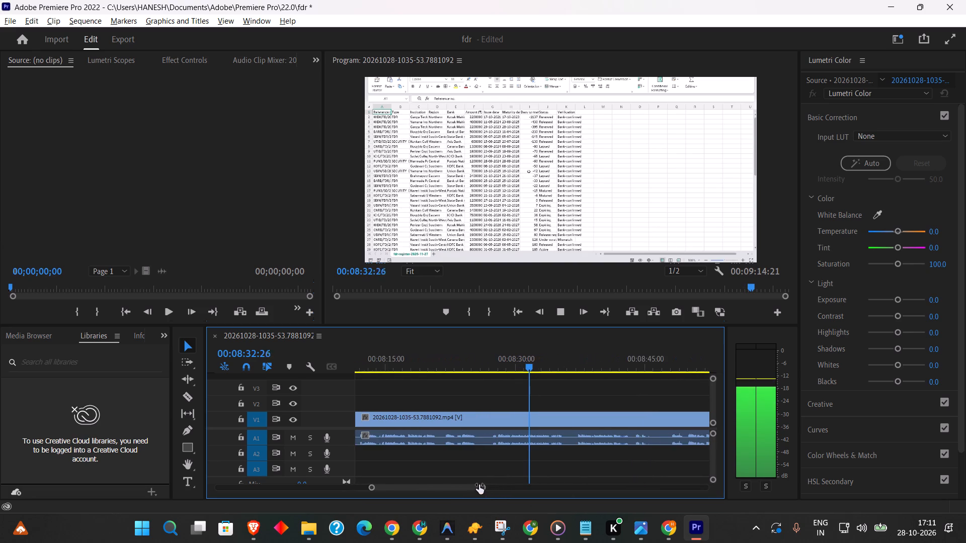
left_click_drag(479, 485, 497, 490)
left_click(422, 368)
key("space")
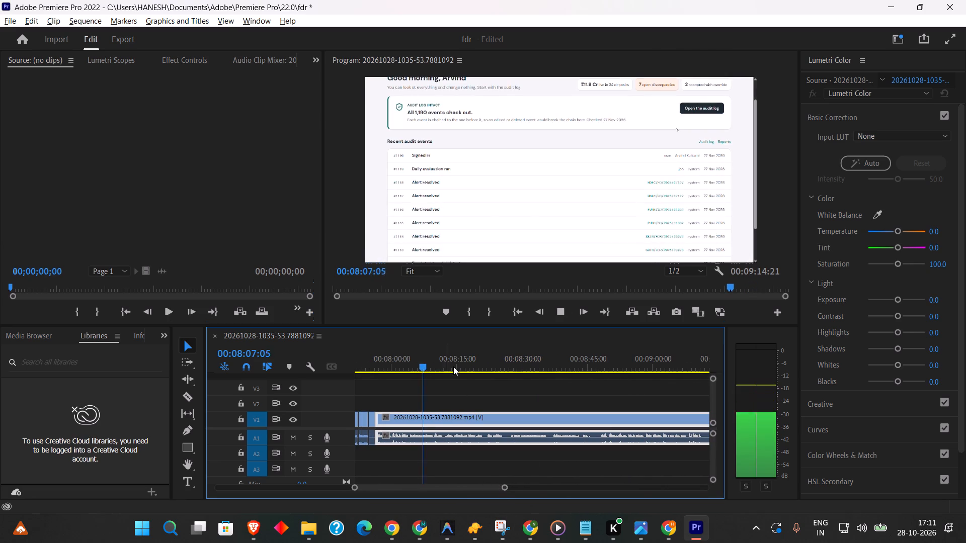
left_click(454, 367)
left_click(470, 365)
left_click(476, 363)
key("space")
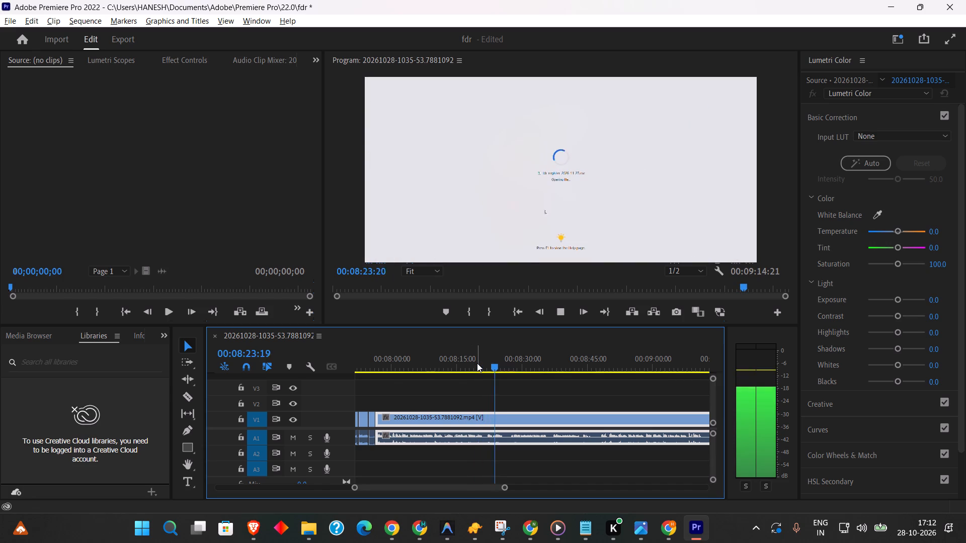
left_click(477, 363)
key("space")
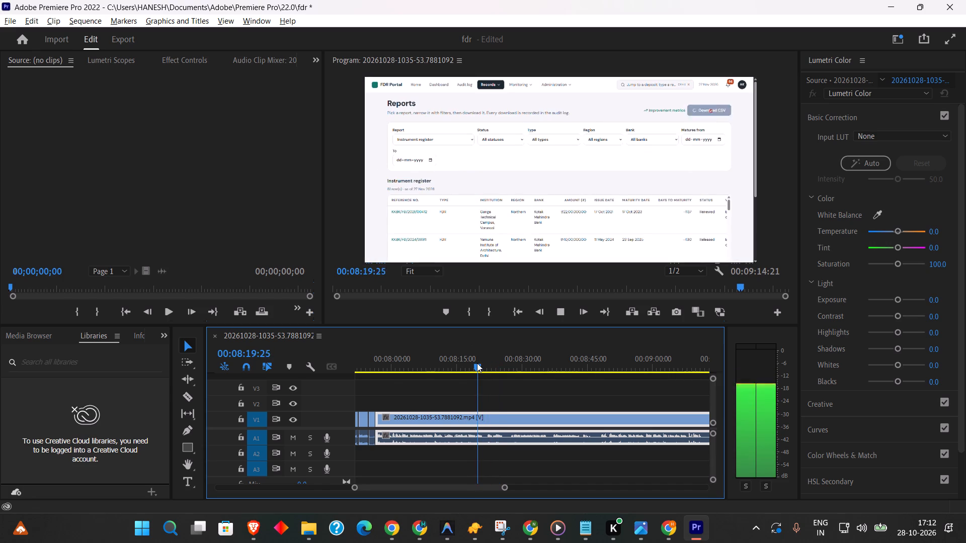
key("space")
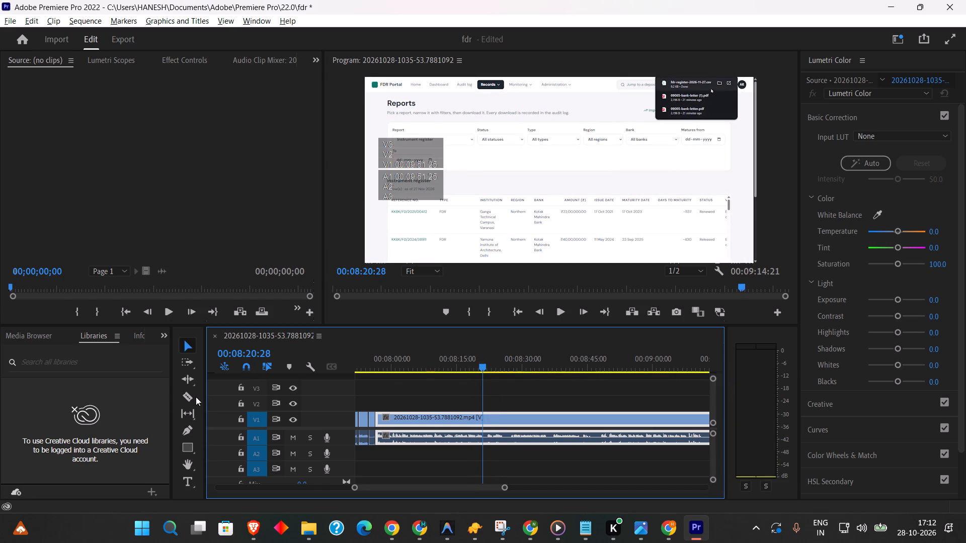
left_click(184, 400)
left_click(482, 420)
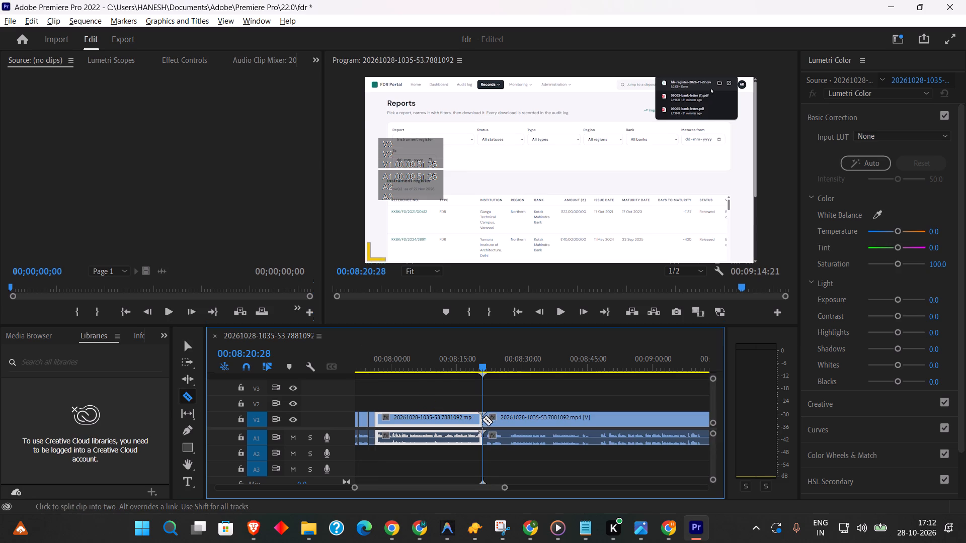
Review the opening of the downloaded register, locate where the unwanted spreadsheet part starts, and split the clip at 00:08:21:26.
key("space")
left_click_drag(499, 368, 507, 369)
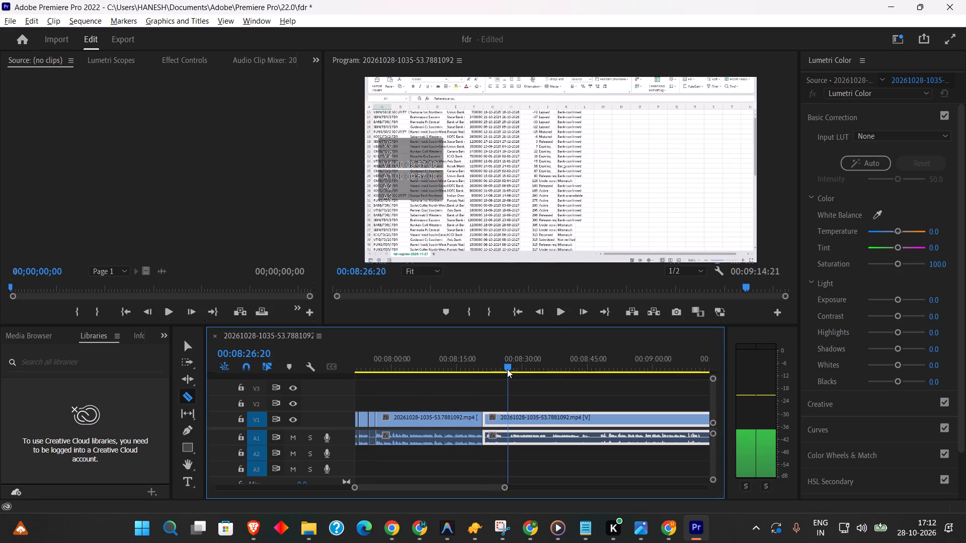
left_click_drag(507, 369, 486, 367)
key("space")
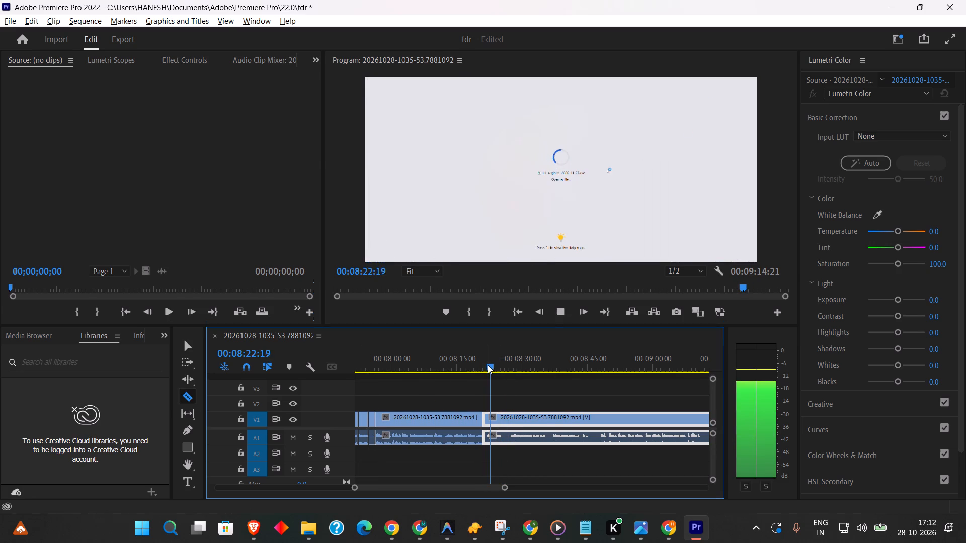
left_click_drag(488, 365, 489, 365)
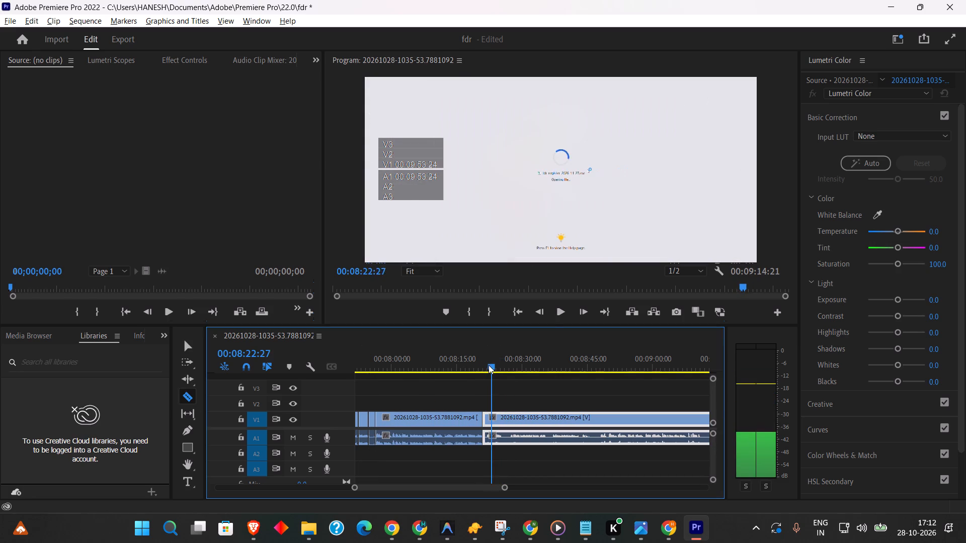
left_click_drag(489, 365, 500, 368)
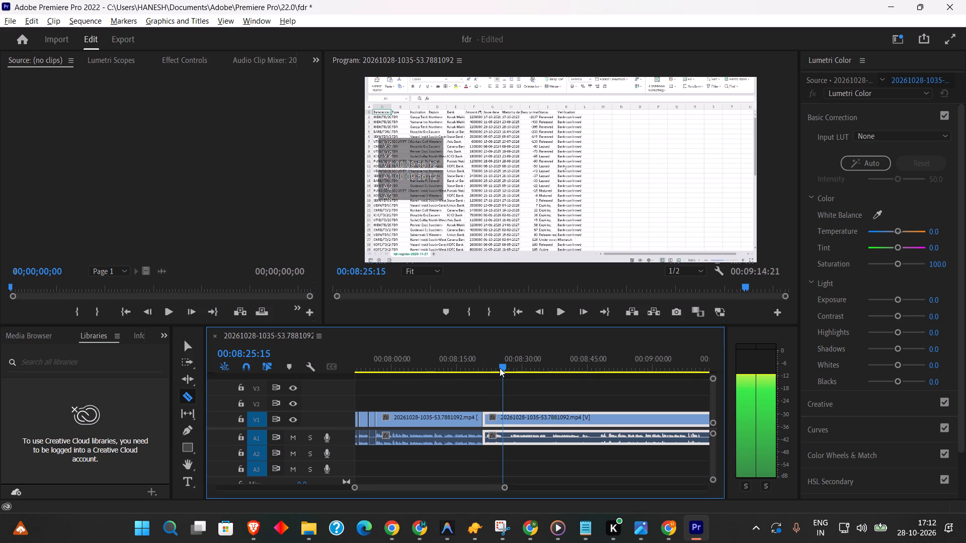
left_click_drag(500, 368, 482, 366)
key("space")
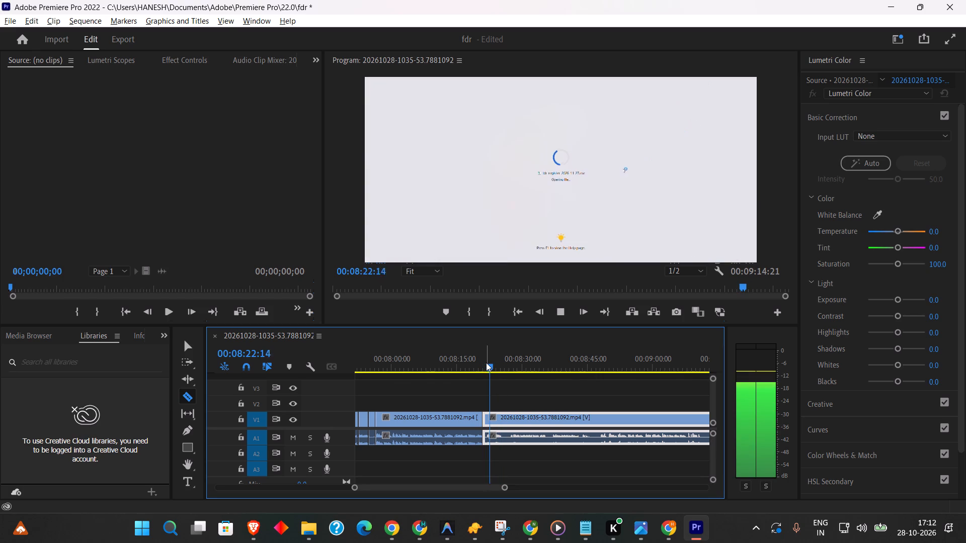
double_click(480, 364)
key("space")
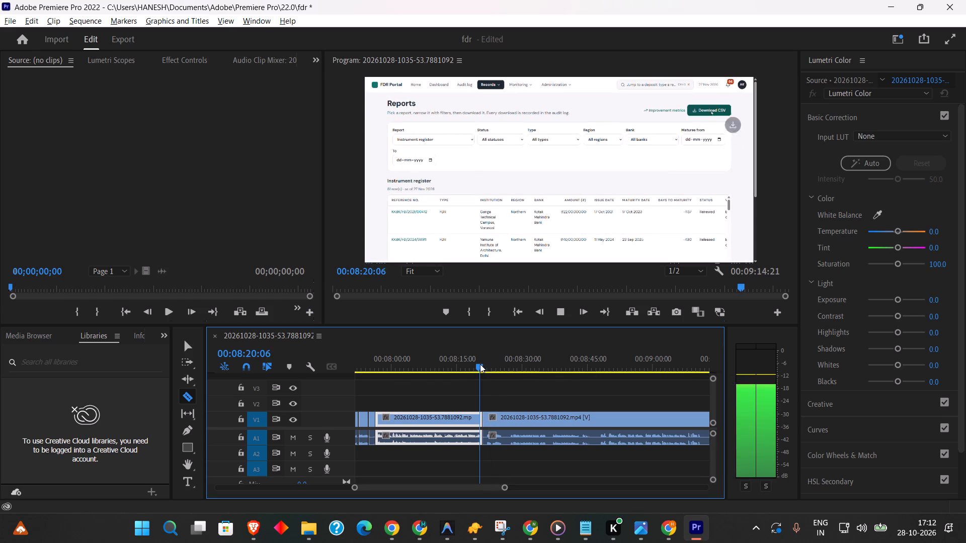
key("space")
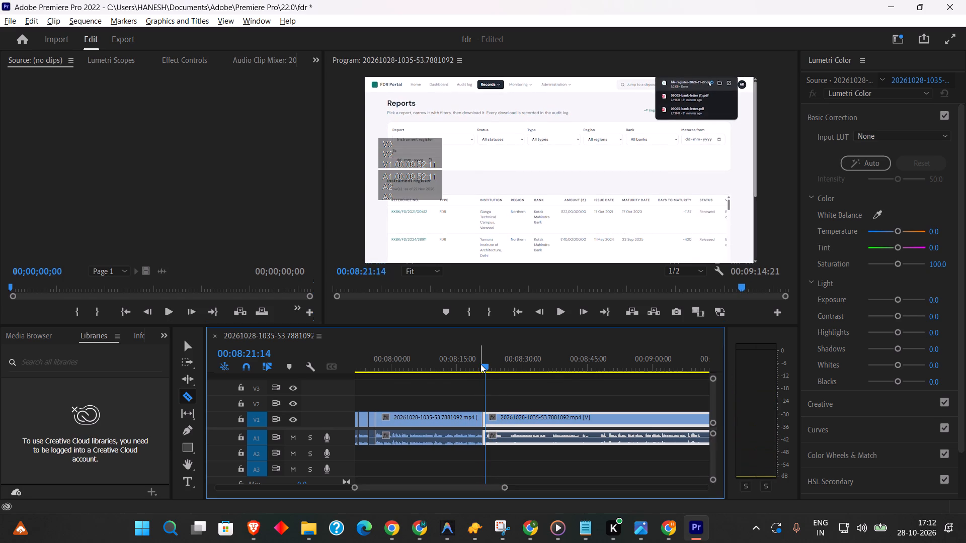
key("space")
key("space")
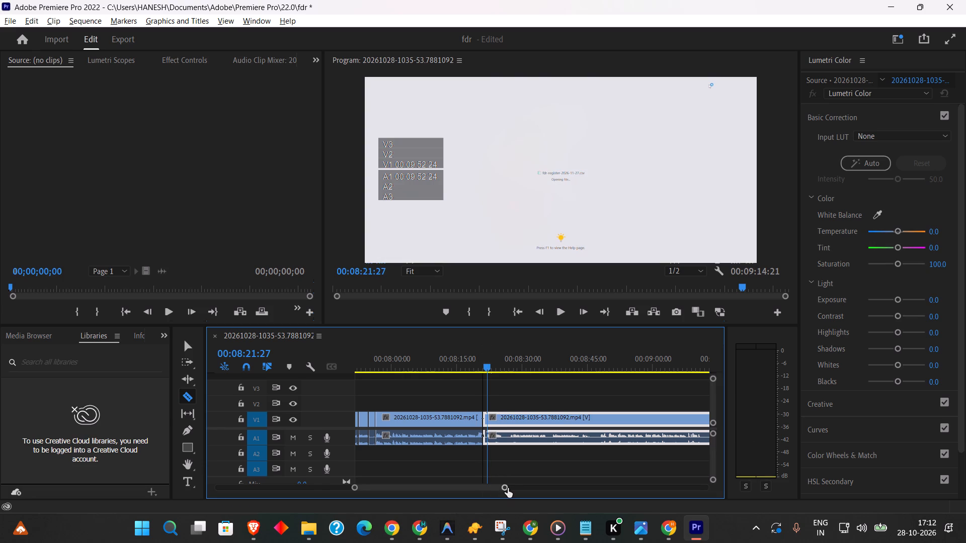
left_click_drag(505, 488, 450, 489)
left_click_drag(463, 355, 520, 371)
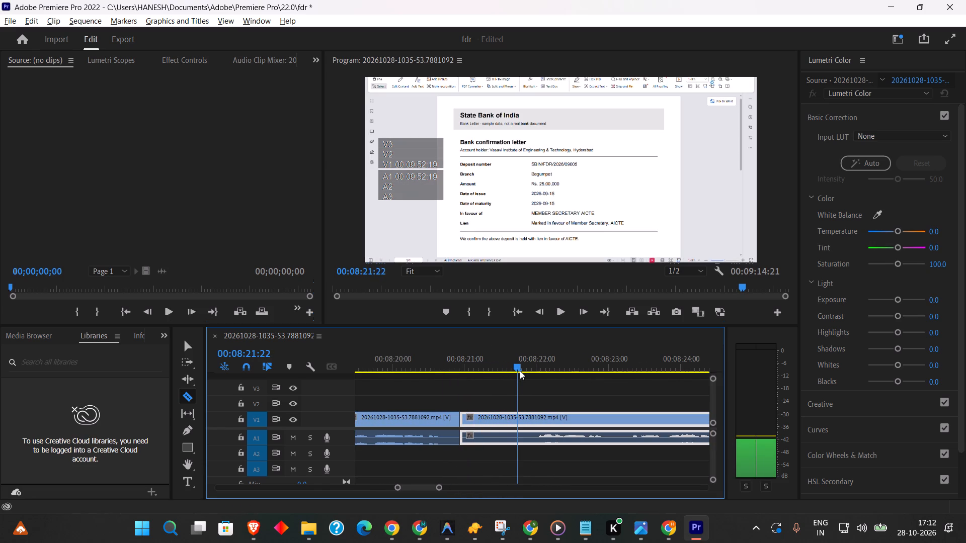
left_click_drag(520, 371, 529, 372)
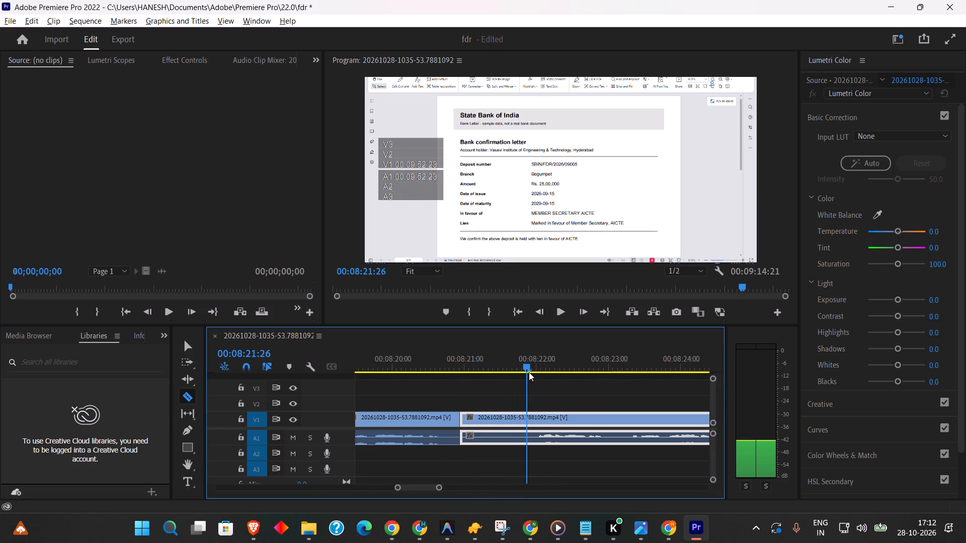
left_click_drag(529, 372, 503, 374)
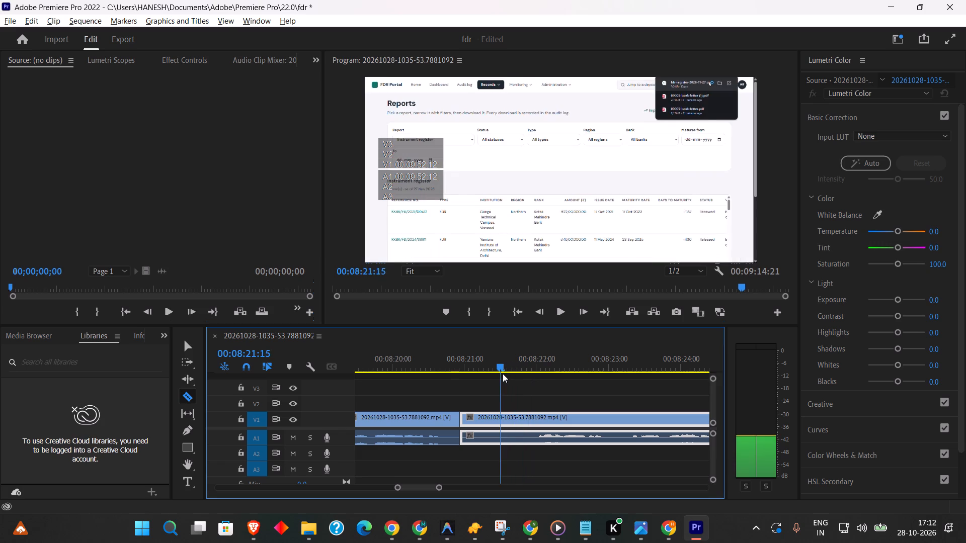
left_click_drag(503, 374, 532, 376)
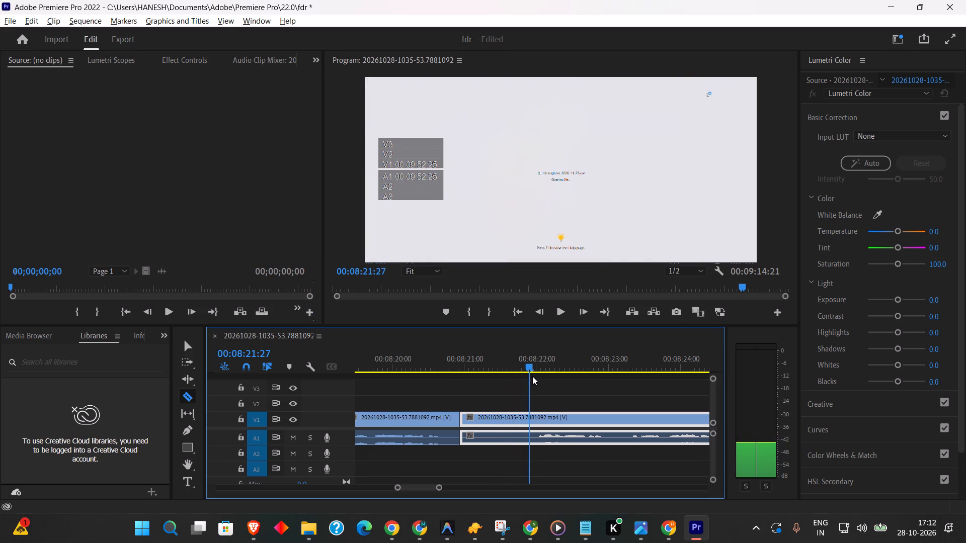
left_click_drag(532, 376, 529, 377)
left_click(529, 417)
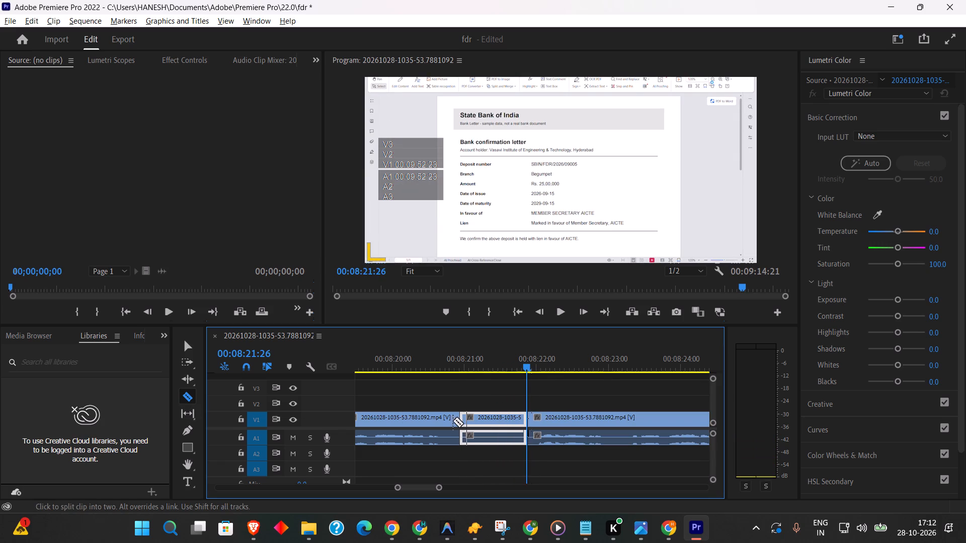
Locate the end of the unwanted spreadsheet part frame by frame and split the clip at 00:08:30:00.
left_click_drag(440, 487, 468, 487)
key("space")
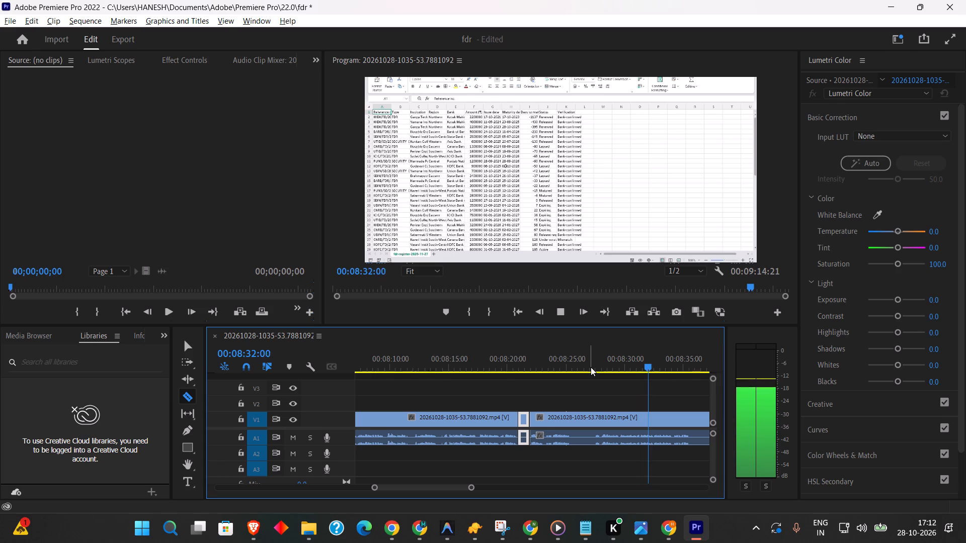
left_click_drag(591, 367, 595, 368)
key("space")
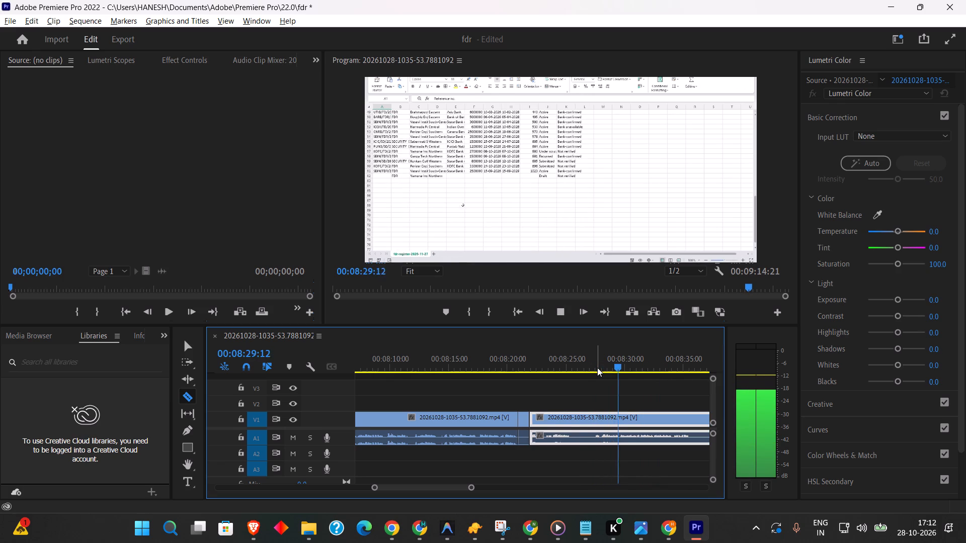
left_click(621, 366)
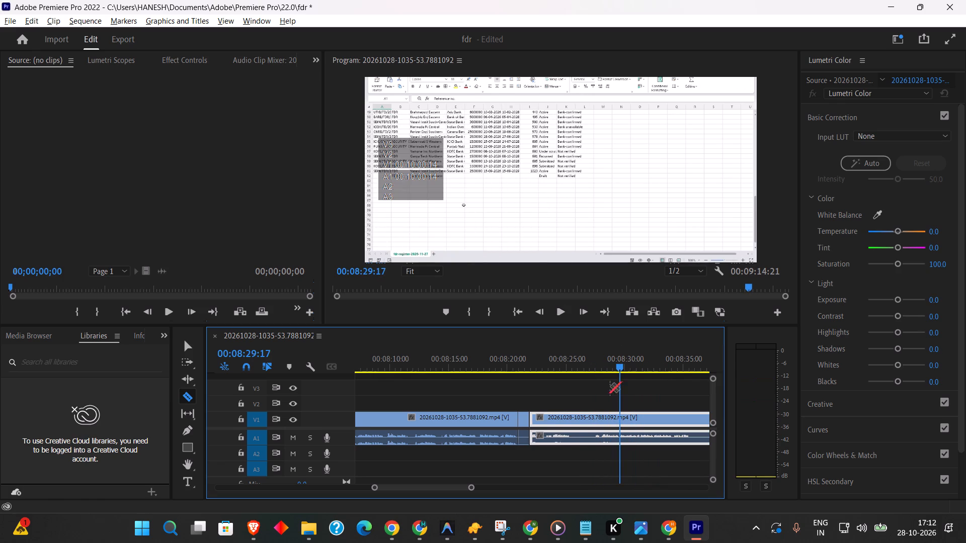
left_click_drag(472, 486, 459, 490)
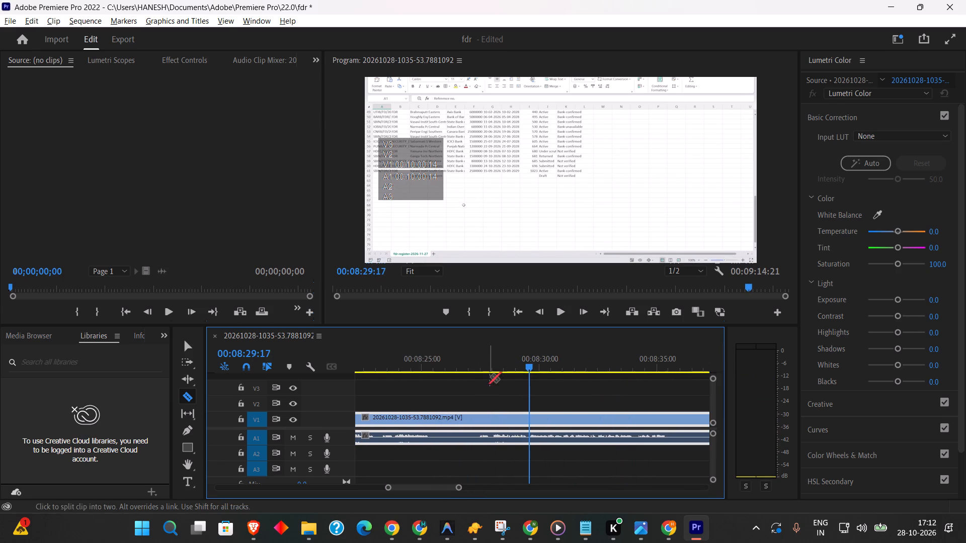
left_click_drag(494, 370, 508, 370)
key("space")
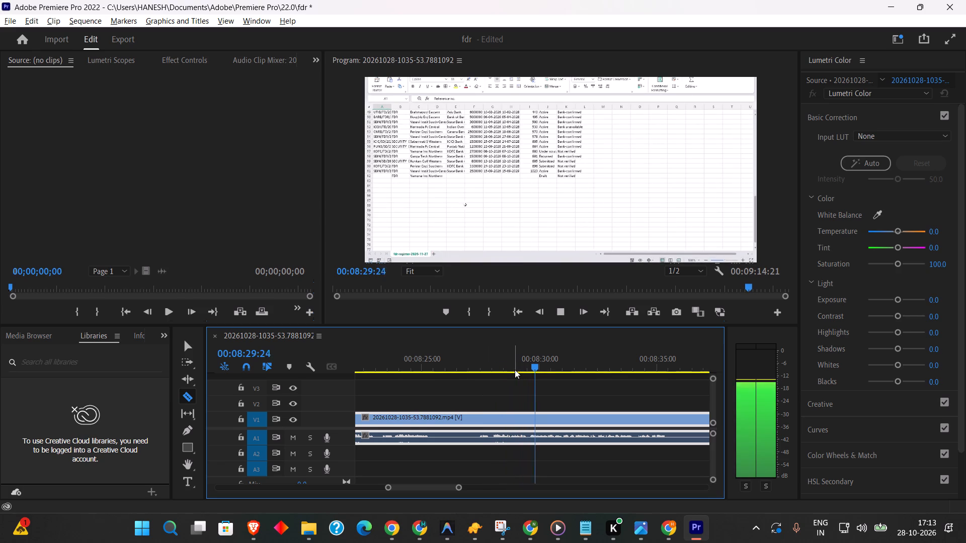
key("space")
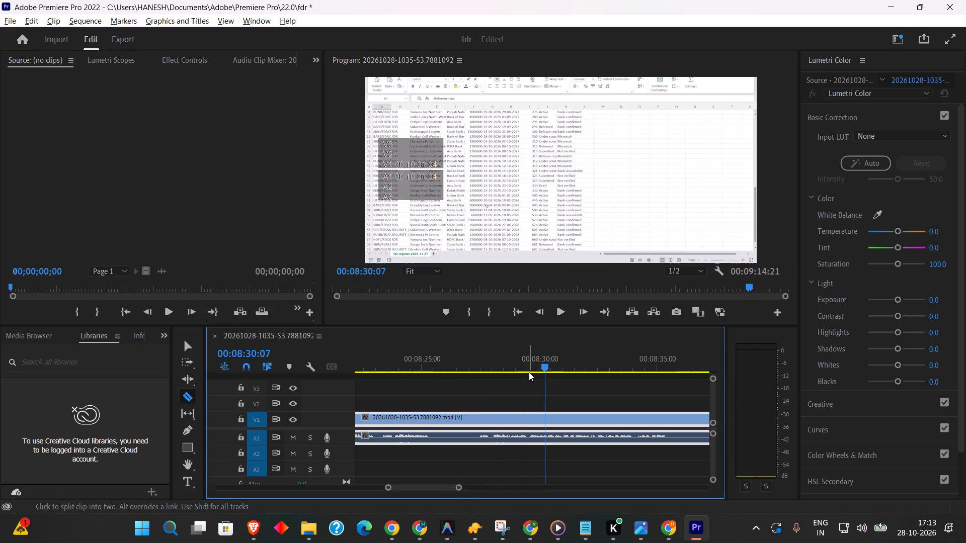
left_click(530, 370)
key("Right")
key("Right")
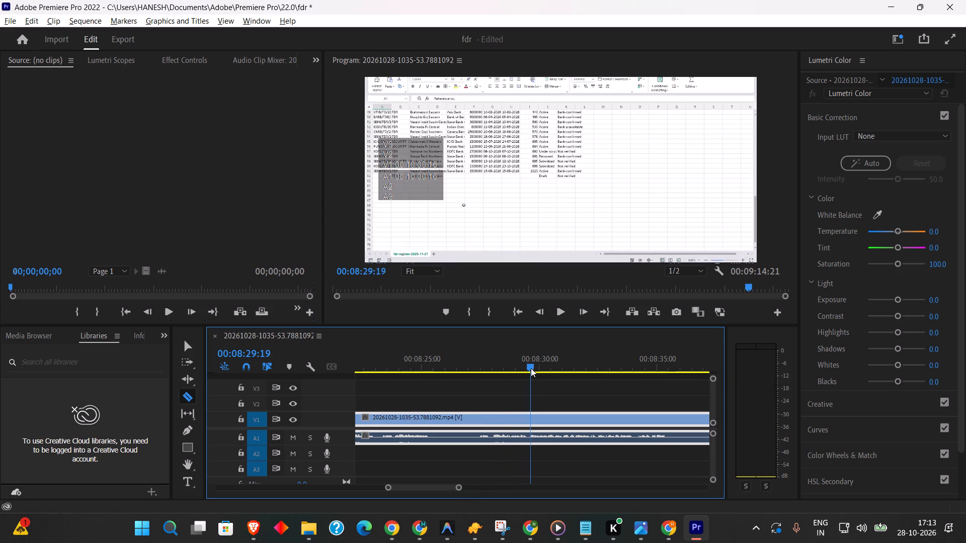
key("Right")
key("Right")
key("Right")
key("Right")
key("Right")
key("Right")
key("Right")
key("Right")
key("Right")
key("Right")
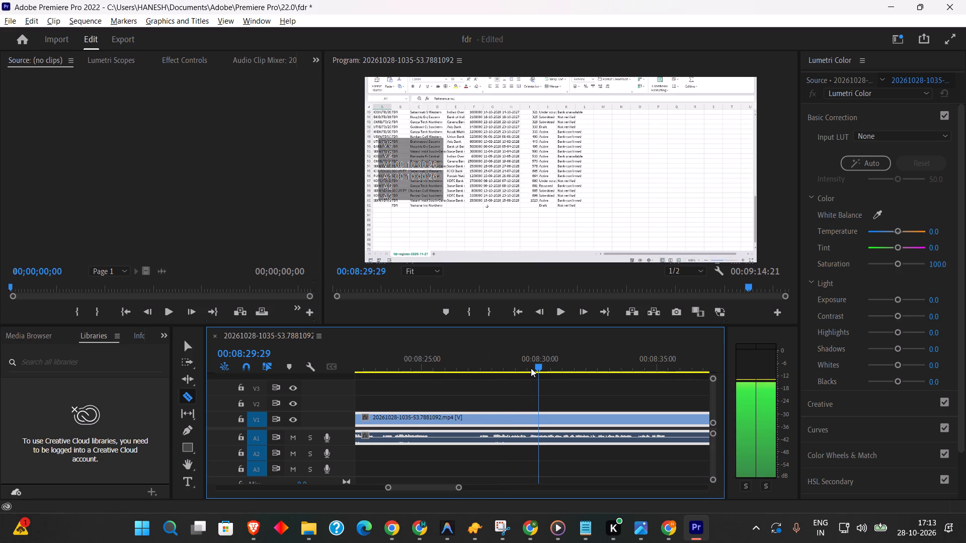
key("Right")
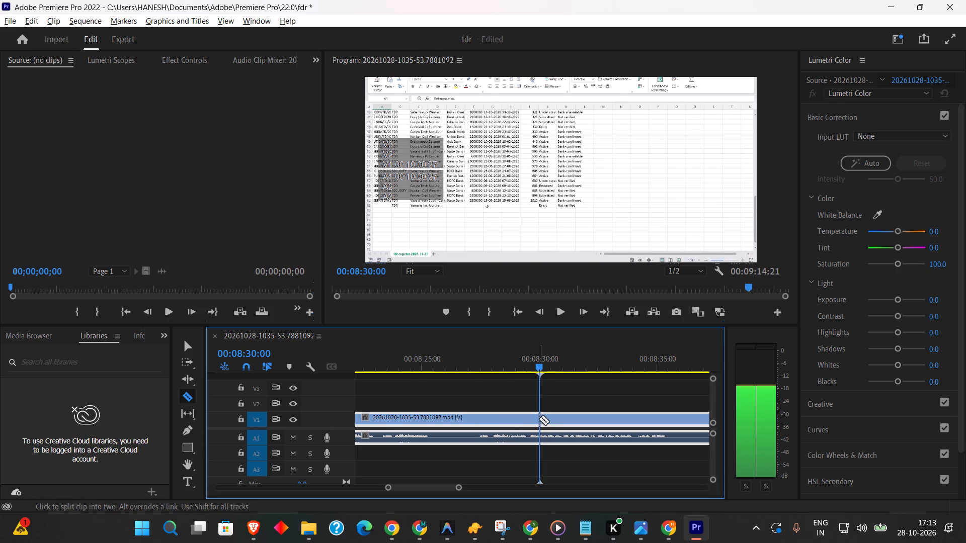
left_click(539, 419)
Delete the spreadsheet segment between 00:08:21:26 and 00:08:30:00 and move the following clip back to close the gap.
left_click(186, 343)
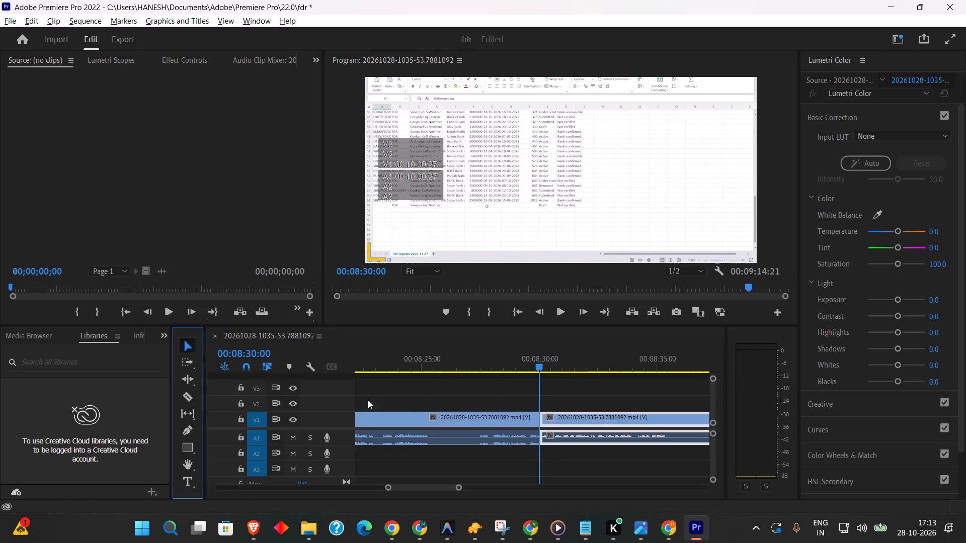
left_click(482, 420)
key("BackSpace")
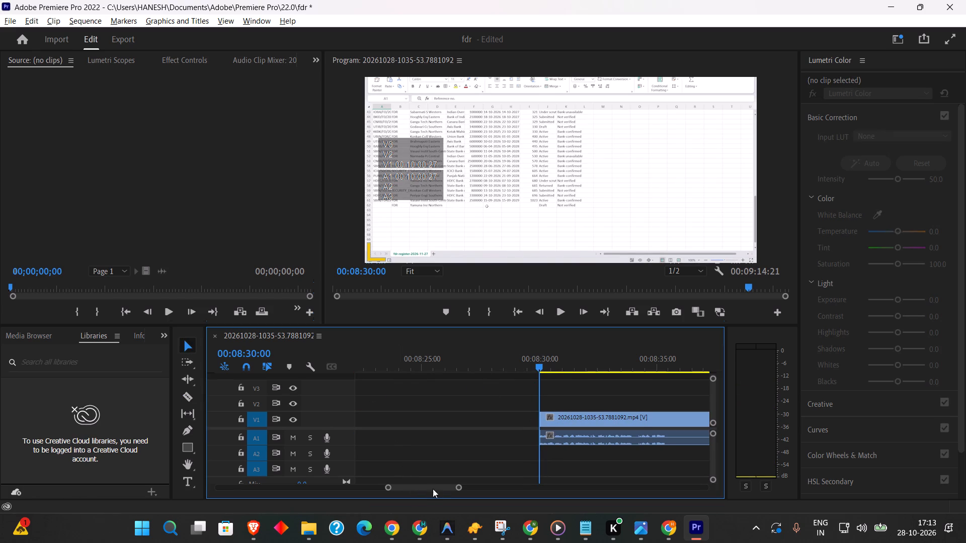
left_click(433, 486)
left_click_drag(458, 487, 473, 489)
left_click_drag(572, 421, 486, 422)
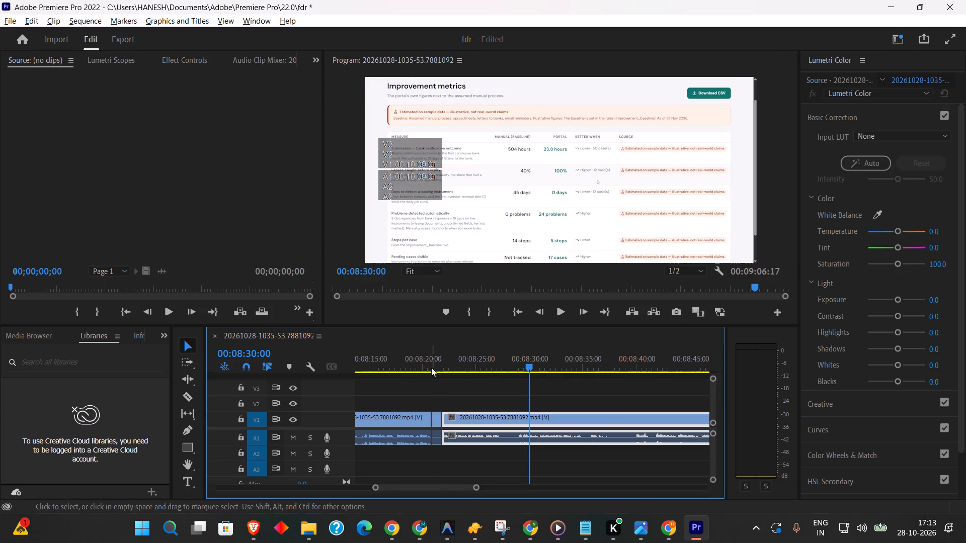
Review the improvement metrics passage and split the clip at 00:08:35:02, when the pointer is on Dashboard.
left_click(415, 360)
key("space")
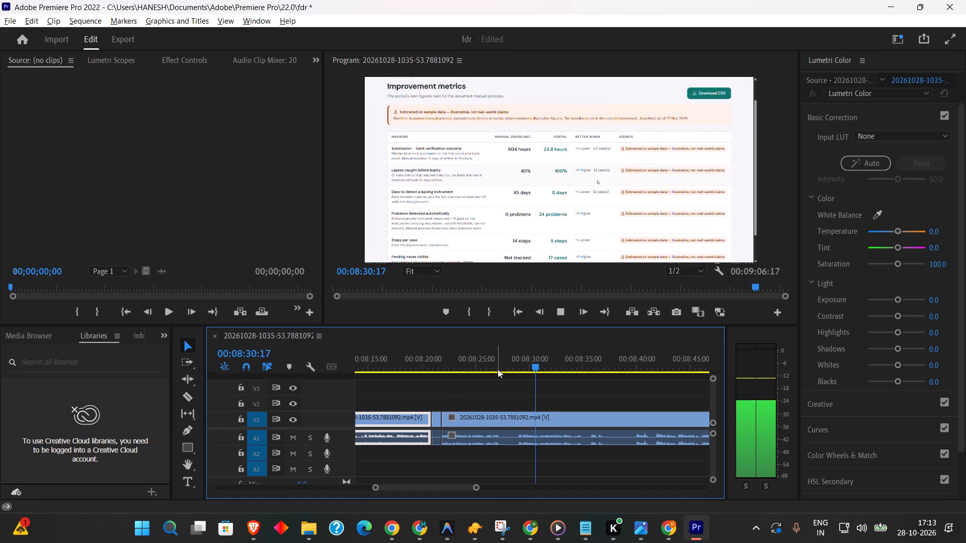
left_click_drag(477, 488, 492, 487)
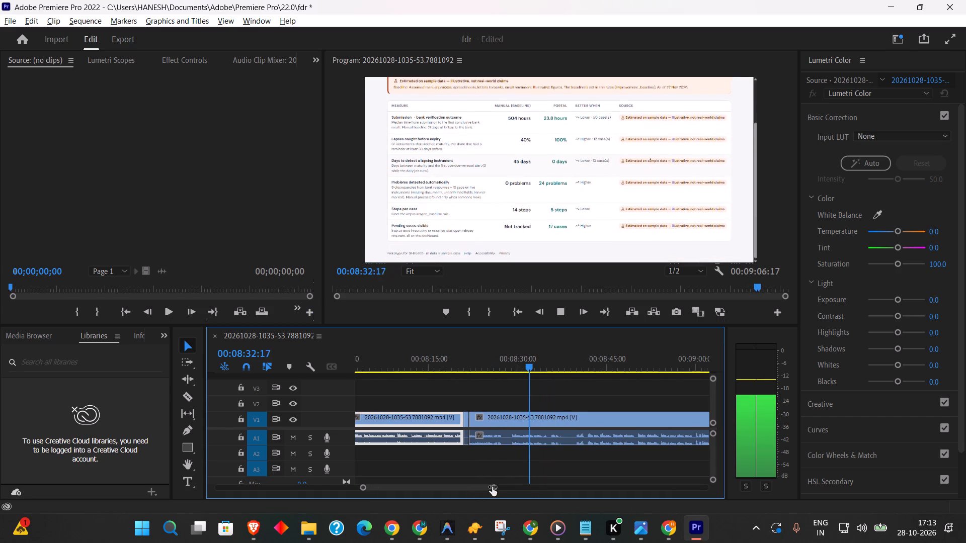
left_click_drag(492, 487, 490, 487)
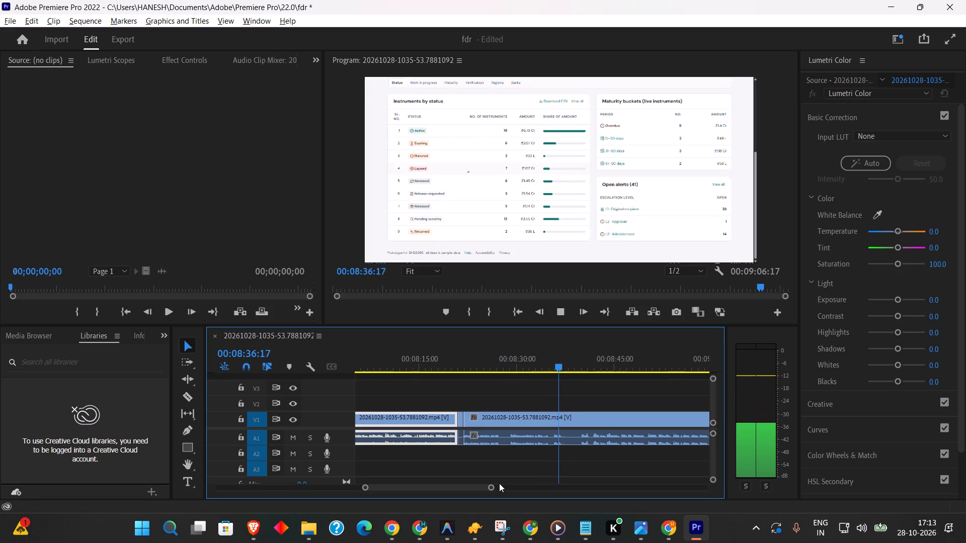
left_click(544, 364)
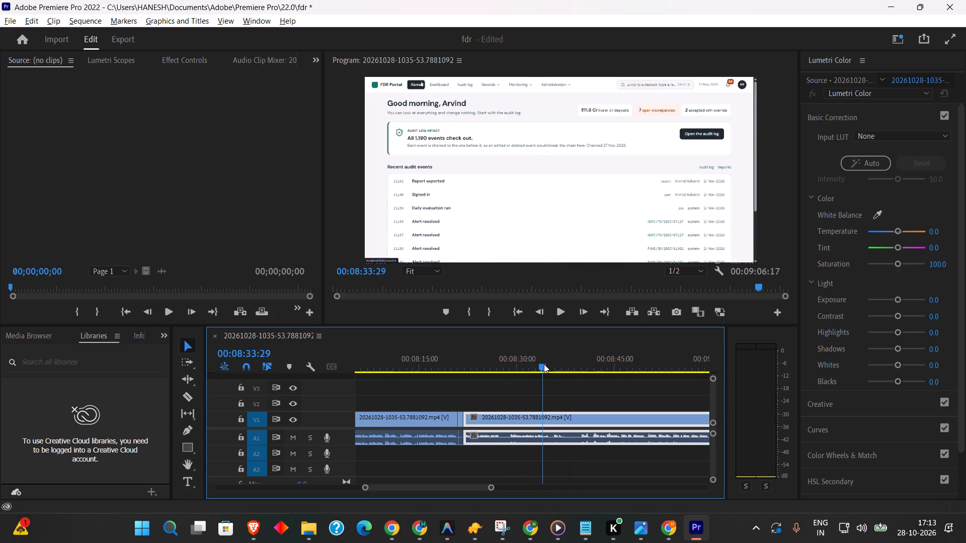
key("space")
left_click_drag(489, 488, 493, 488)
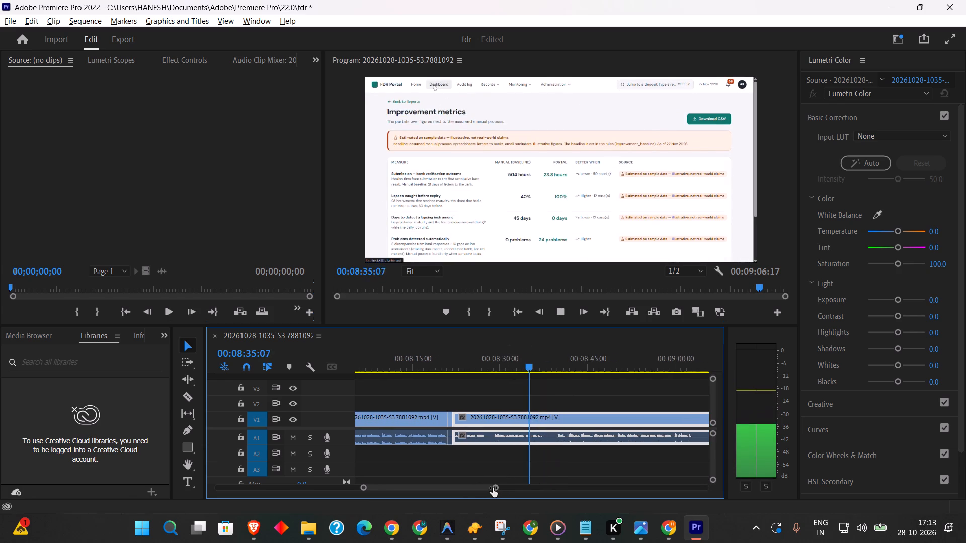
left_click_drag(493, 488, 475, 486)
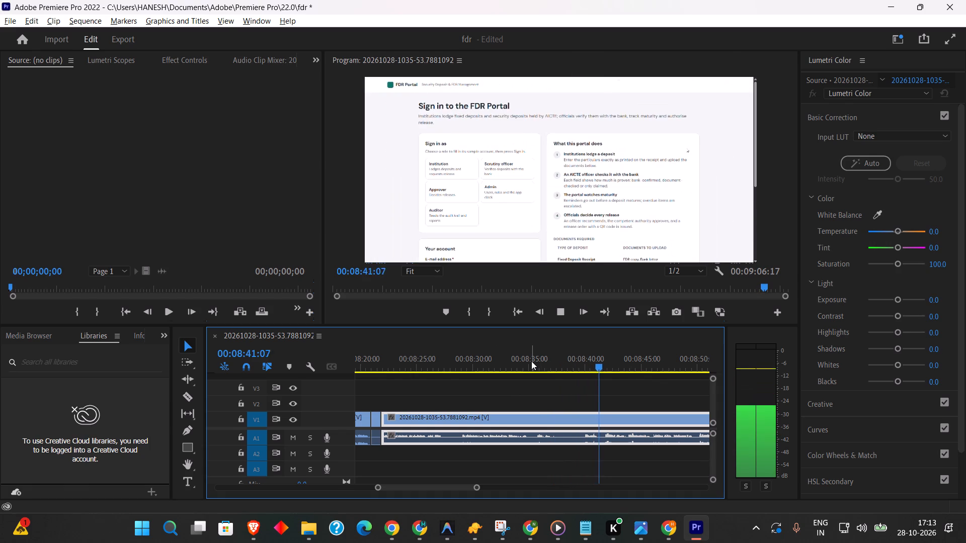
left_click_drag(531, 361, 516, 364)
key("space")
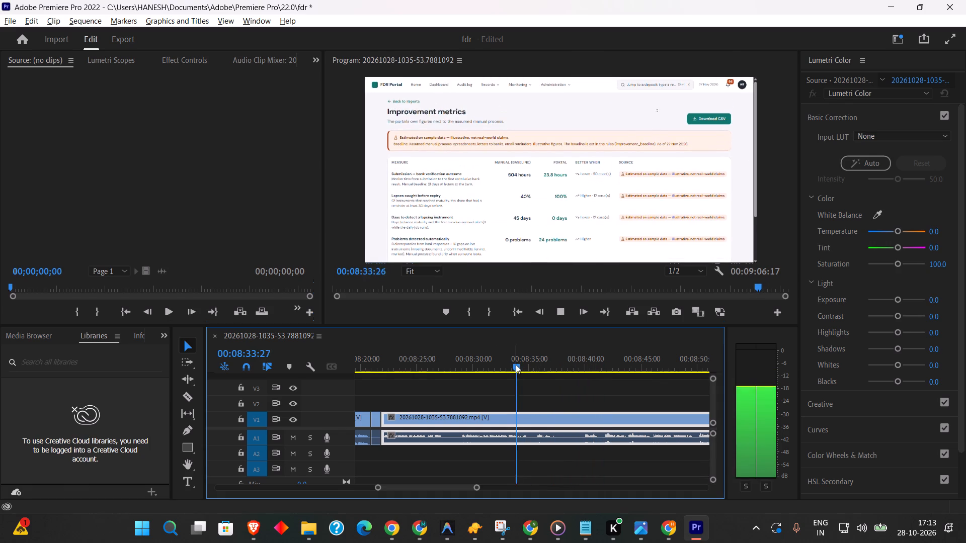
key("space")
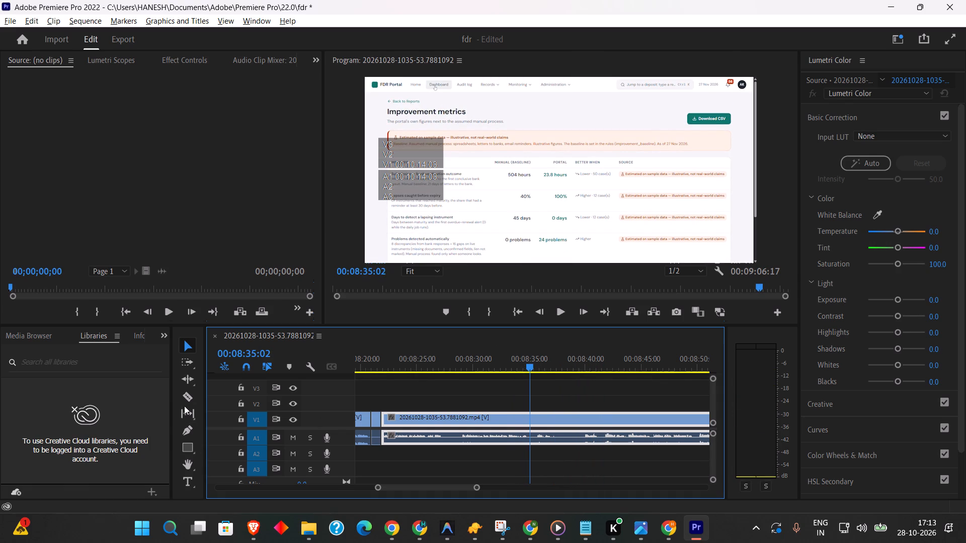
left_click(184, 400)
left_click(531, 415)
Locate the auditor's home page just before sign-out and split the clip at about 00:08:40:00.
key("space")
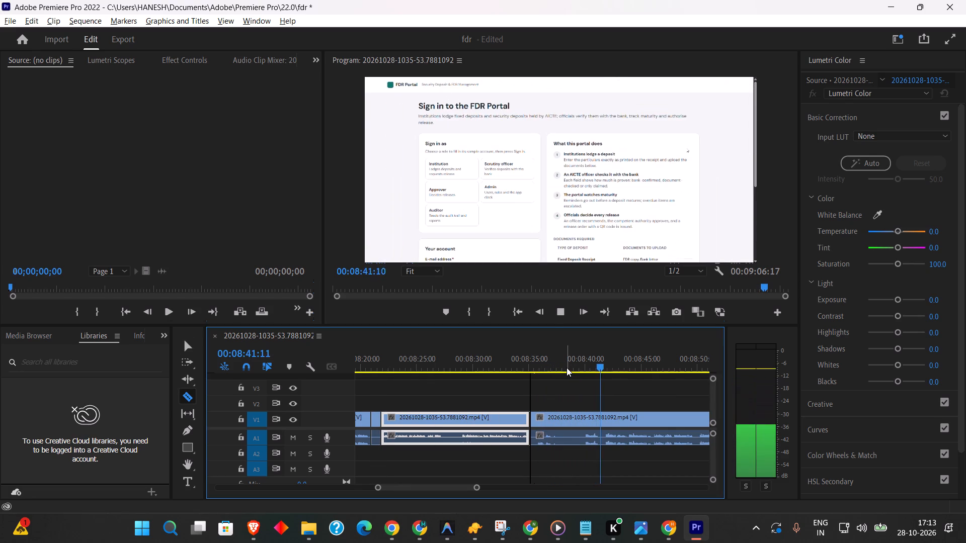
left_click_drag(567, 368, 583, 370)
key("space")
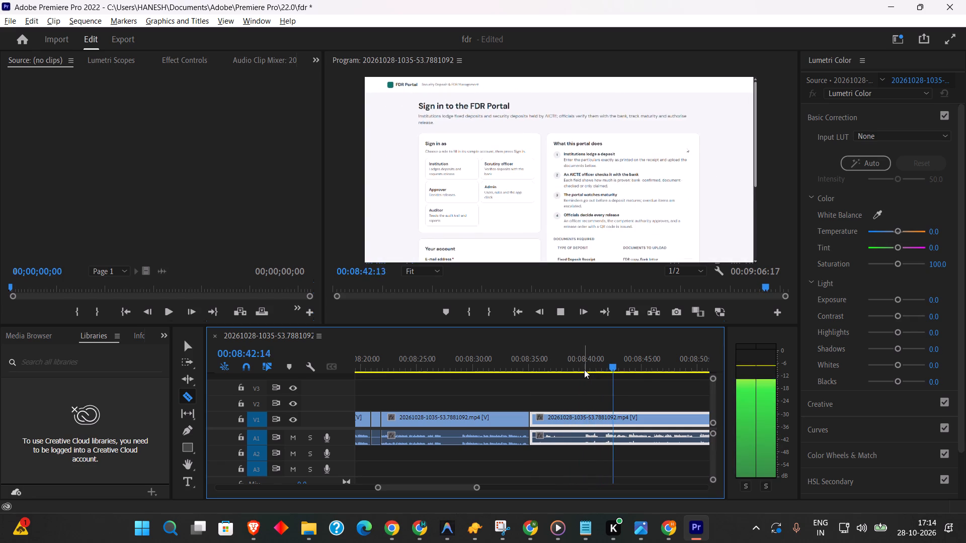
left_click(582, 367)
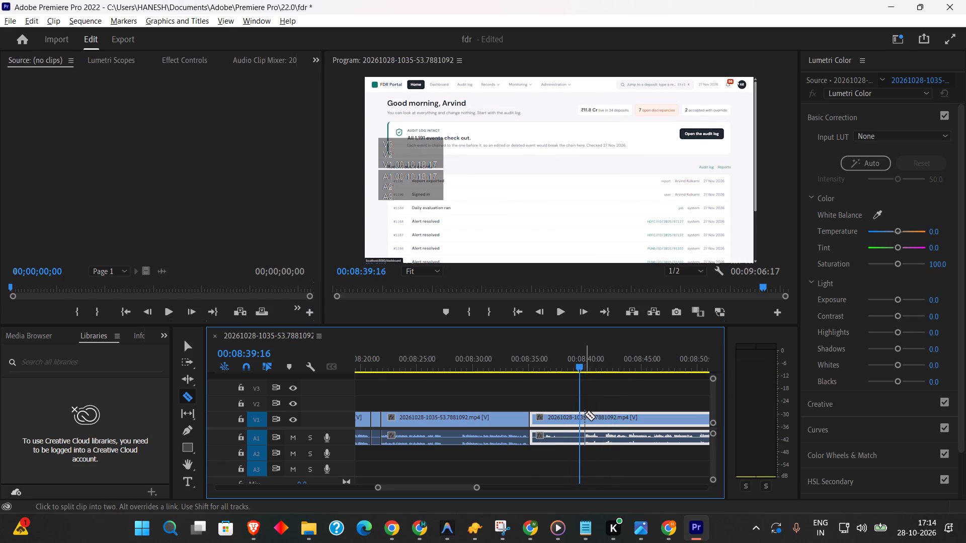
left_click(585, 414)
Delete the segment between 00:08:35:02 and about 00:08:40:00 and move the following clip back to close the gap.
left_click(192, 347)
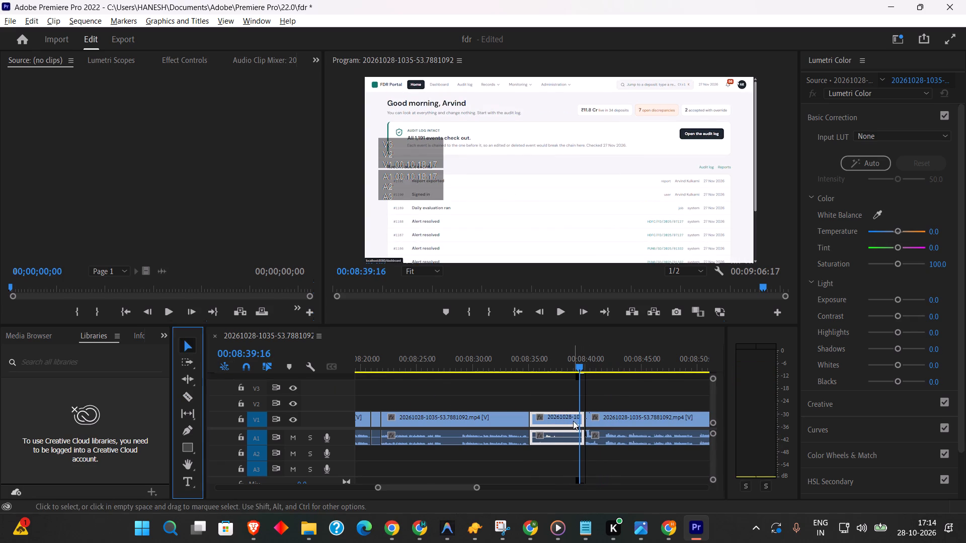
left_click(573, 421)
key("BackSpace")
left_click_drag(619, 416, 561, 422)
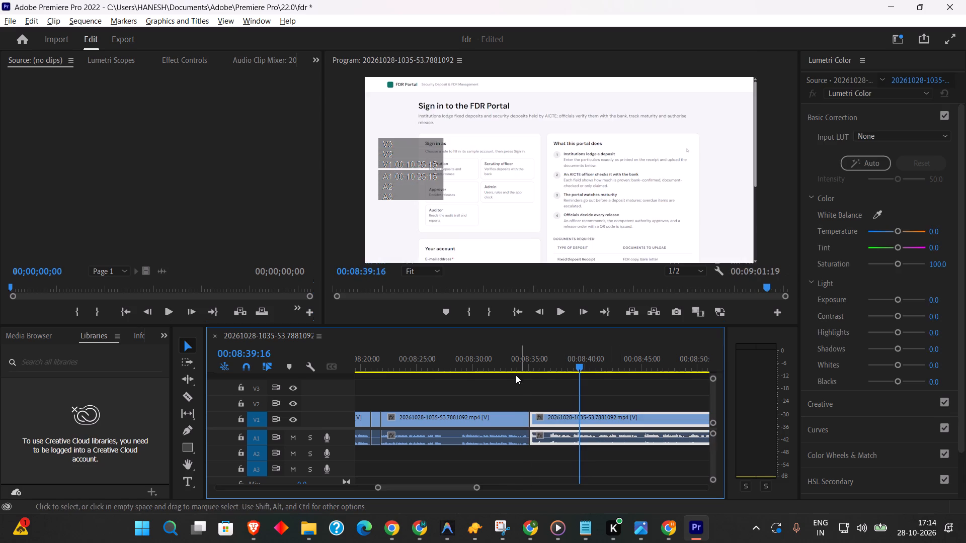
Review the new join, locate the frame where the sign-in page first appears, and split the clip at 00:08:35:20.
left_click(515, 369)
key("space")
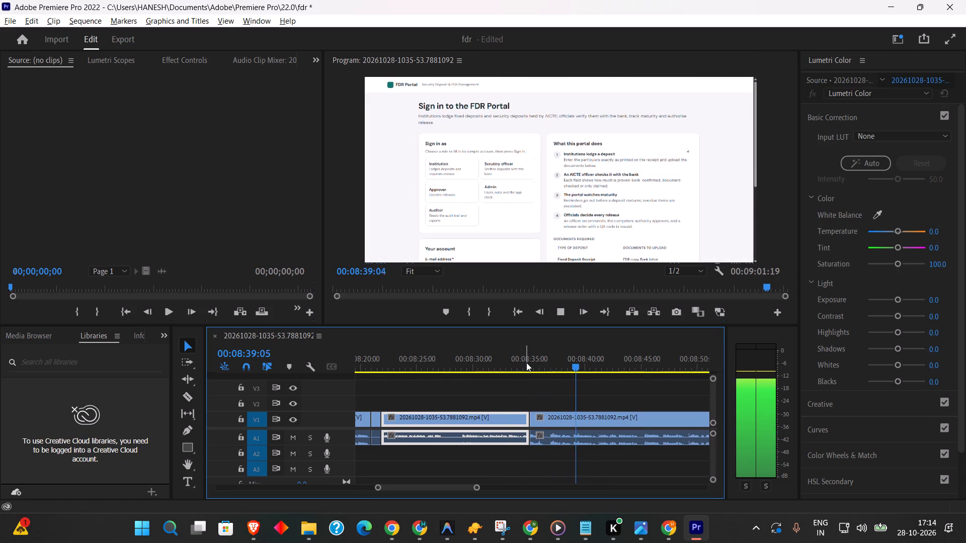
left_click_drag(526, 363, 531, 363)
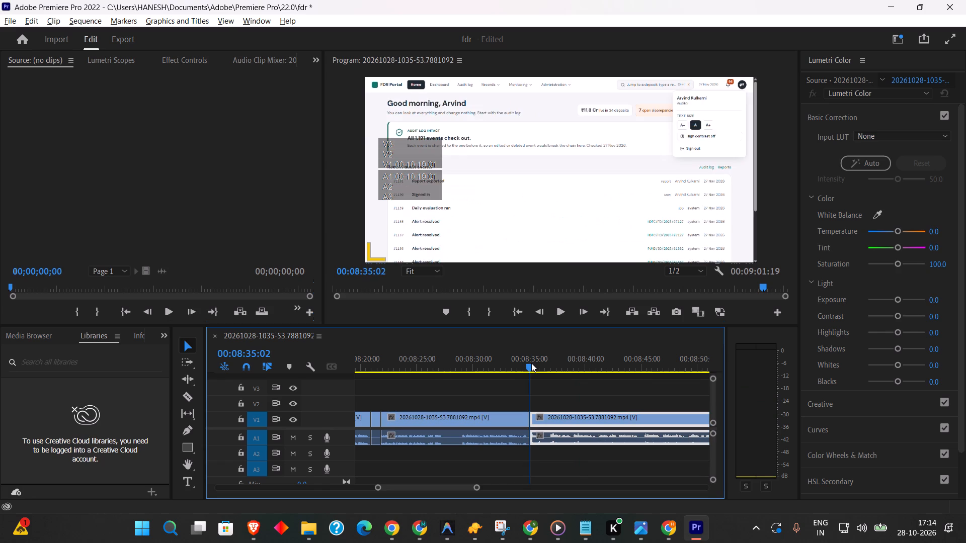
left_click_drag(531, 363, 538, 369)
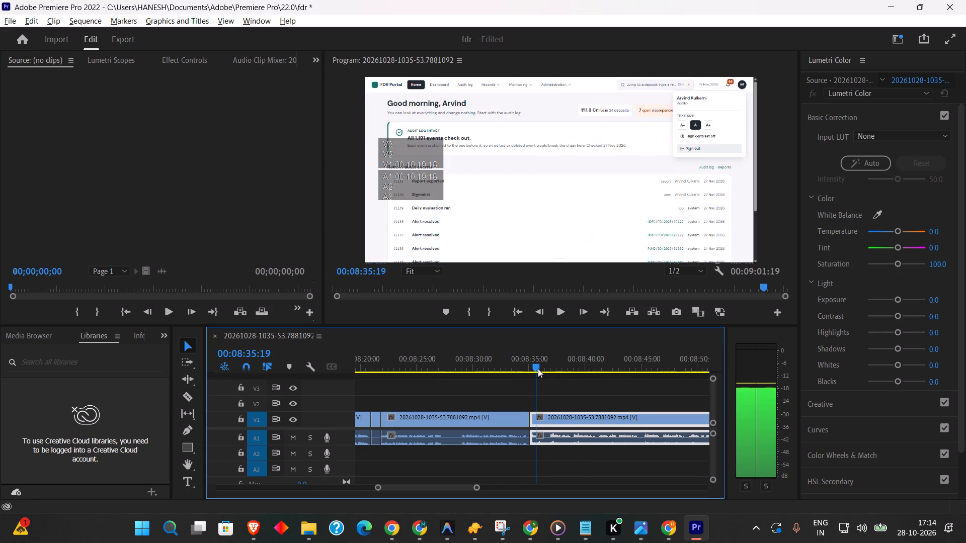
left_click_drag(538, 369, 531, 368)
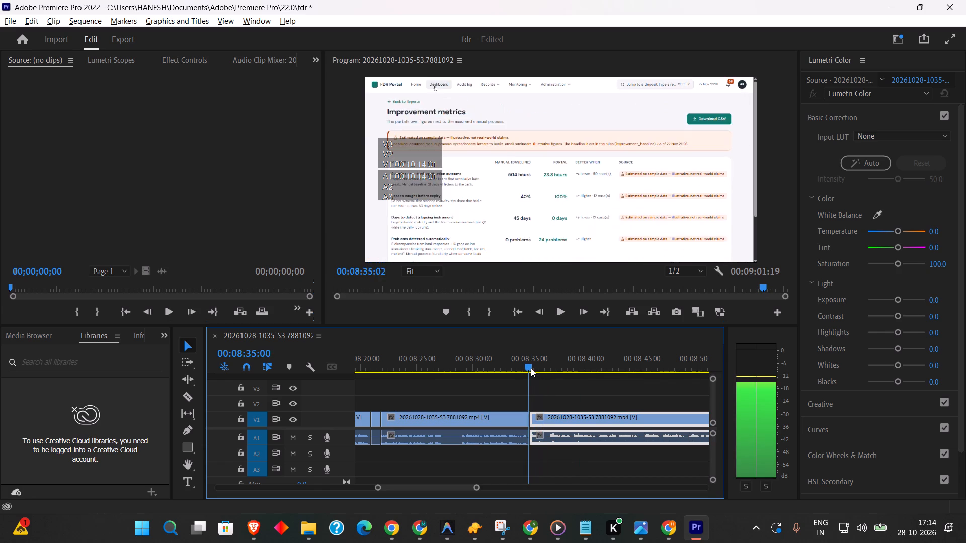
left_click_drag(531, 368, 538, 369)
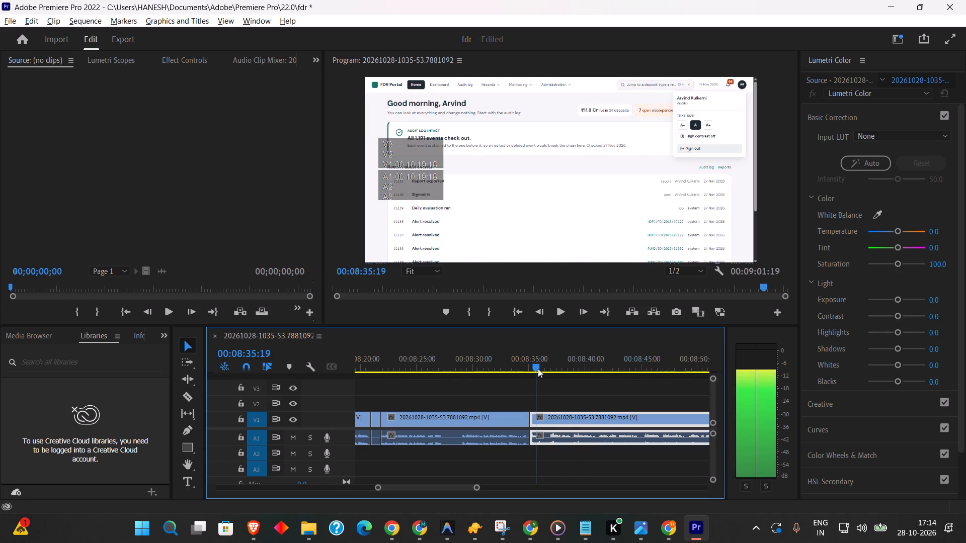
left_click_drag(538, 369, 538, 369)
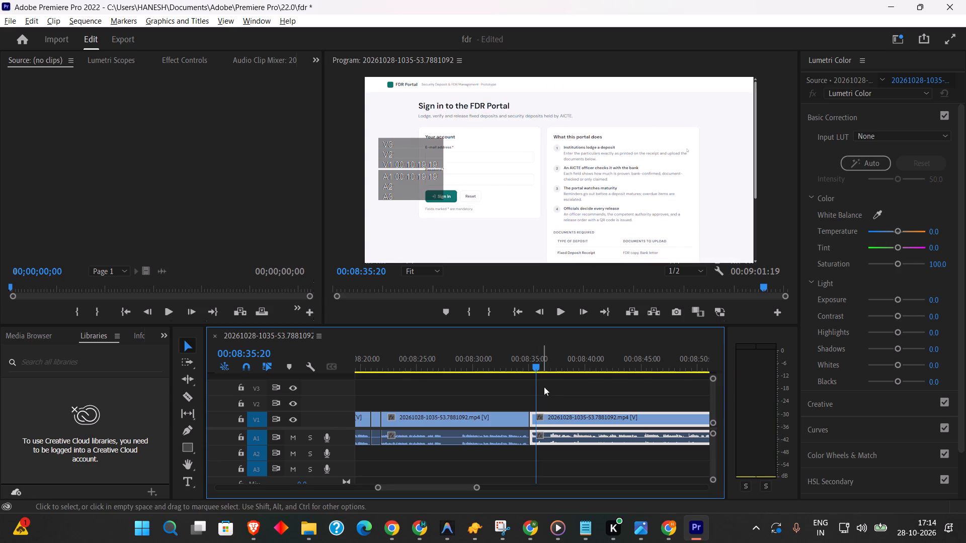
left_click(541, 417)
left_click(192, 396)
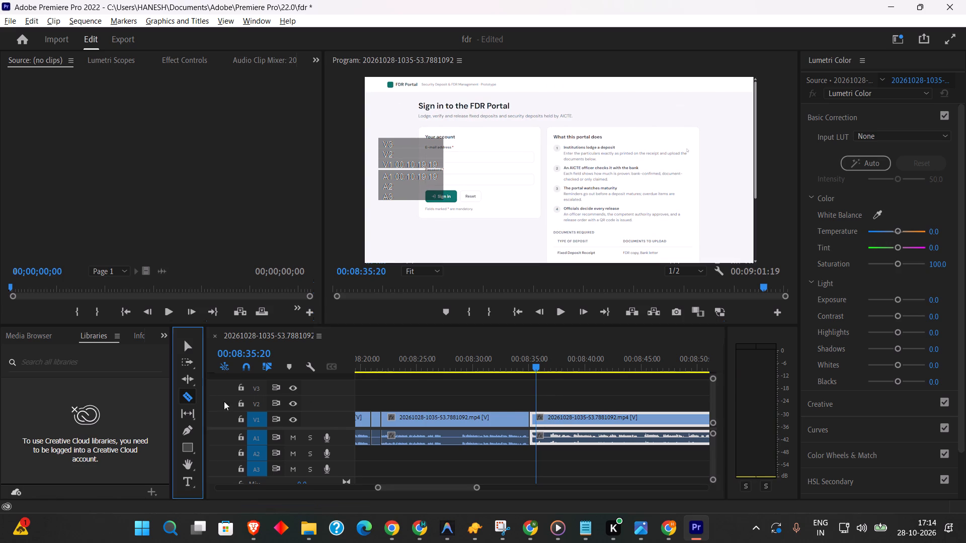
left_click(537, 417)
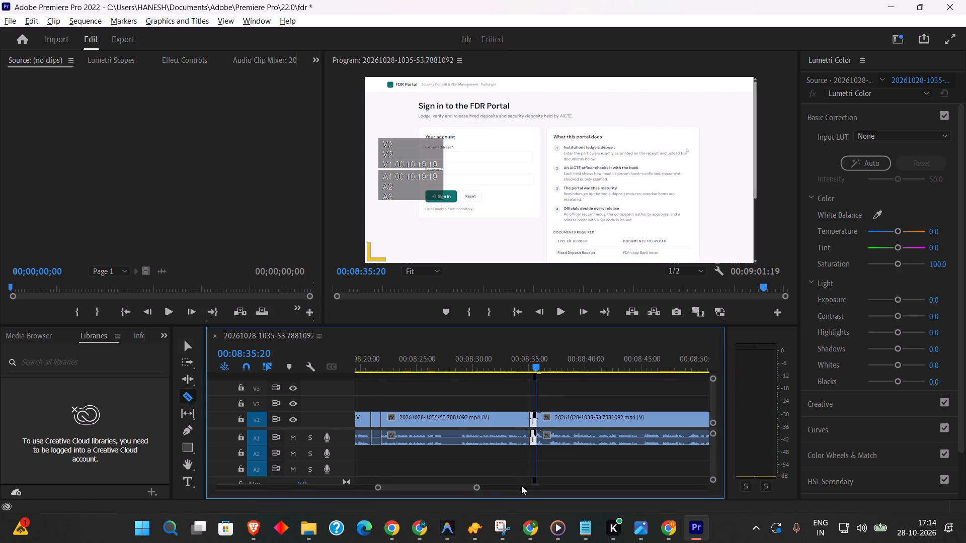
Examine the short profile-menu segment before the sign-in page frame by frame and split it at 00:08:35:15.
left_click_drag(474, 487, 432, 484)
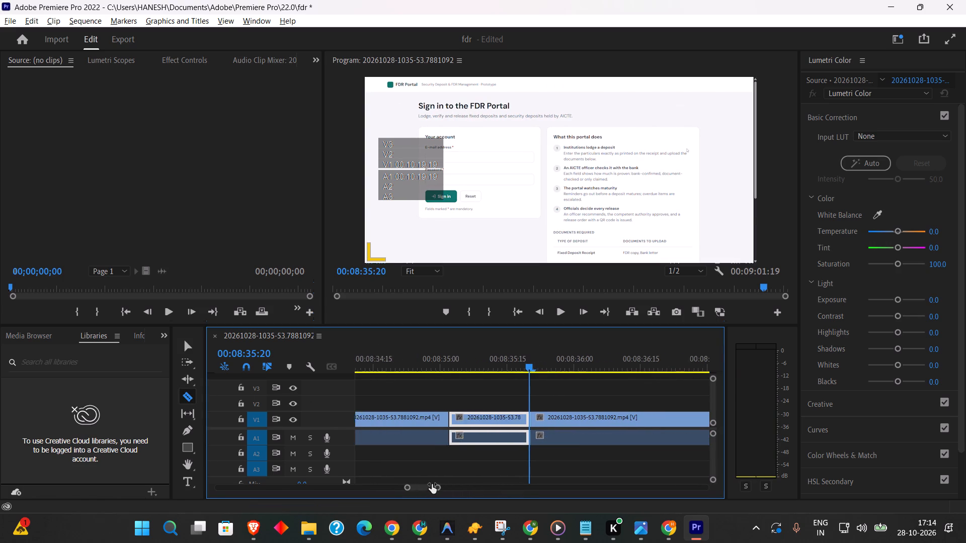
left_click_drag(432, 484, 432, 484)
left_click(449, 356)
key("space")
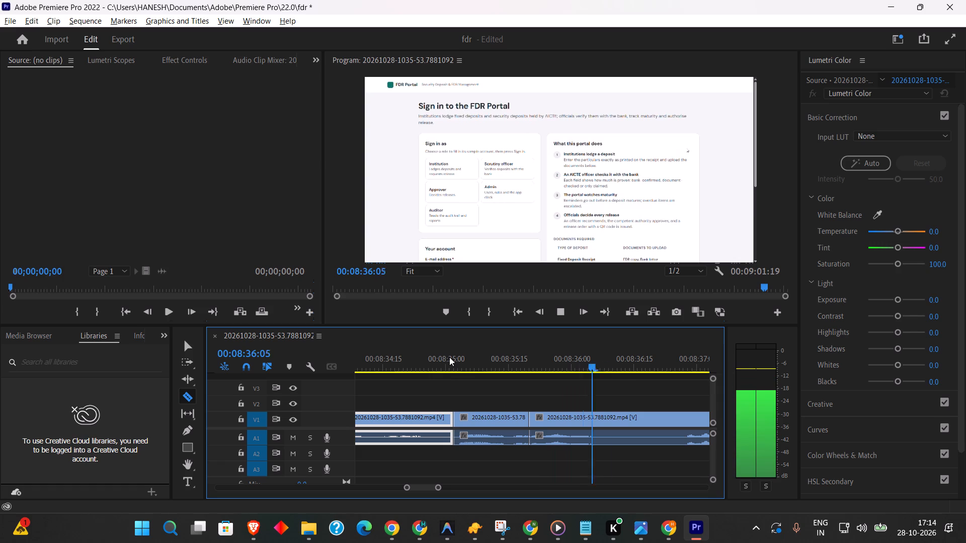
left_click(449, 357)
key("space")
key("space")
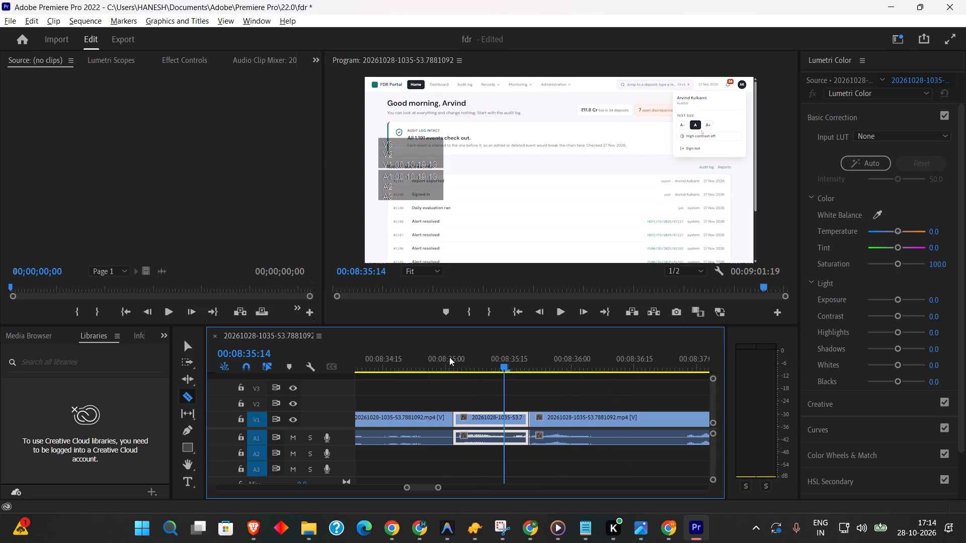
key("space")
left_click_drag(449, 357, 516, 361)
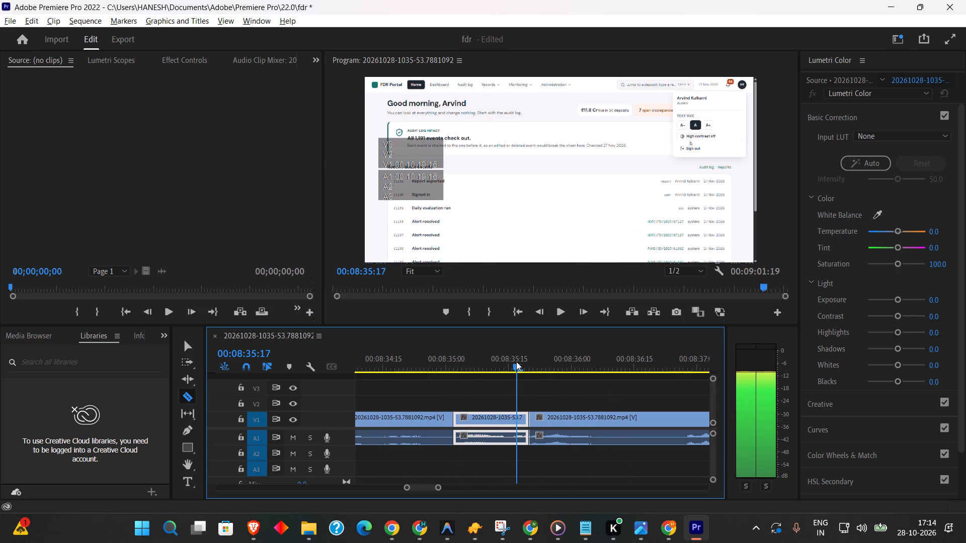
left_click_drag(516, 361, 509, 362)
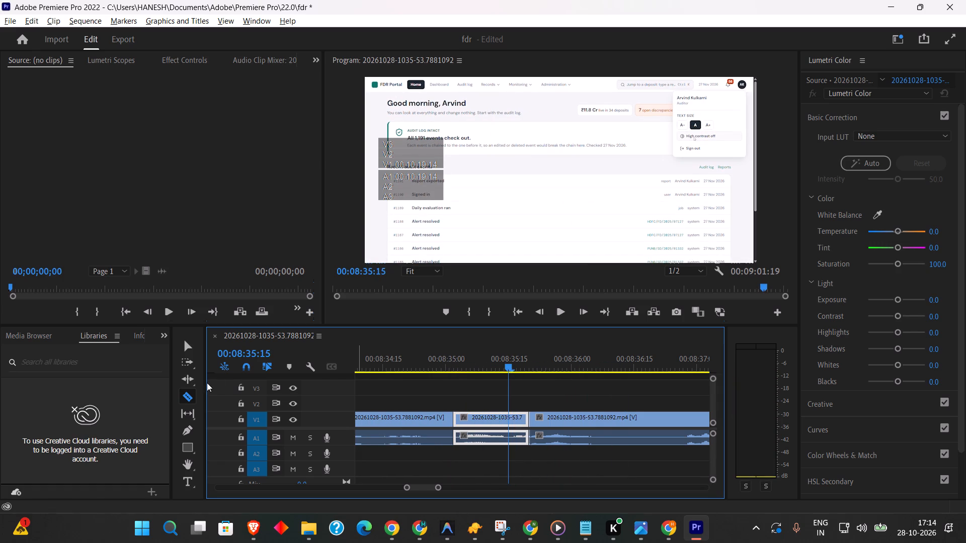
left_click(508, 413)
Delete the piece between 00:08:35:02 and 00:08:35:15 and move both following clips back to close the gaps.
left_click(187, 346)
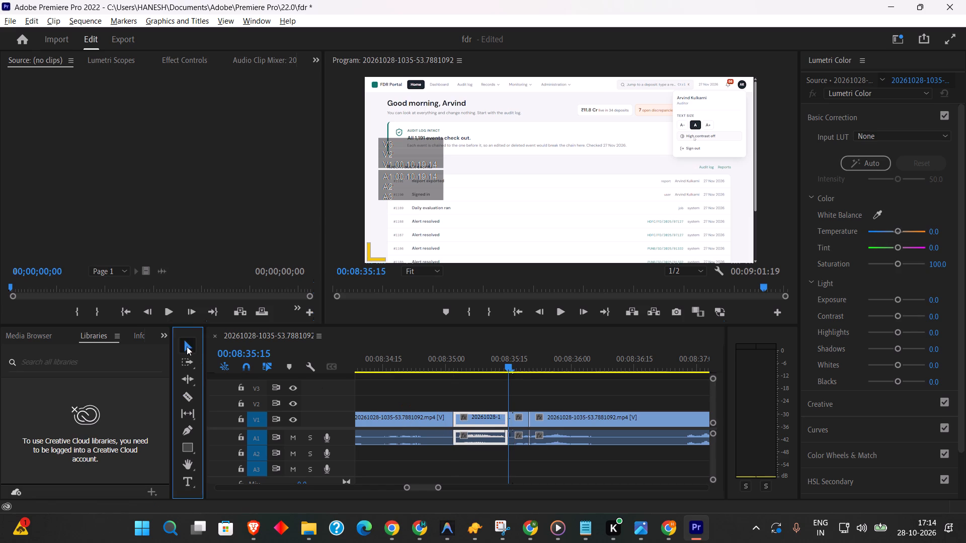
left_click(472, 419)
key("BackSpace")
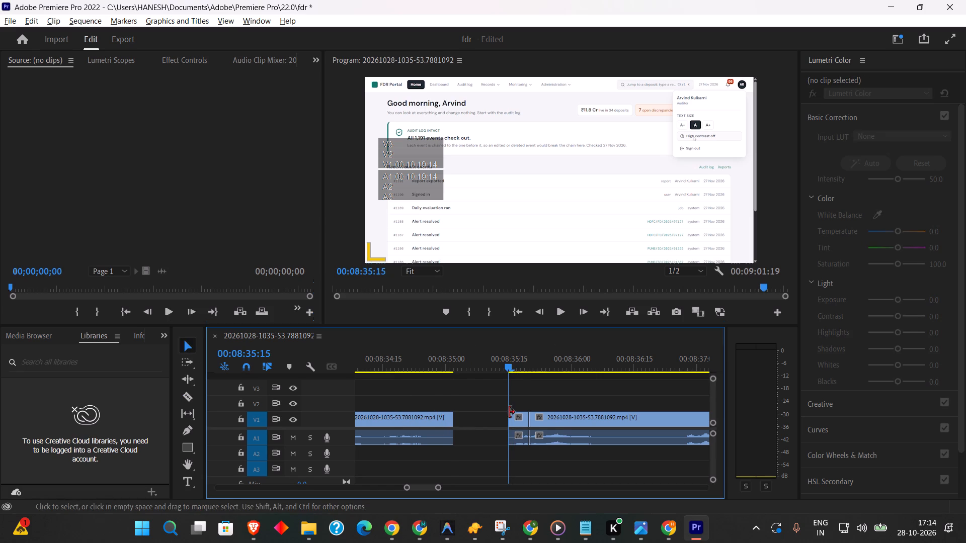
left_click_drag(516, 420, 459, 418)
left_click_drag(563, 415, 515, 417)
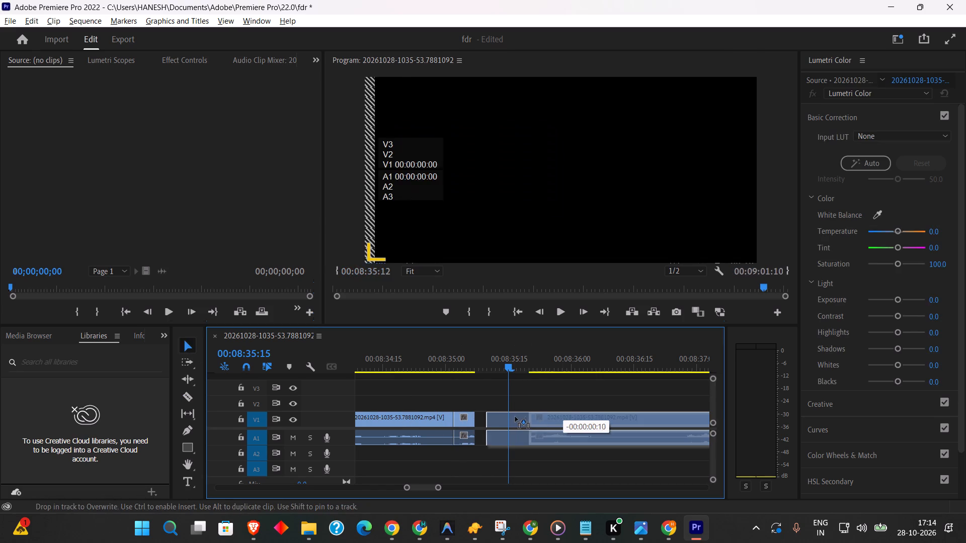
left_click_drag(515, 417, 514, 416)
Play across the new join and split the sign-in page clip at 00:08:35:24 and at about 00:08:36:13.
left_click(432, 371)
key("space")
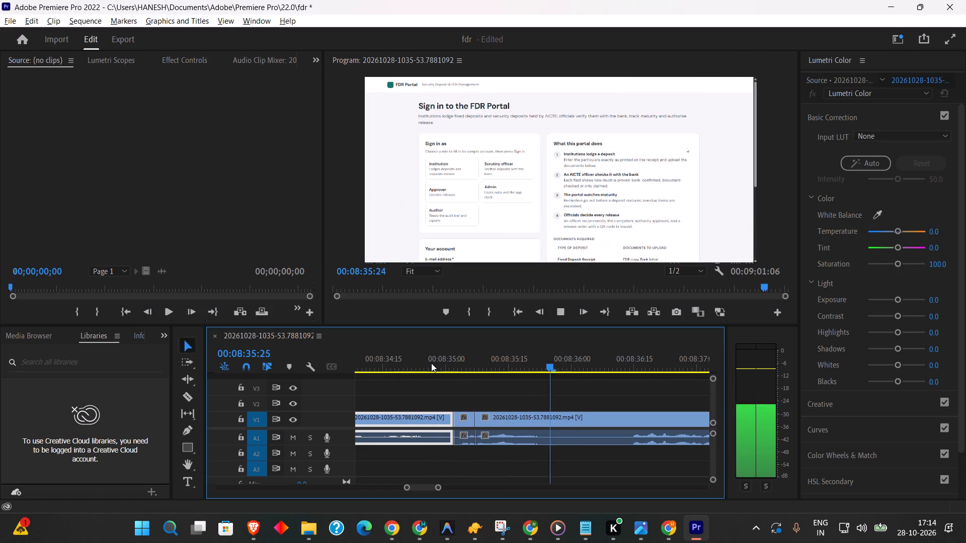
key("space")
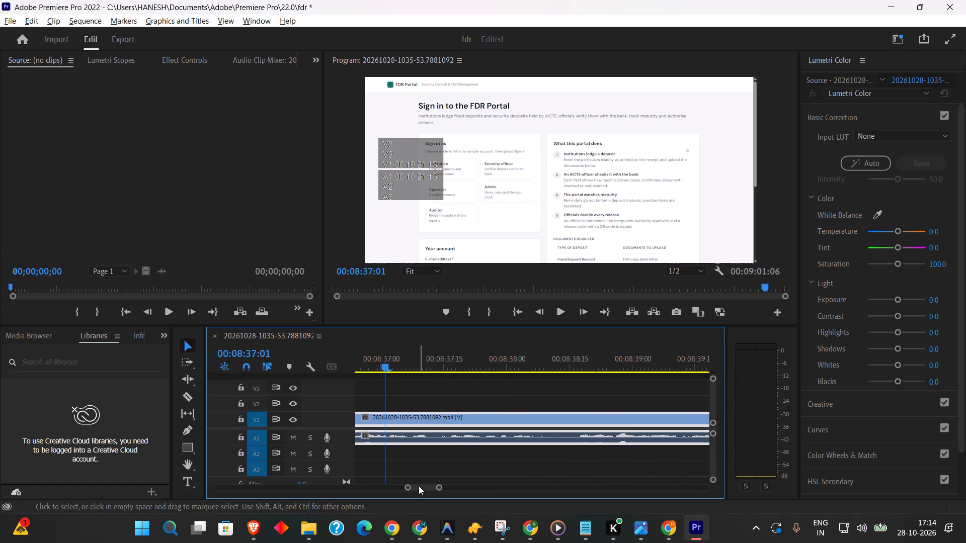
left_click(419, 486)
left_click_drag(435, 486, 445, 486)
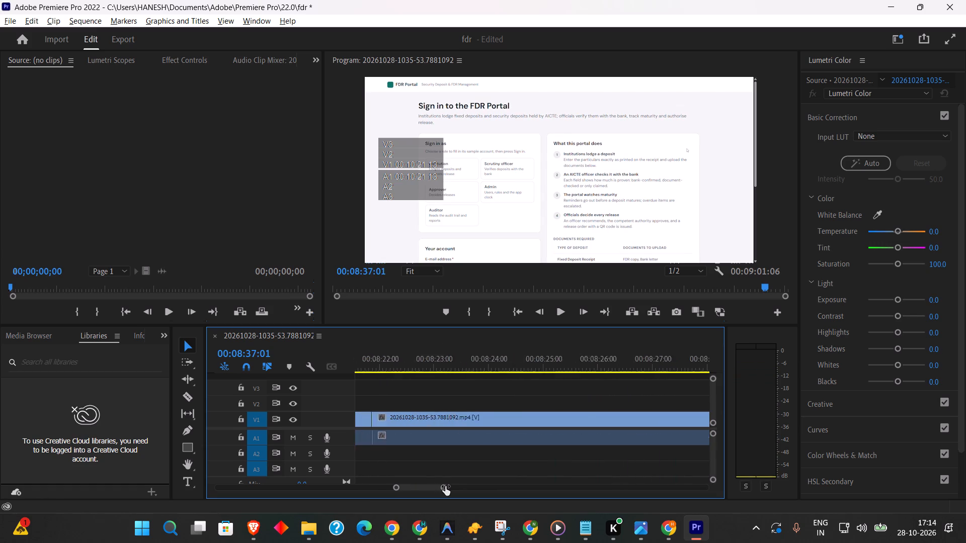
left_click_drag(445, 486, 476, 488)
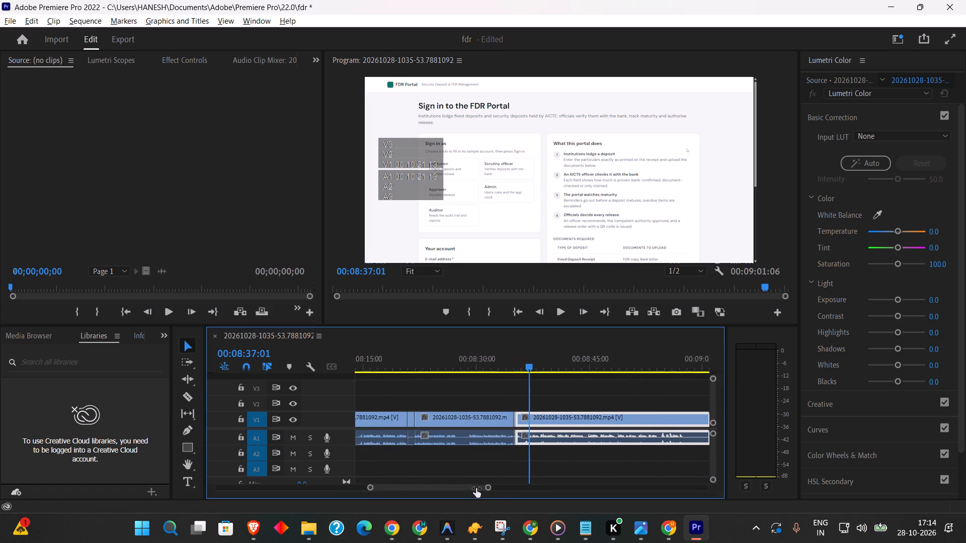
left_click_drag(476, 488, 446, 485)
left_click(470, 364)
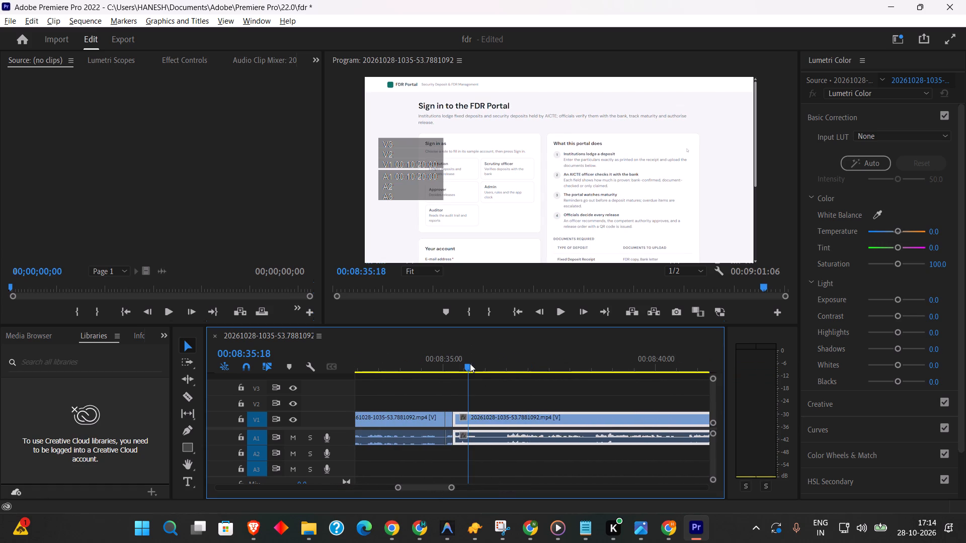
left_click_drag(470, 364, 476, 366)
left_click_drag(467, 366, 476, 368)
left_click_drag(470, 368, 474, 369)
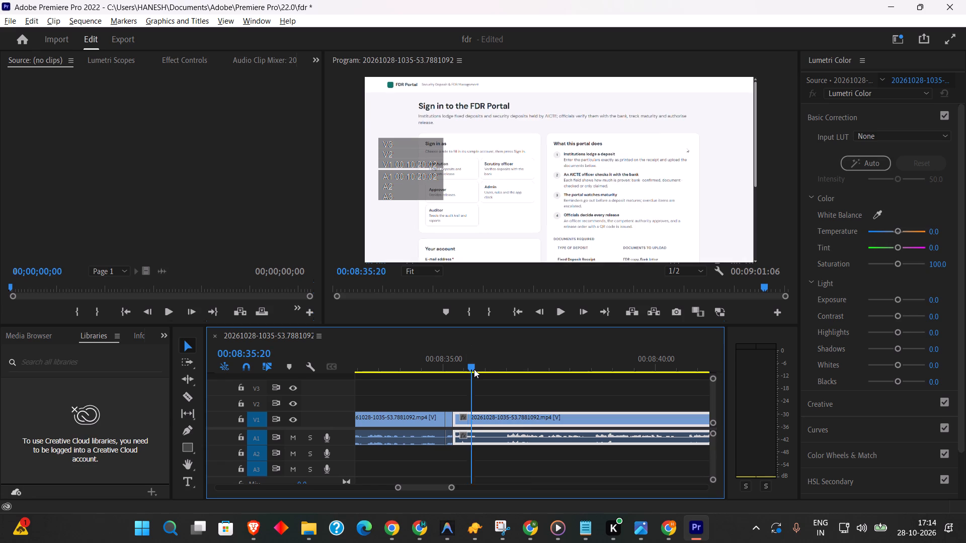
left_click_drag(474, 369, 479, 371)
left_click_drag(190, 400, 196, 401)
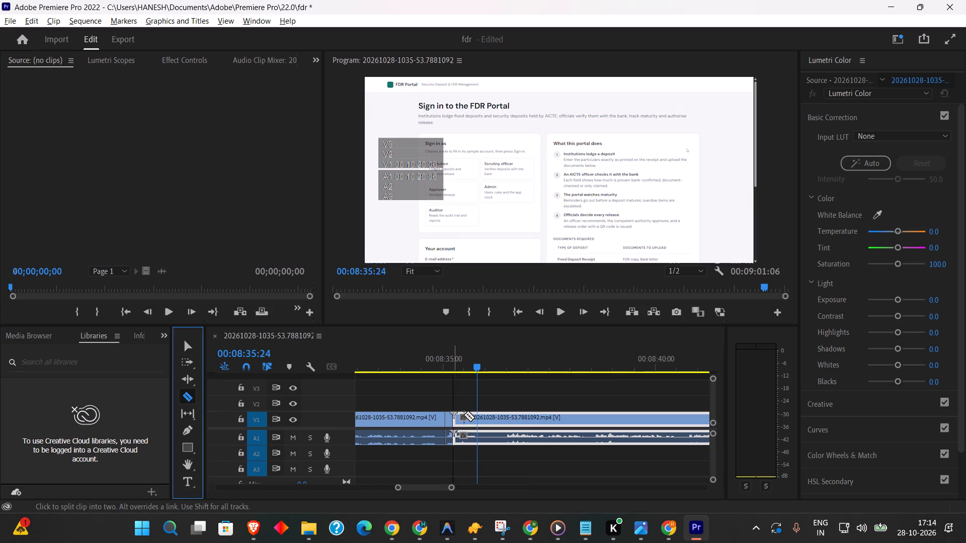
left_click(478, 418)
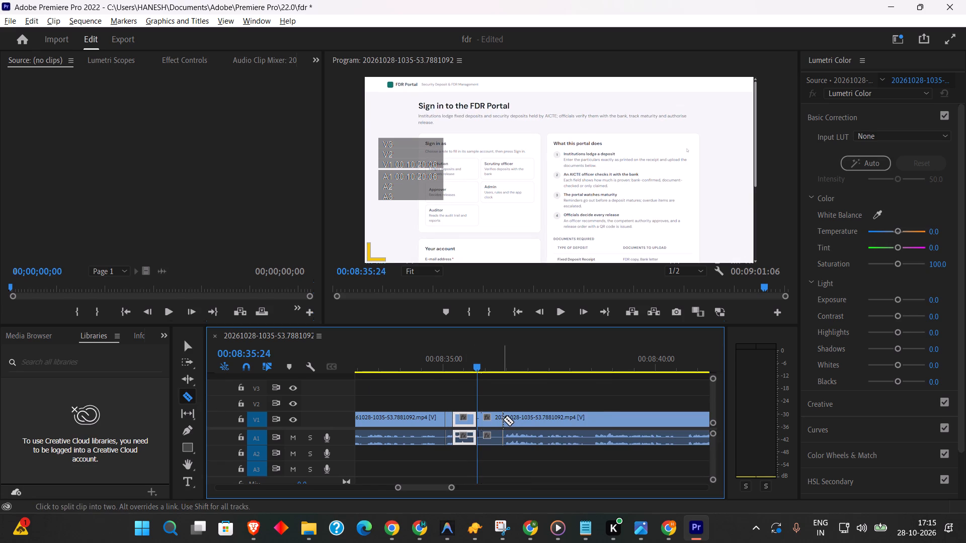
left_click(504, 419)
Delete the piece between 00:08:35:24 and about 00:08:36:13 and move the following clip back to close the gap.
left_click(193, 347)
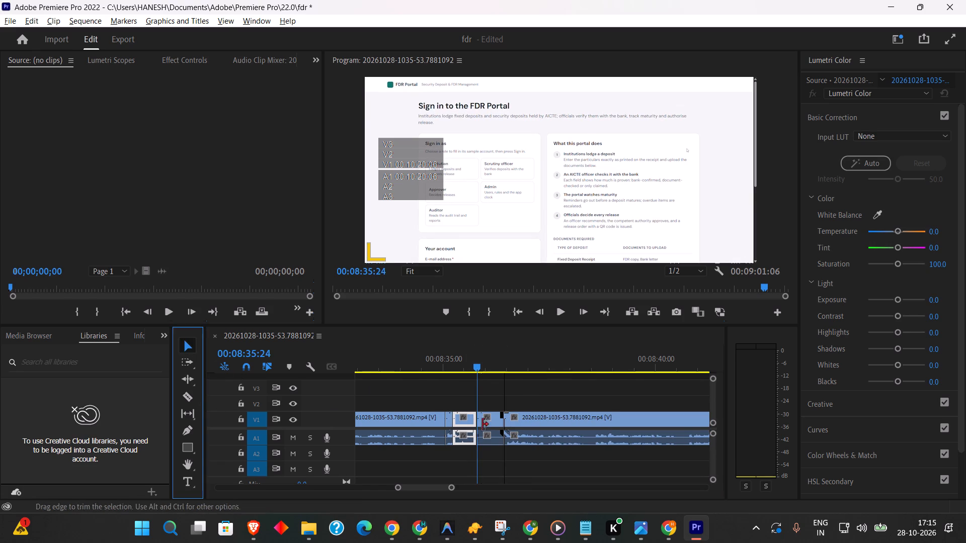
left_click(498, 422)
key("BackSpace")
left_click_drag(526, 417, 499, 415)
Play on through the sign-in page passage and split the clip at 00:08:43:18 and at about 00:08:44:07.
left_click(464, 365)
key("space")
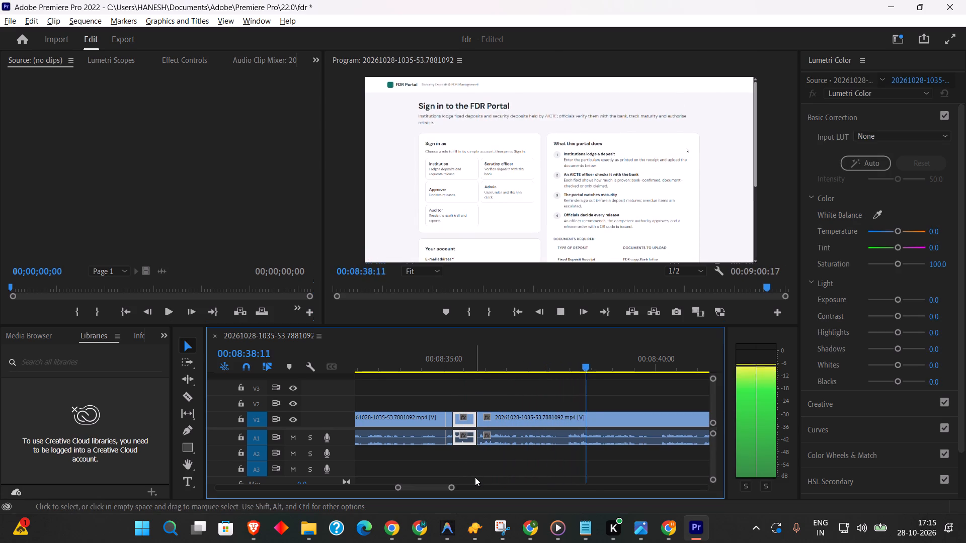
left_click_drag(449, 488, 463, 493)
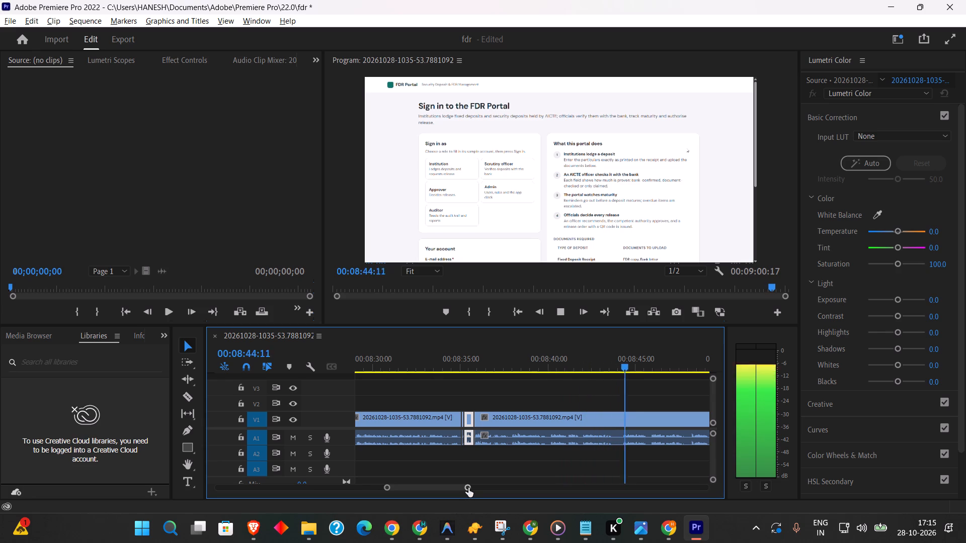
left_click(590, 361)
key("space")
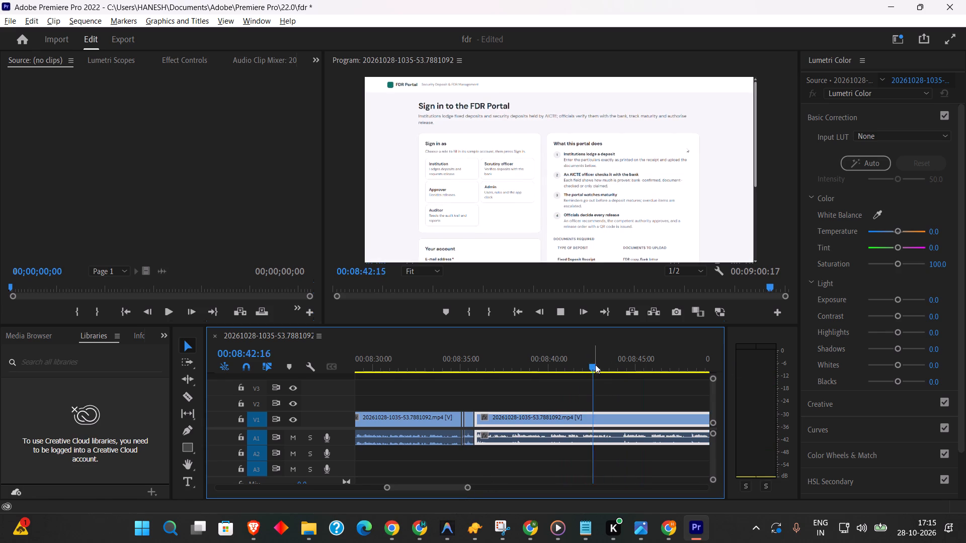
left_click_drag(459, 487, 464, 487)
key("space")
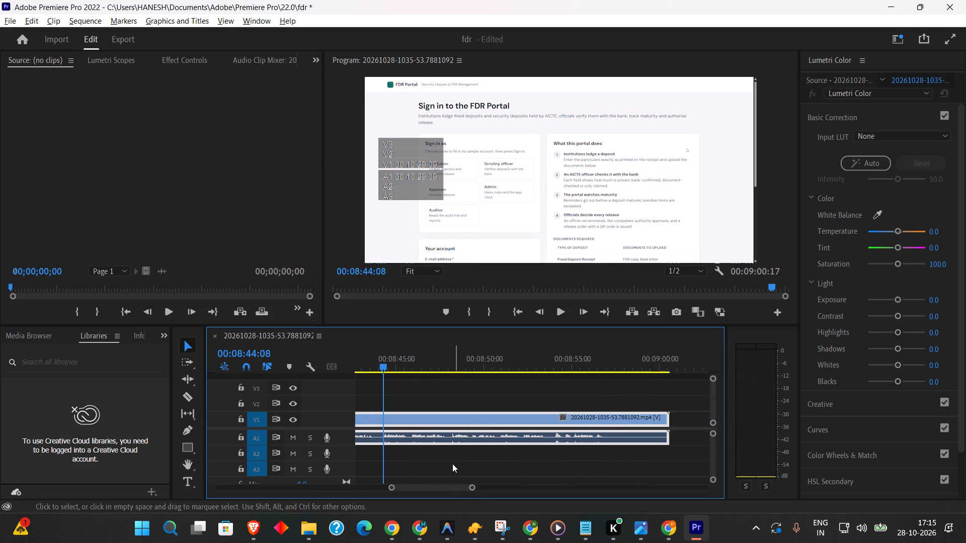
left_click(377, 362)
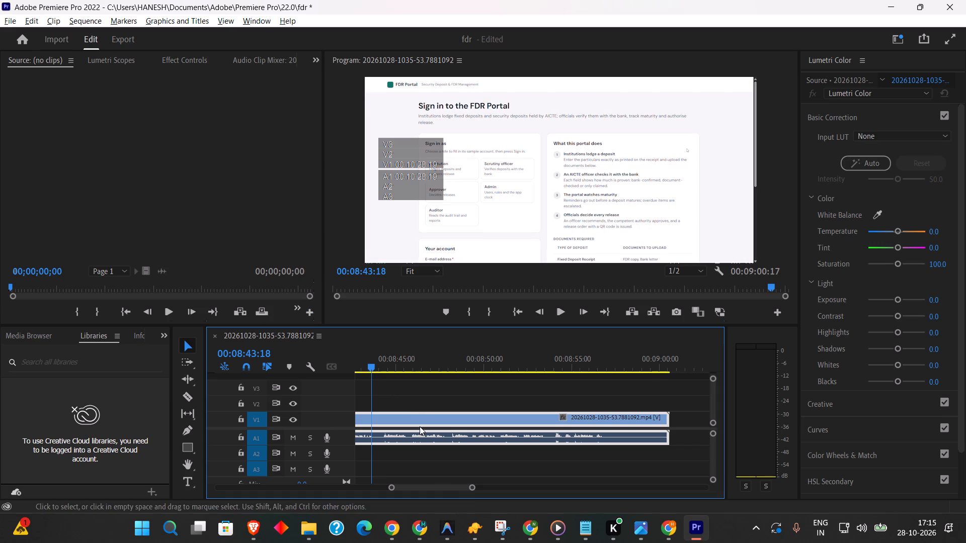
left_click_drag(474, 486, 459, 488)
left_click(194, 397)
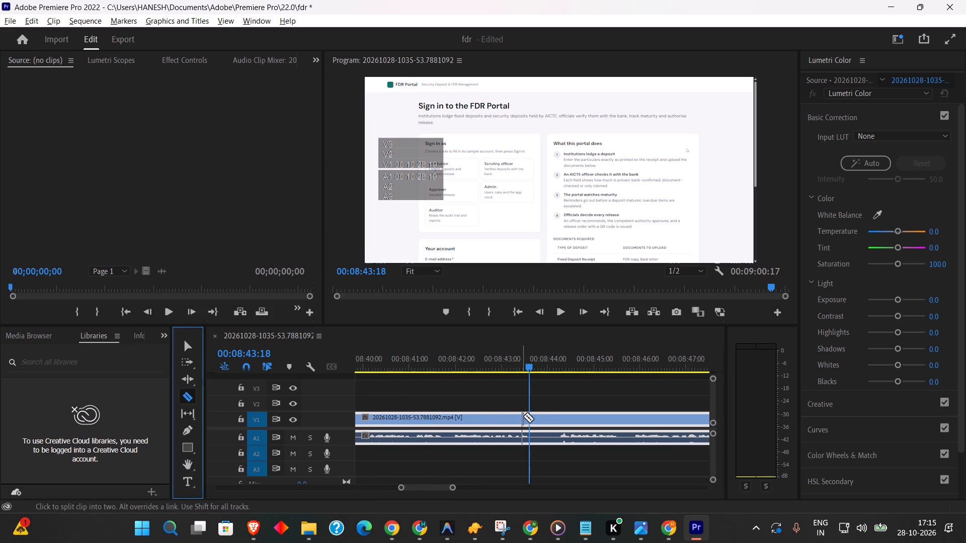
left_click(530, 416)
left_click(559, 417)
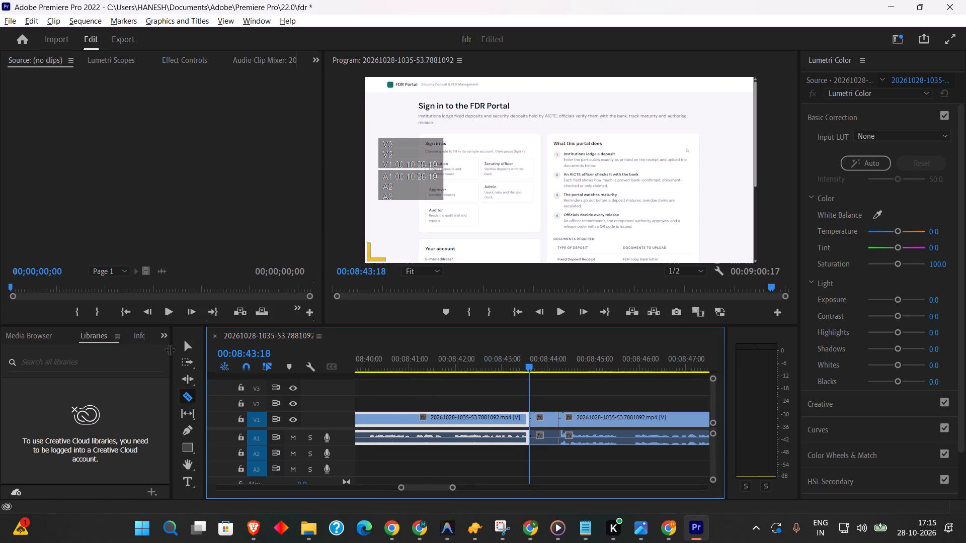
Delete the piece between 00:08:43:18 and about 00:08:44:07 and move the following clip back to close the gap.
left_click(190, 349)
left_click(536, 418)
key("BackSpace")
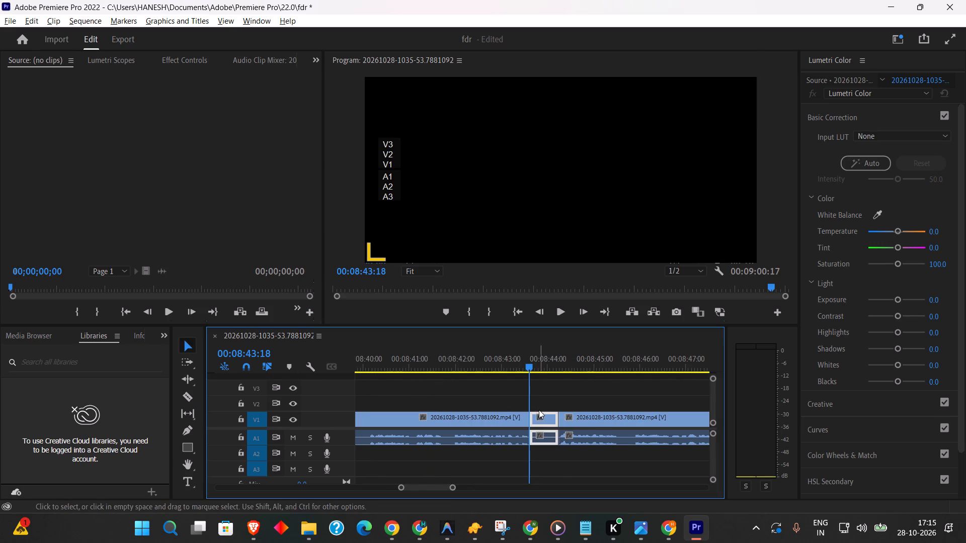
left_click_drag(591, 420, 566, 422)
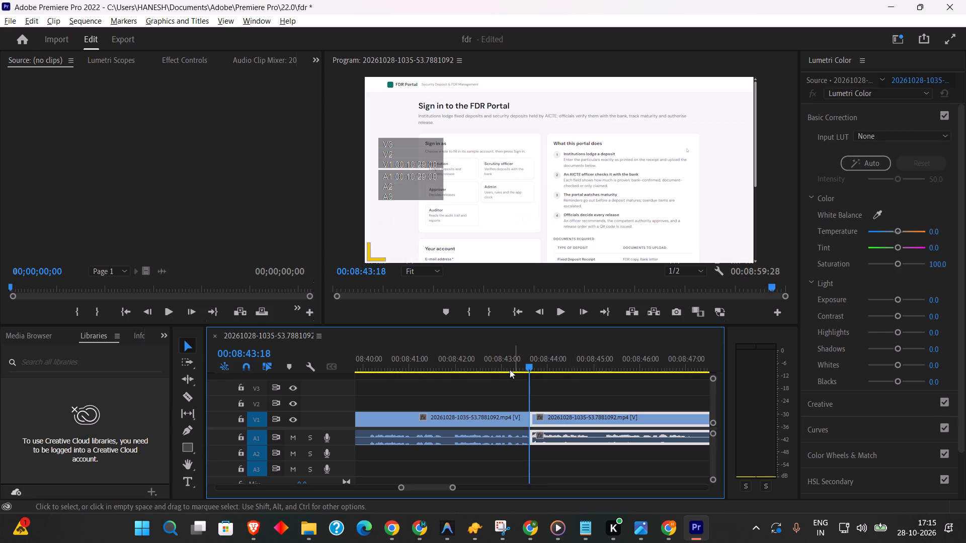
Play from just before the 00:08:43:18 join to about 00:08:56, replaying the part after 00:08:52 to check the narration.
left_click(510, 370)
key("space")
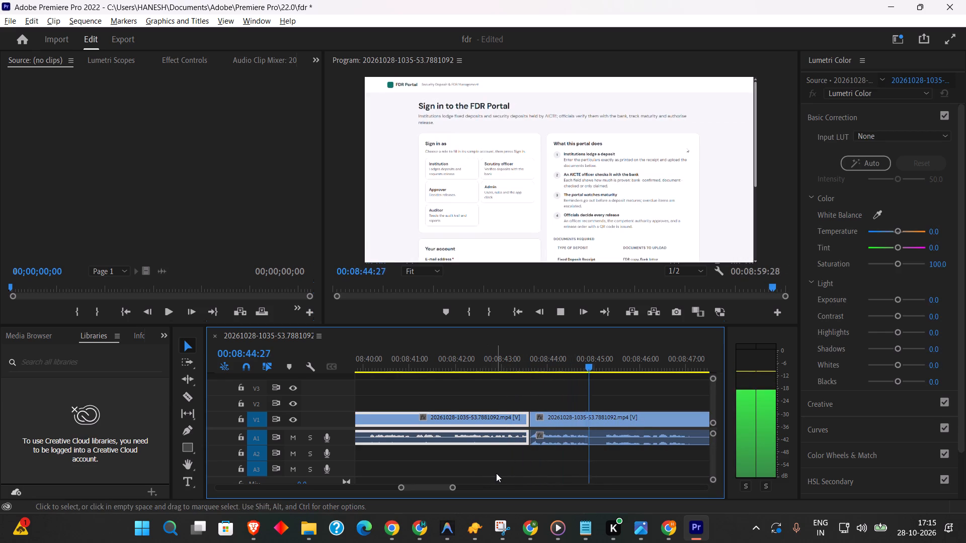
left_click_drag(454, 489, 462, 489)
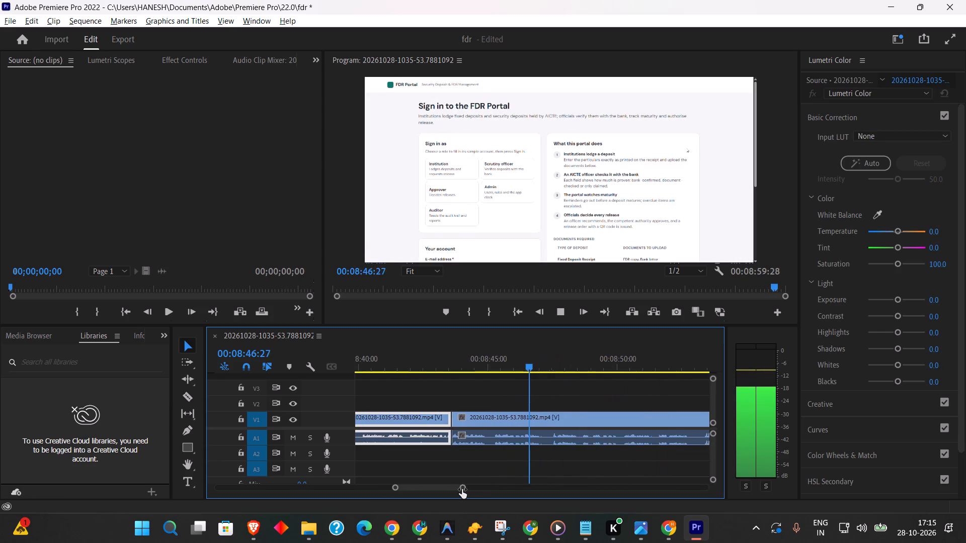
left_click_drag(462, 489, 472, 492)
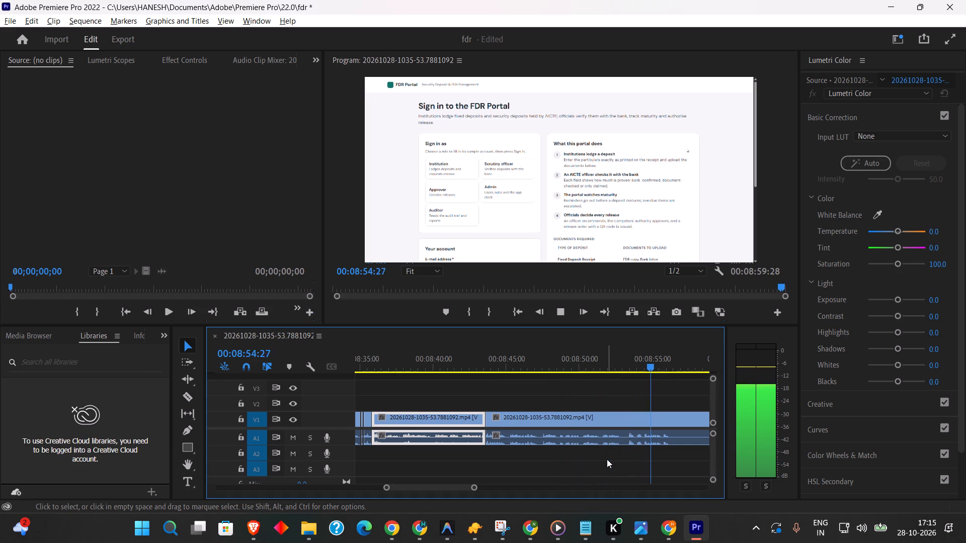
key("space")
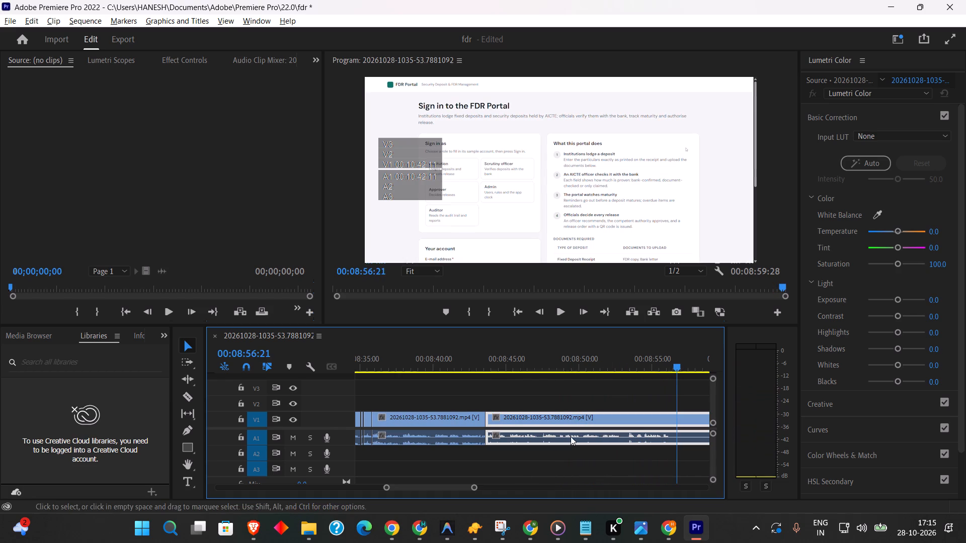
left_click(607, 368)
key("space")
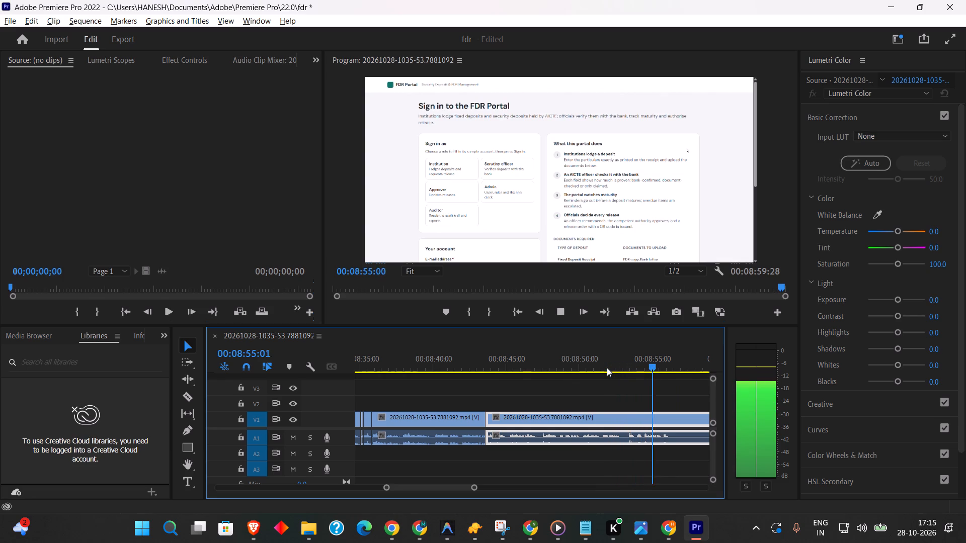
left_click(610, 365)
key("space")
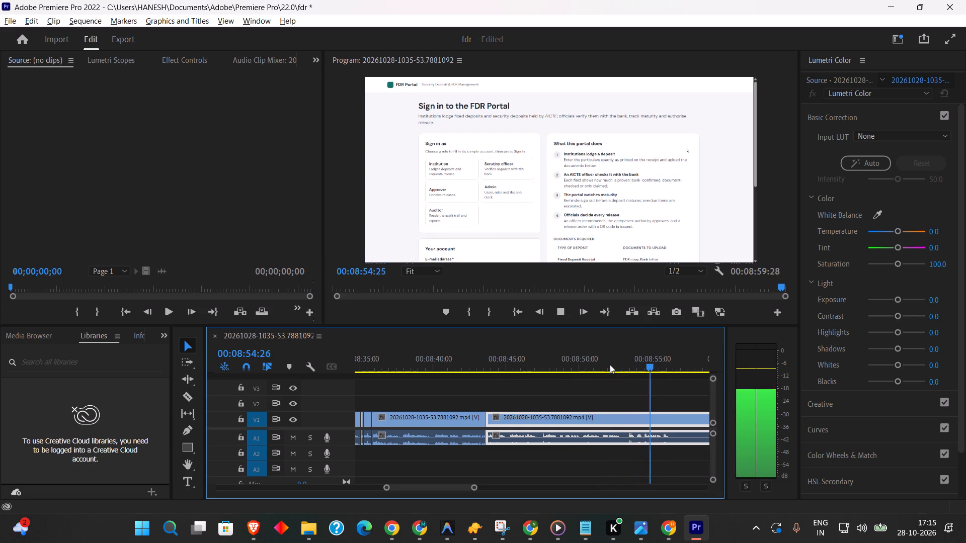
key("space")
Locate the unwanted narration near the end of the recording and split the last clip at 00:08:52:26 and 00:08:55:18.
left_click_drag(473, 487, 458, 488)
left_click_drag(513, 363, 512, 363)
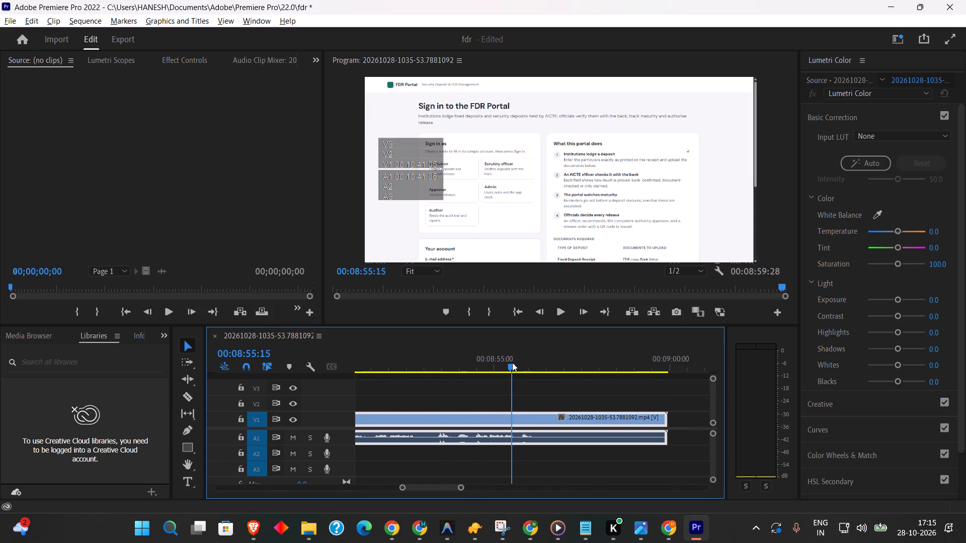
left_click_drag(512, 363, 416, 365)
key("space")
left_click(418, 366)
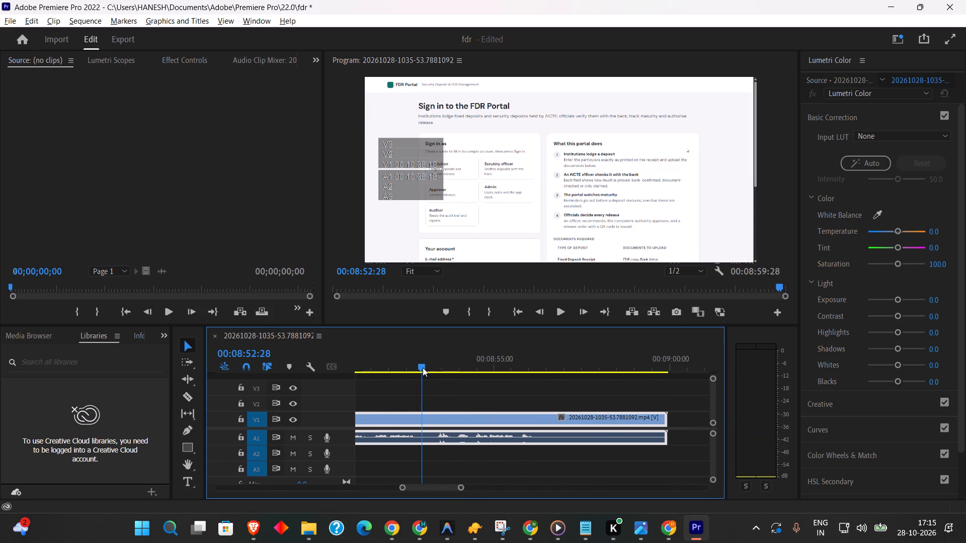
left_click(193, 399)
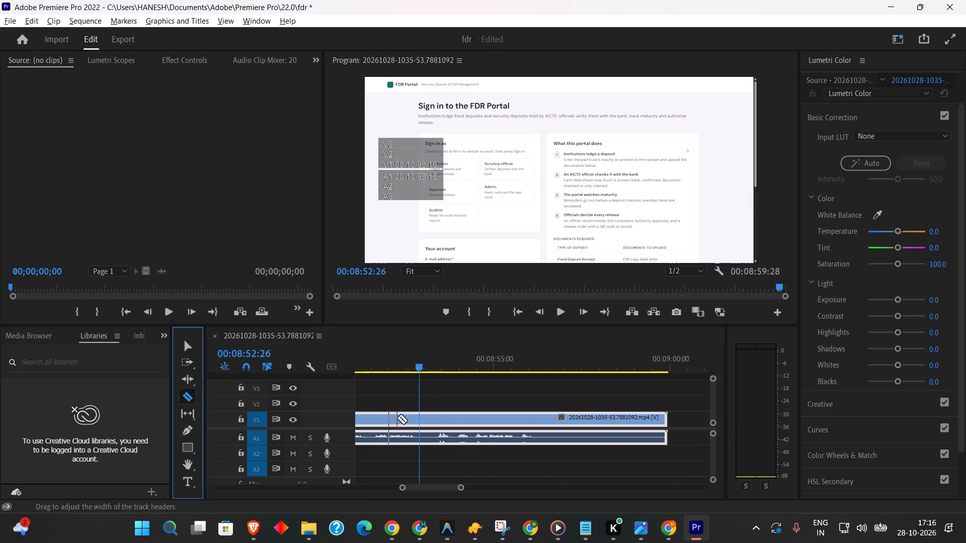
left_click(417, 416)
left_click_drag(514, 367, 518, 367)
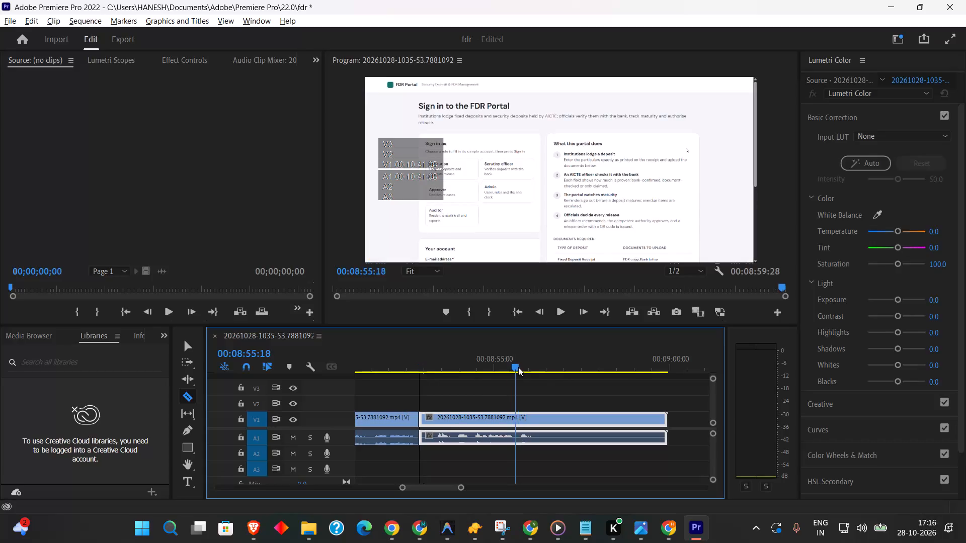
left_click_drag(518, 367, 517, 373)
left_click(516, 414)
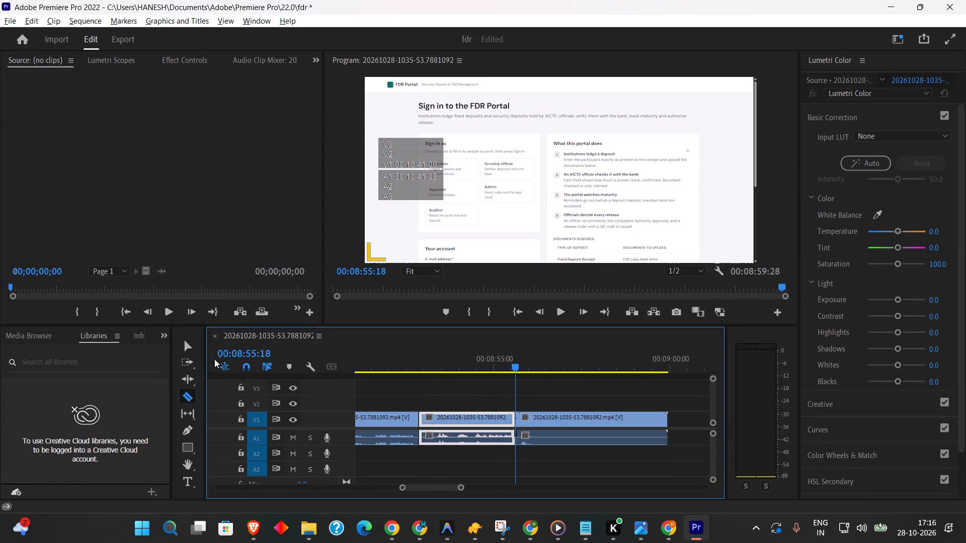
Delete the segment between 00:08:52:26 and 00:08:55:18 and move the final clip back to close the gap.
left_click(191, 350)
left_click(444, 417)
key("BackSpace")
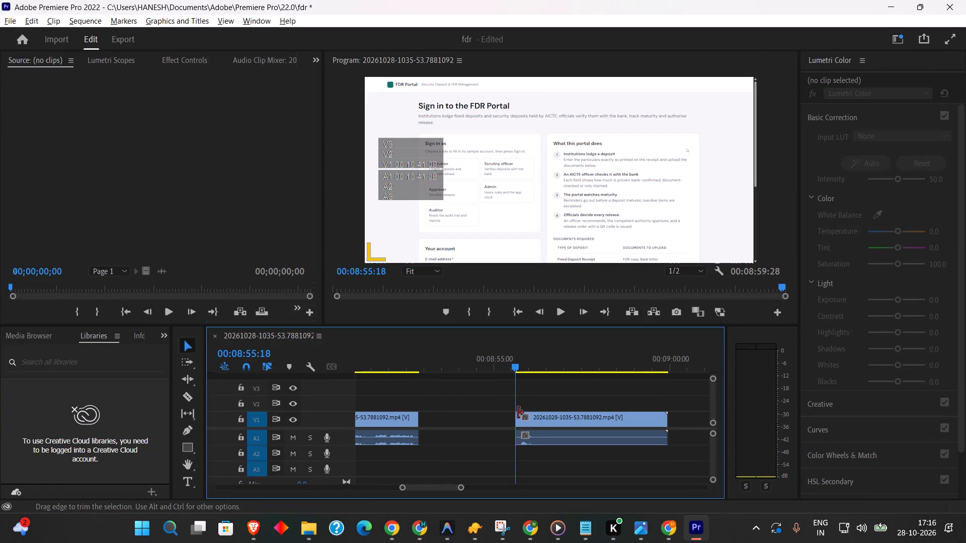
left_click_drag(538, 420, 446, 422)
Play across the new join, find the end of the last spoken sound, and split the final clip at 00:08:53:12.
left_click(409, 363)
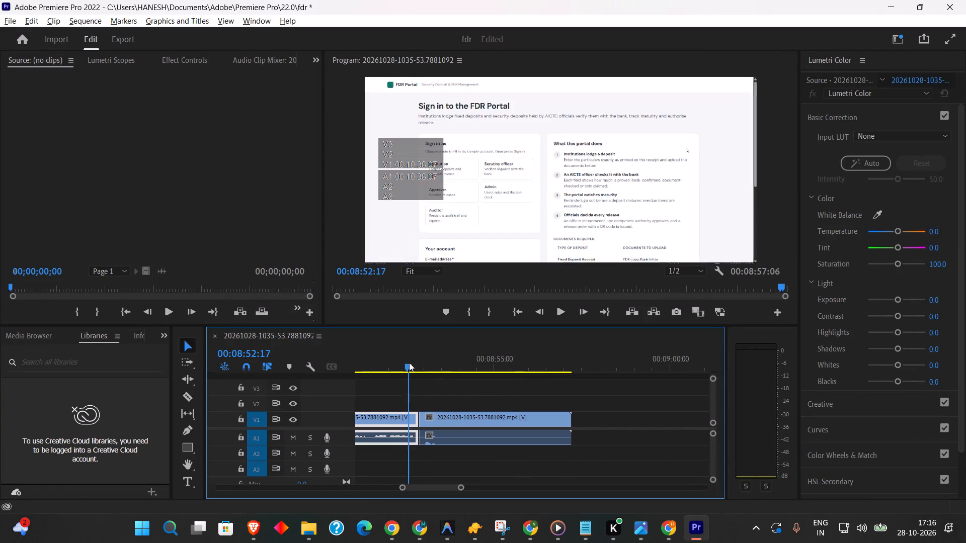
key("space")
key("space")
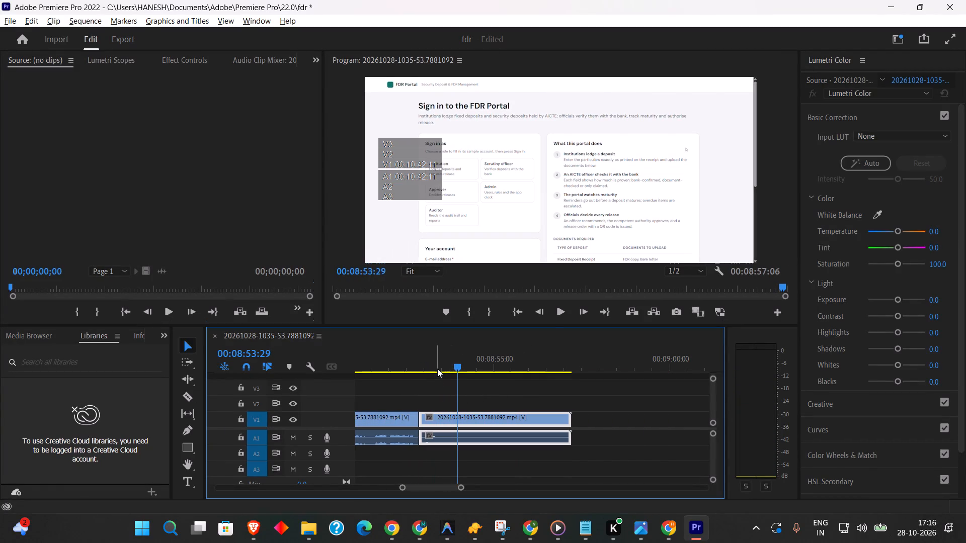
left_click(437, 368)
key("space")
key("space")
left_click_drag(431, 365, 433, 366)
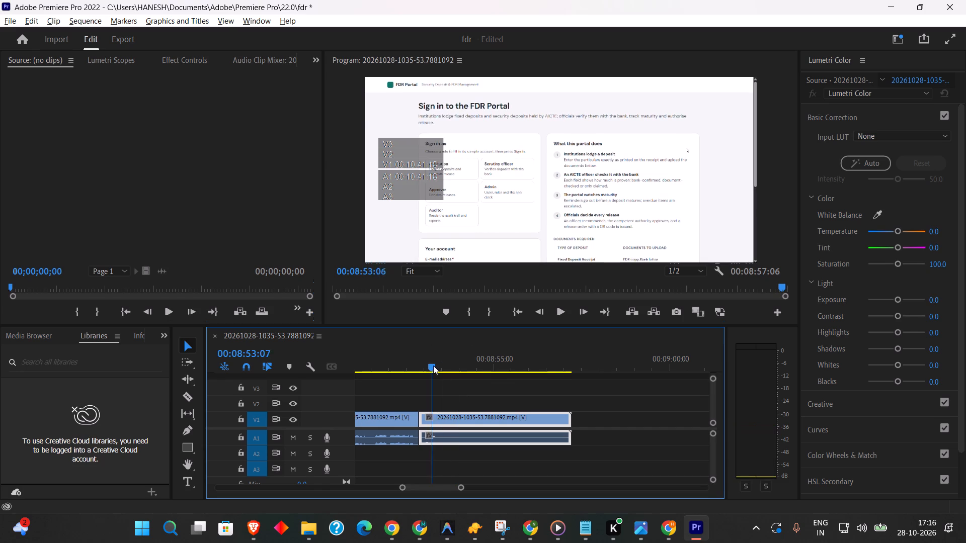
left_click_drag(433, 366, 439, 368)
left_click(188, 395)
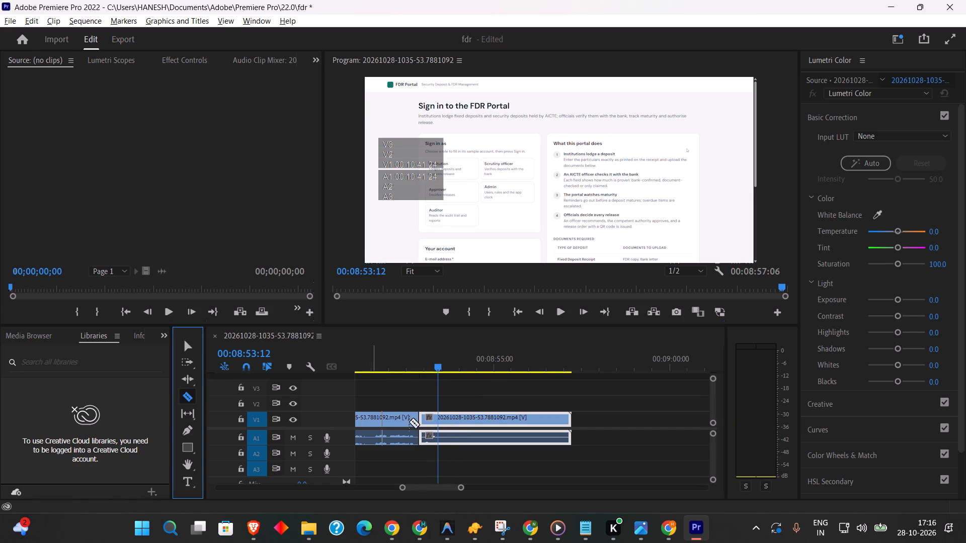
left_click(438, 415)
left_click(188, 352)
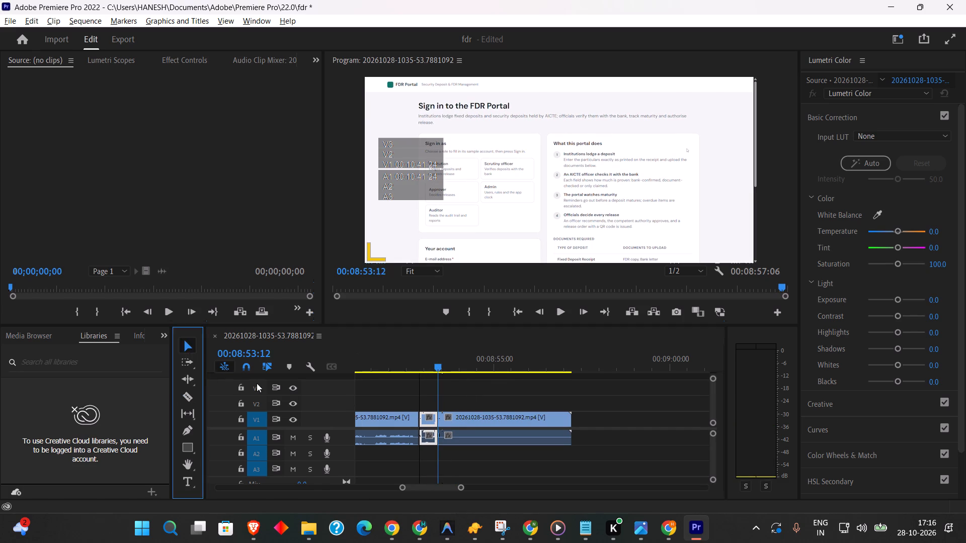
Delete the leftover final segment after 00:08:53:12 so the sequence ends at that cut.
left_click(467, 421)
key("BackSpace")
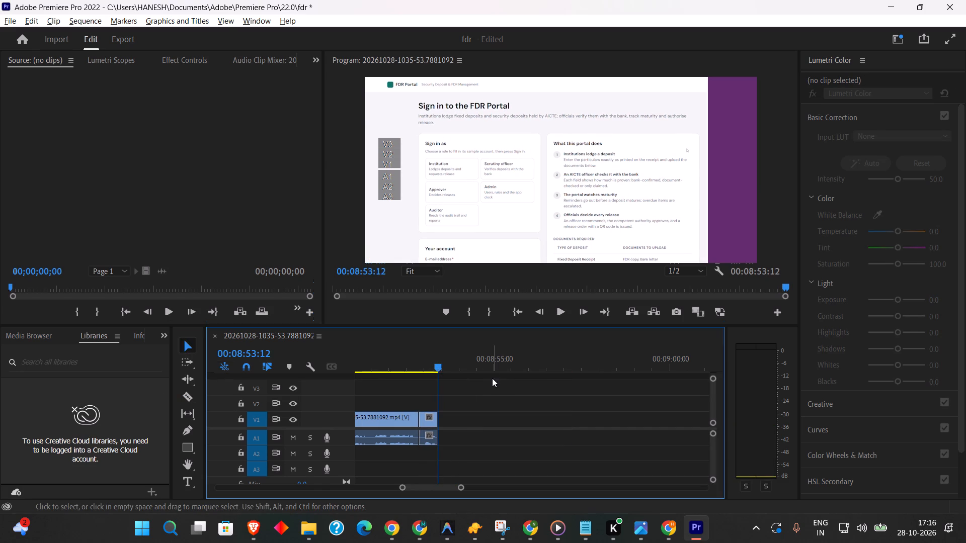
Play the edited sequence from the beginning to about 00:00:29 to review the opening, and return the playhead to 00:00:00:00.
left_click(513, 311)
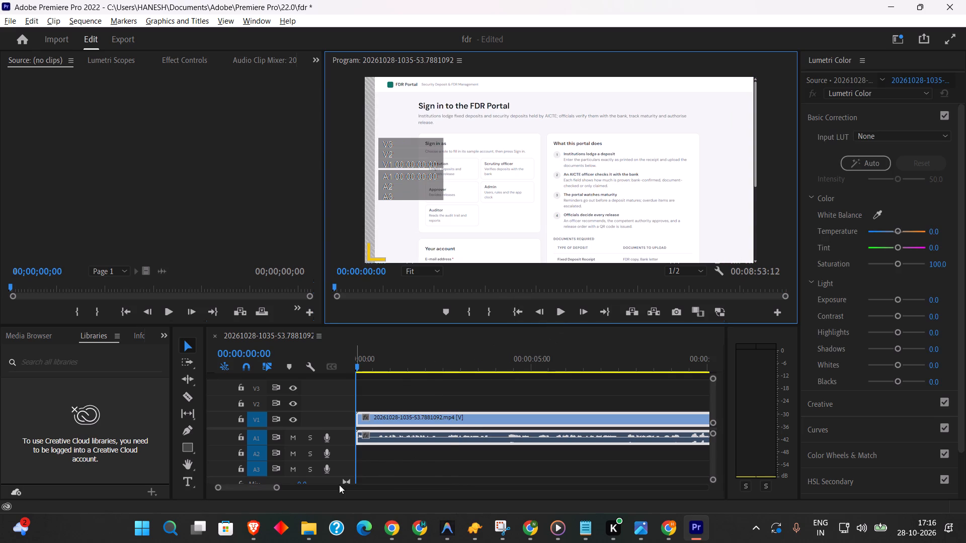
left_click_drag(279, 485, 438, 486)
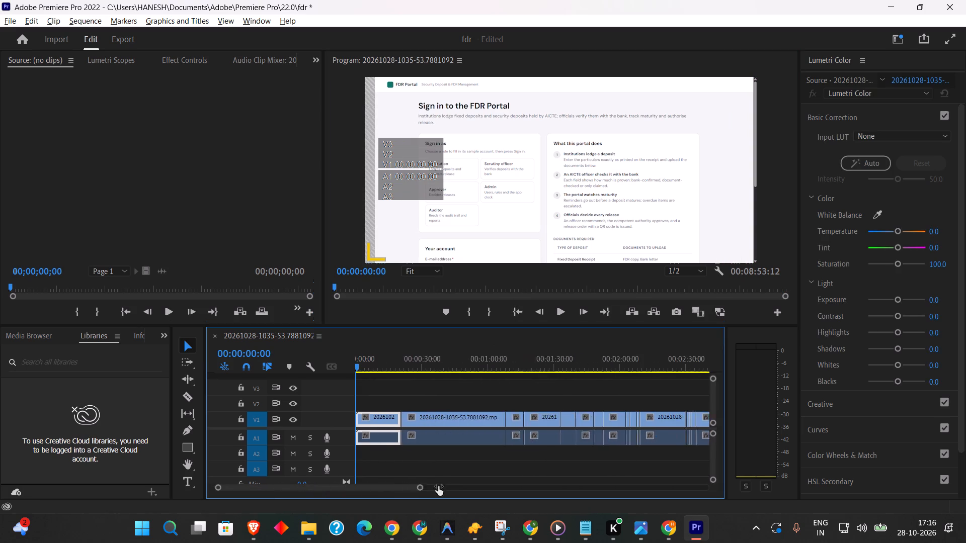
left_click_drag(438, 486, 480, 488)
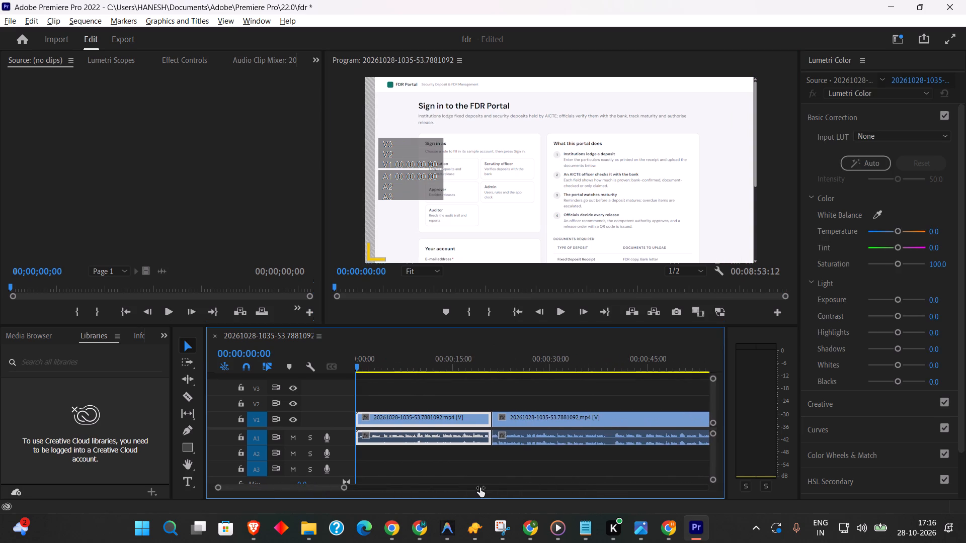
left_click_drag(480, 488, 479, 488)
key("space")
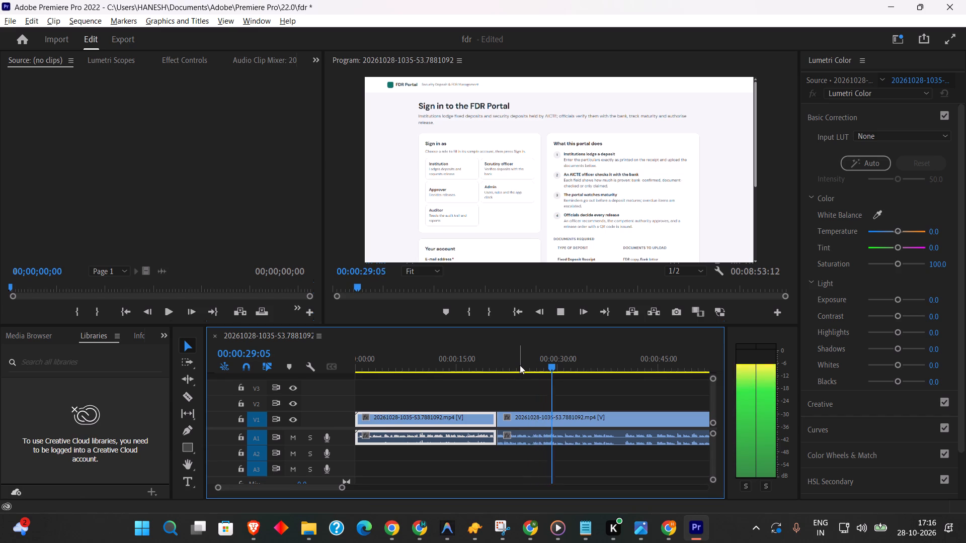
left_click_drag(520, 365, 336, 362)
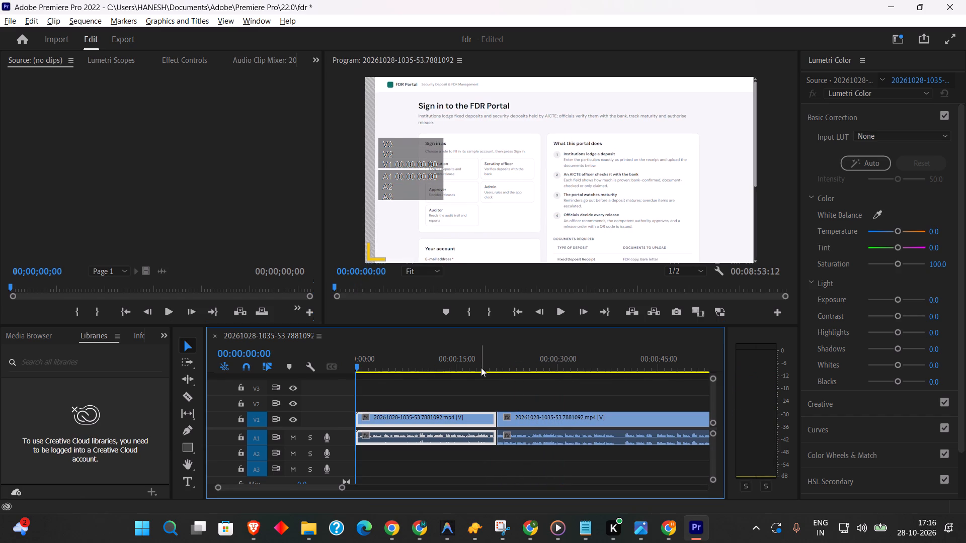
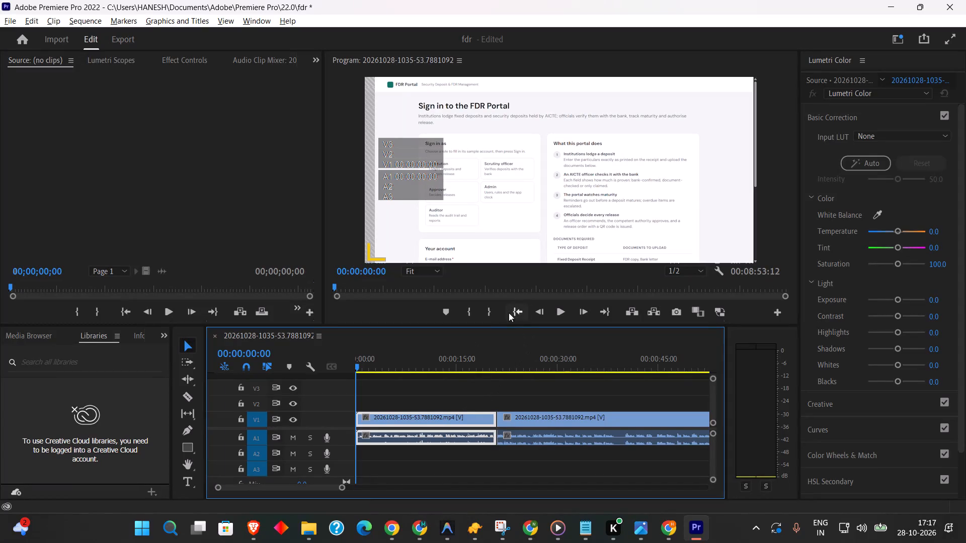
Play the opening of the sequence from its first frame, replay it from the start, and stop at about 17 seconds.
left_click(516, 318)
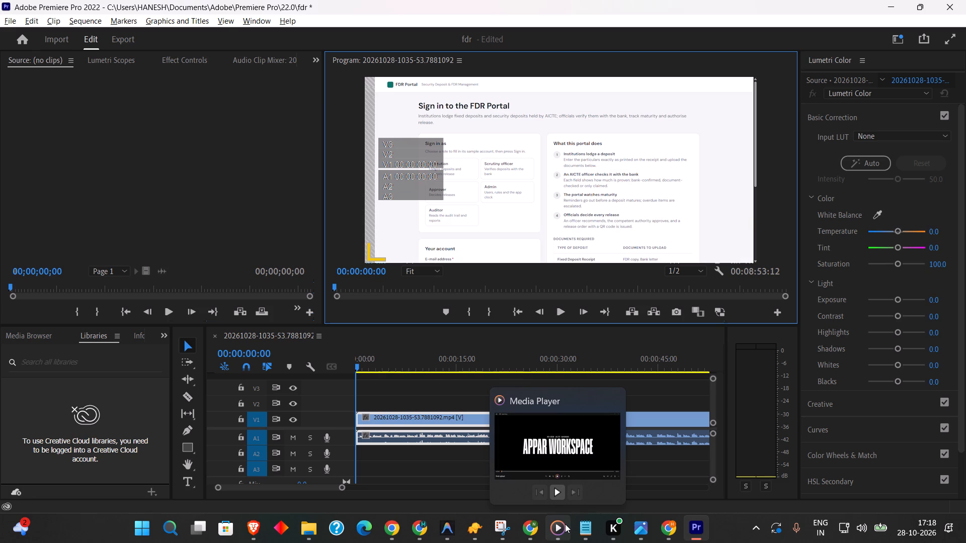
left_click(511, 313)
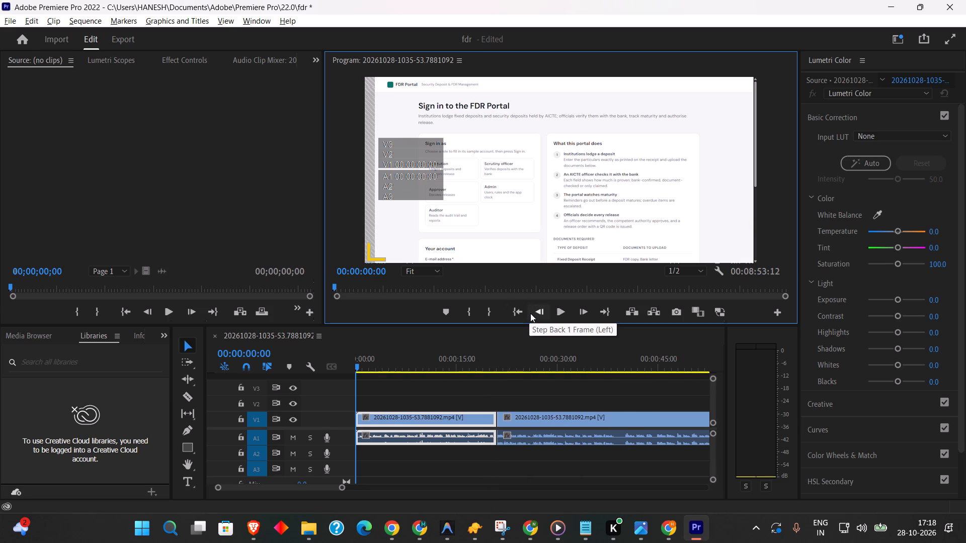
left_click(560, 308)
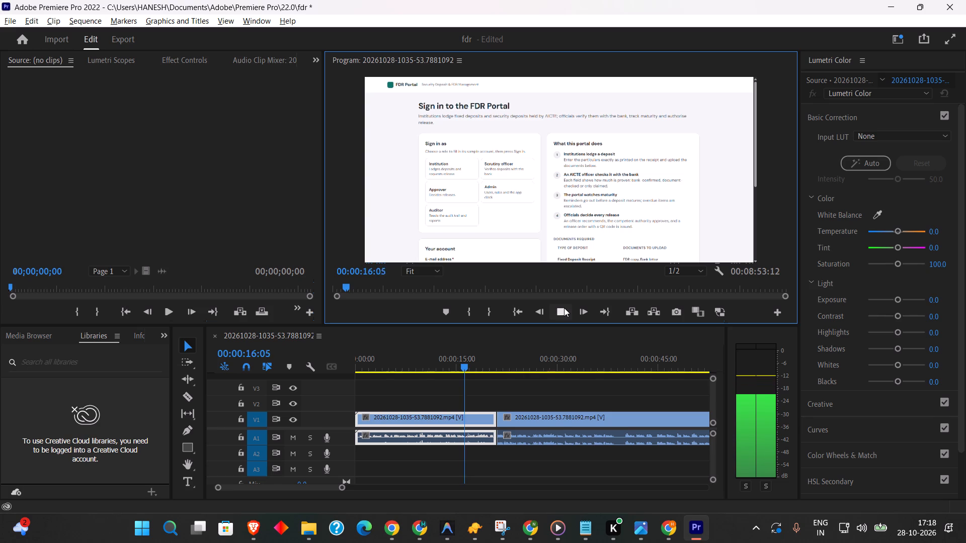
left_click(520, 309)
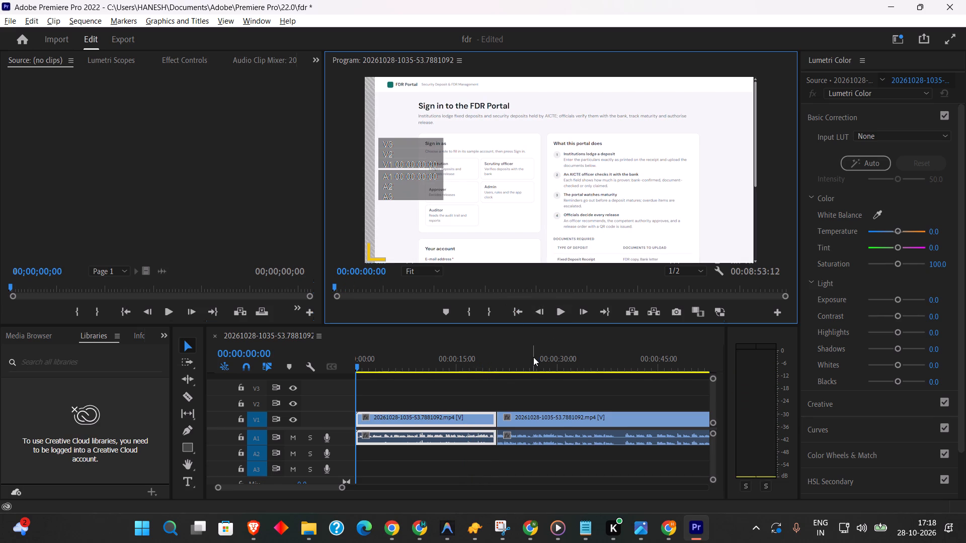
left_click(553, 311)
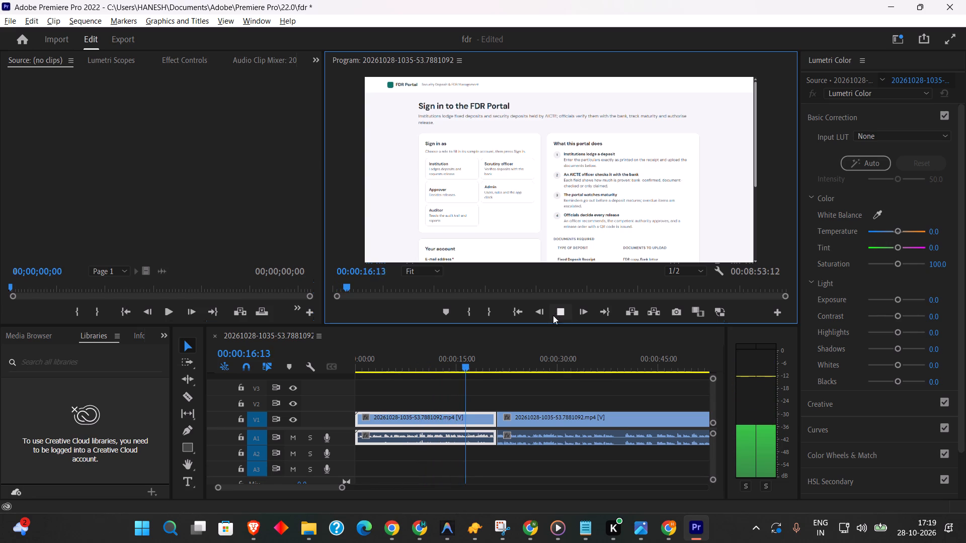
left_click(557, 312)
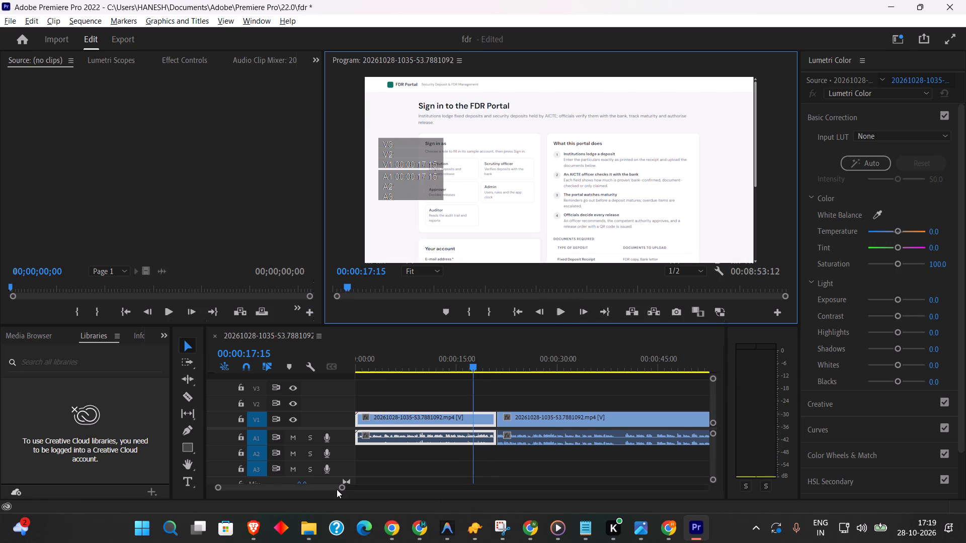
Scrub the cut sequence around the 2:15 to 2:30 mark to check the footage, and return the playhead to 00:00:00:00.
left_click_drag(342, 489, 568, 481)
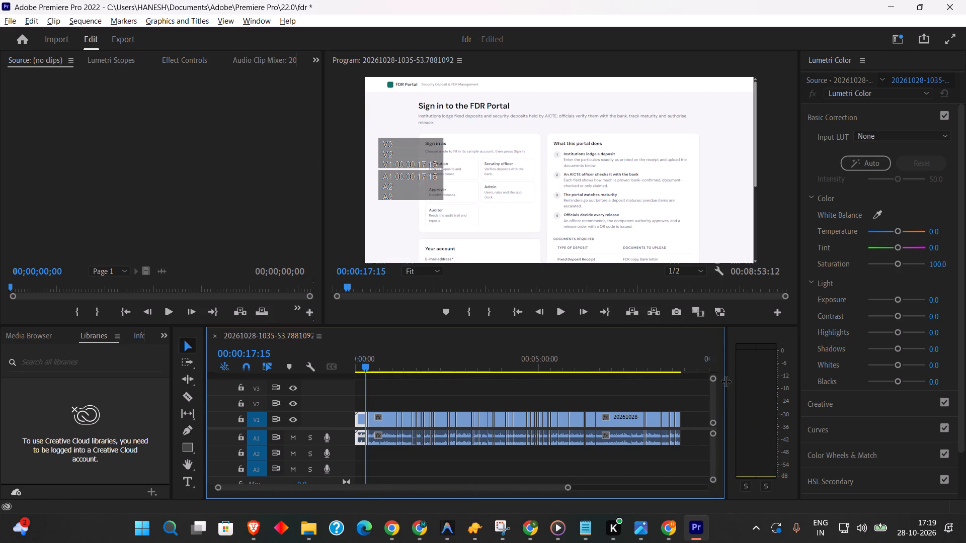
left_click_drag(726, 381, 777, 389)
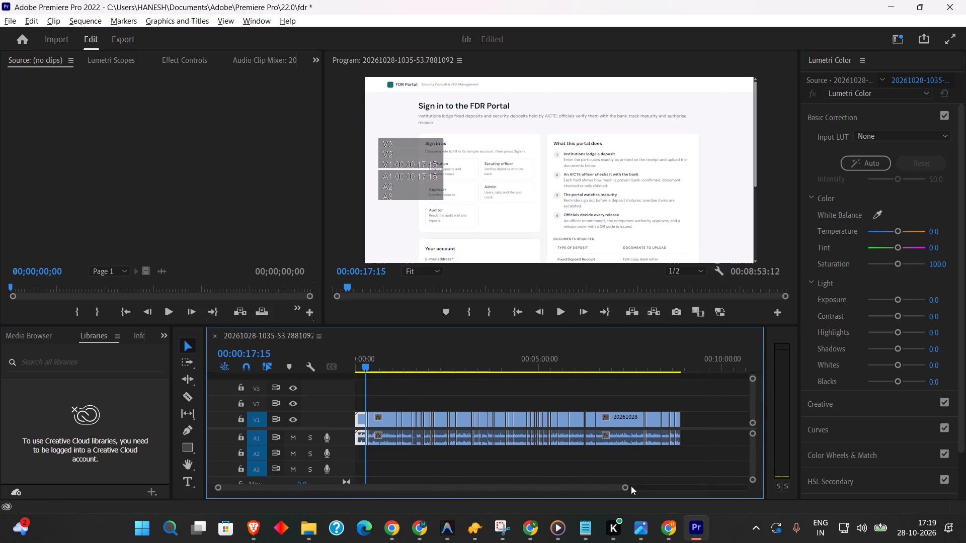
left_click_drag(626, 488, 609, 485)
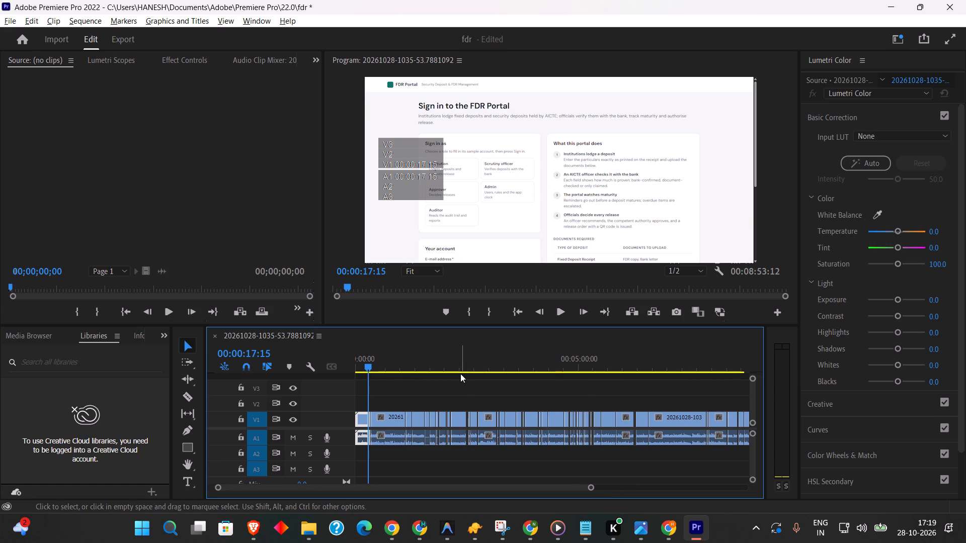
left_click(460, 374)
left_click_drag(461, 366, 468, 366)
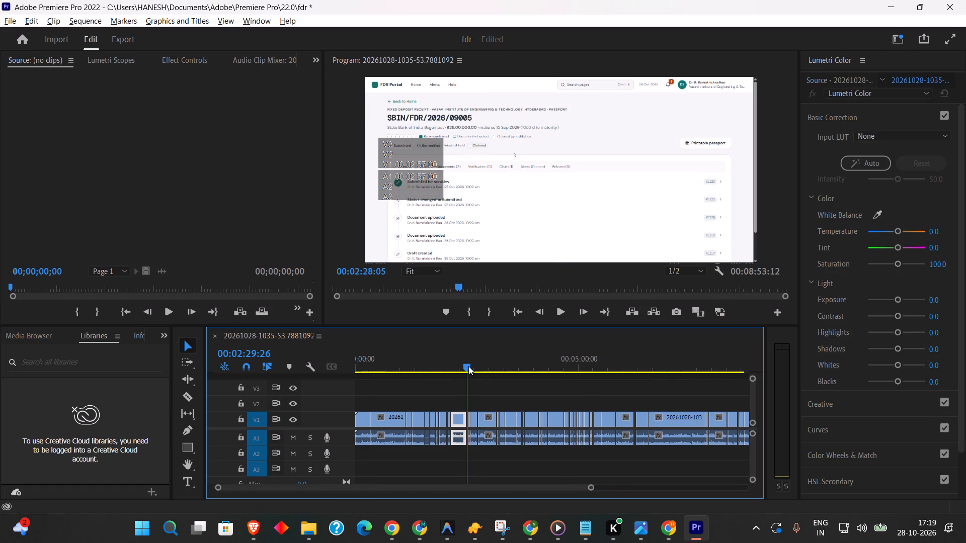
left_click_drag(468, 366, 463, 373)
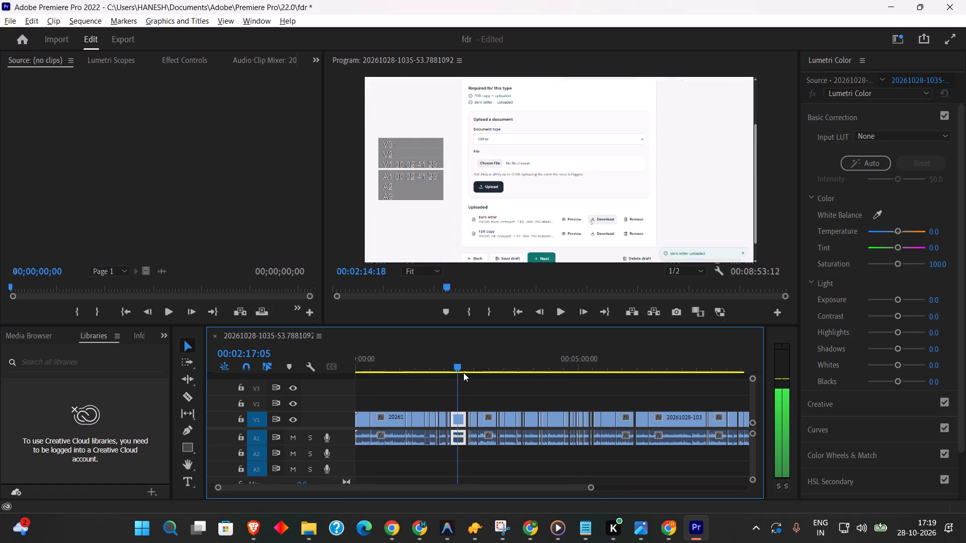
left_click_drag(463, 373, 467, 374)
left_click_drag(465, 366, 361, 366)
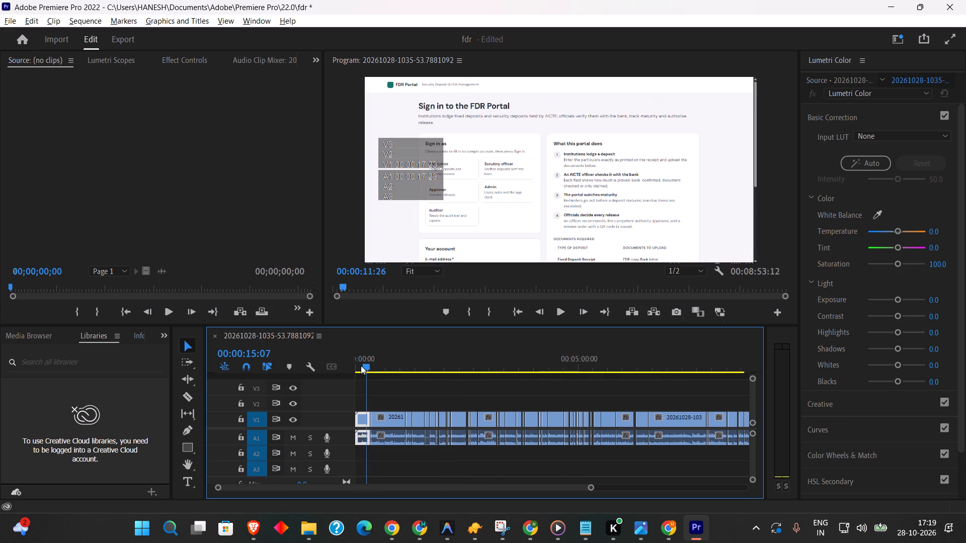
left_click_drag(361, 366, 353, 366)
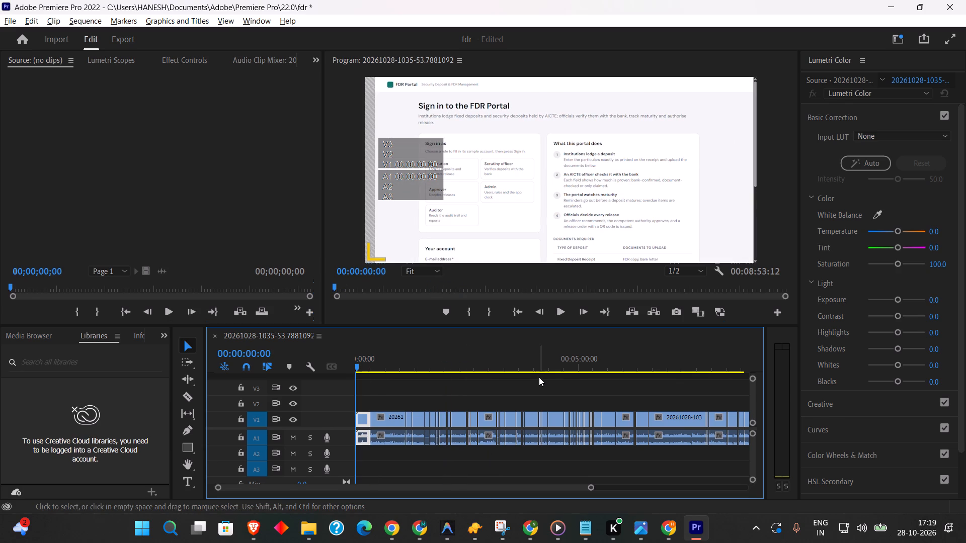